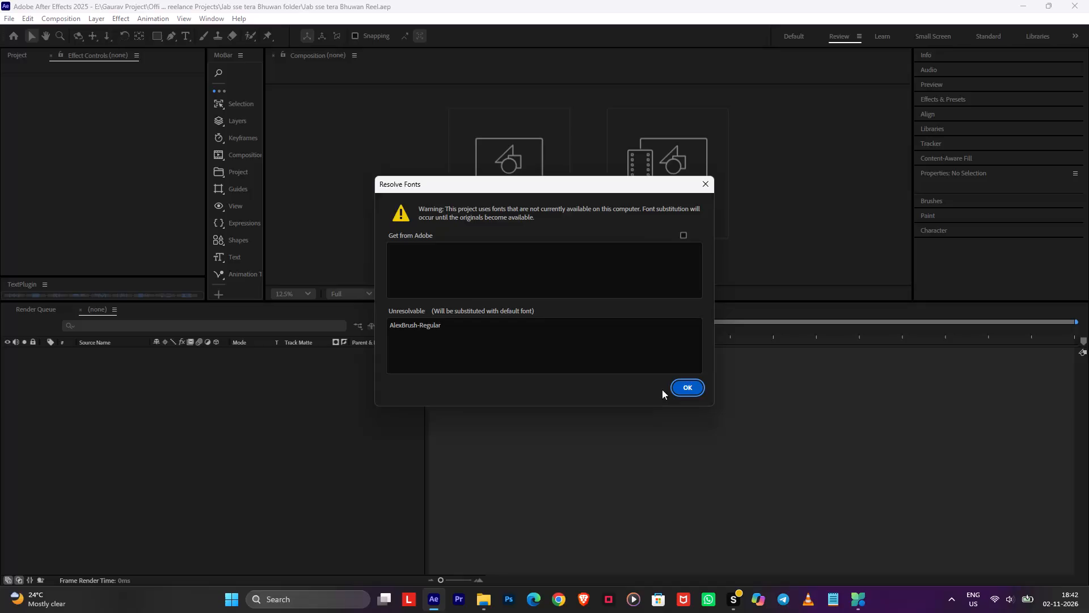
Accept the default font substitution for the missing AlexBrush-Regular font.
left_click(689, 387)
Switch to Media Player, start playing the Dr.STONE anime opening track, and return to After Effects.
left_click(634, 598)
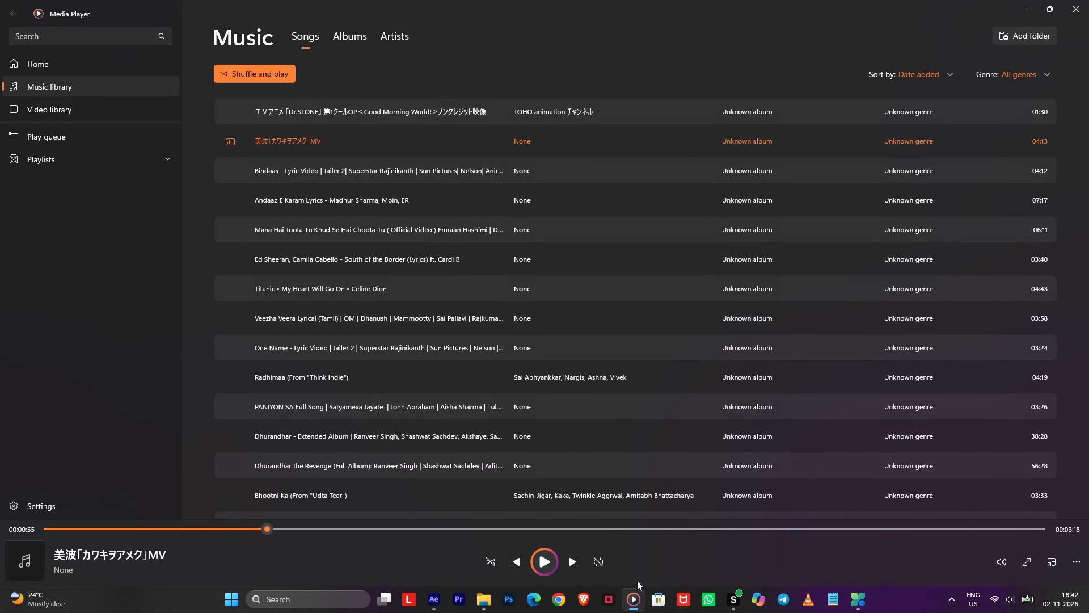
key("space")
key("alt+Tab")
key("alt+Tab")
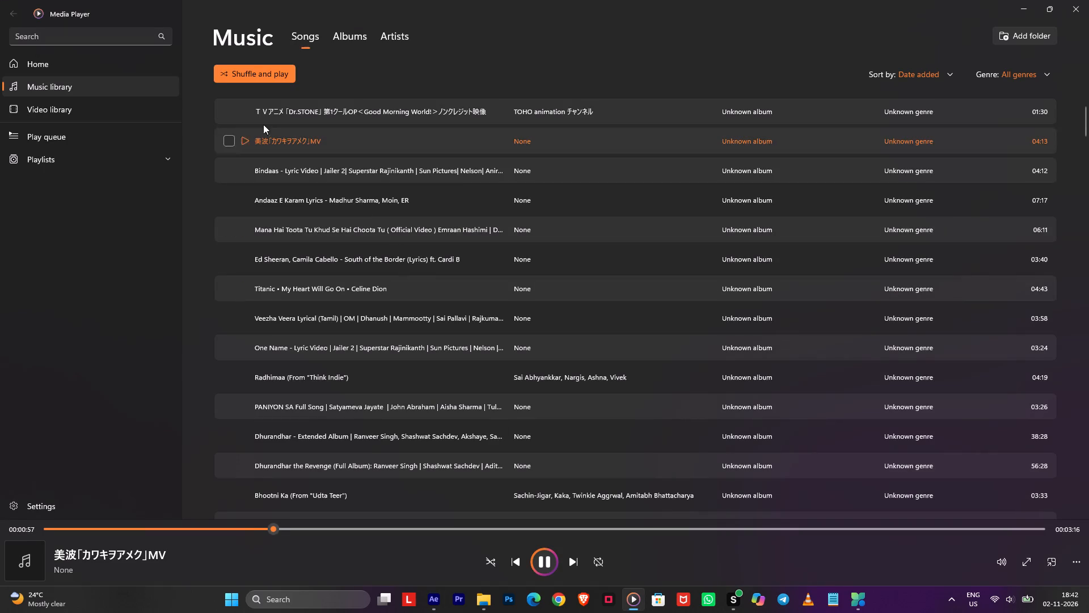
left_click(246, 115)
key("alt+Tab")
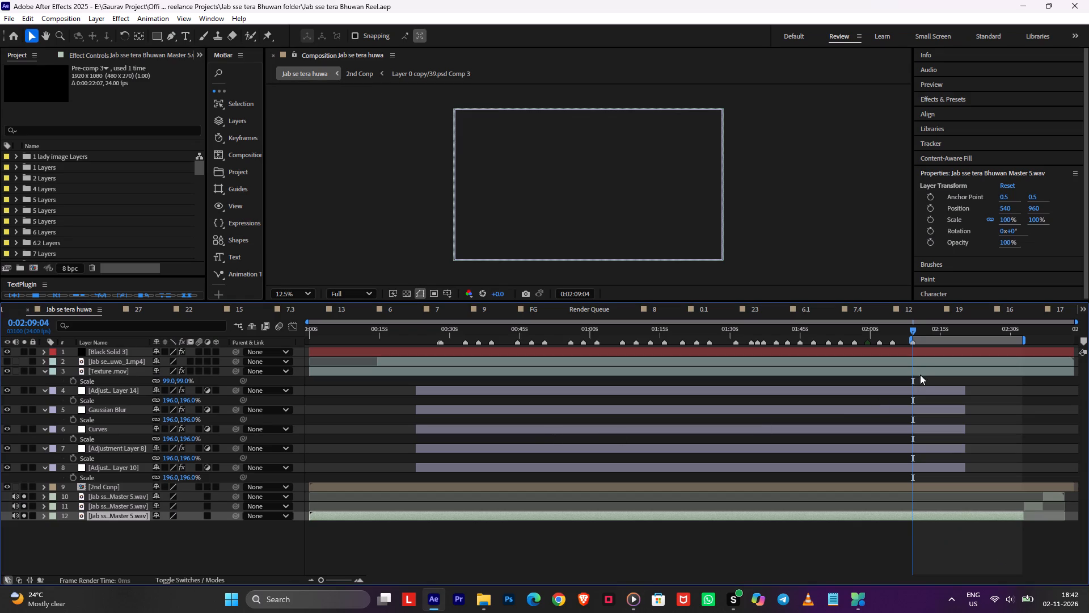
Open the 2nd Conp precomposition from the Jab se tera huwa timeline at 0:01:40:17.
left_click(845, 334)
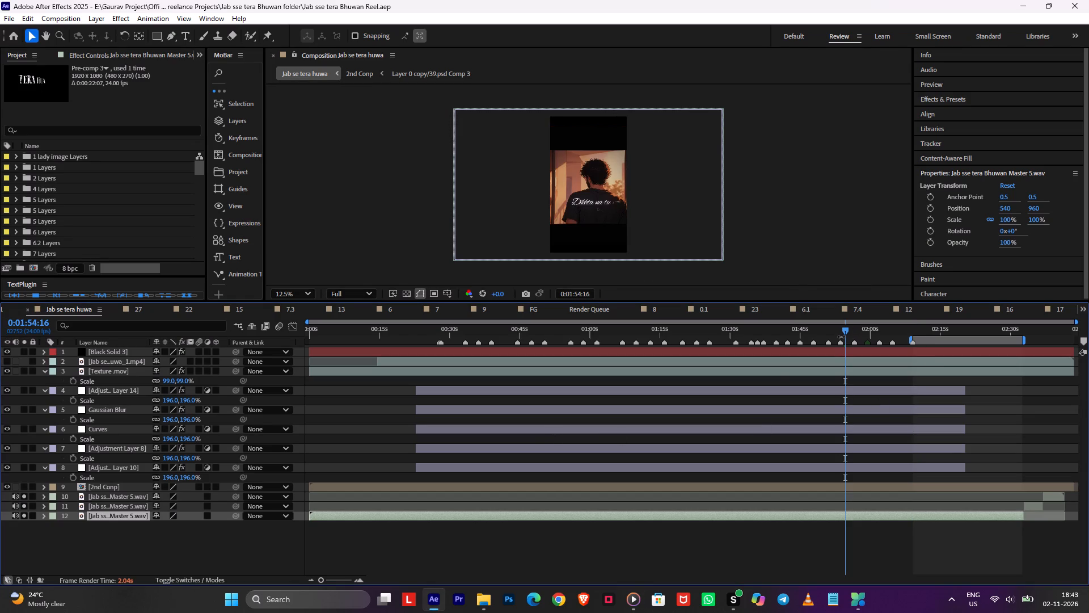
left_click(780, 330)
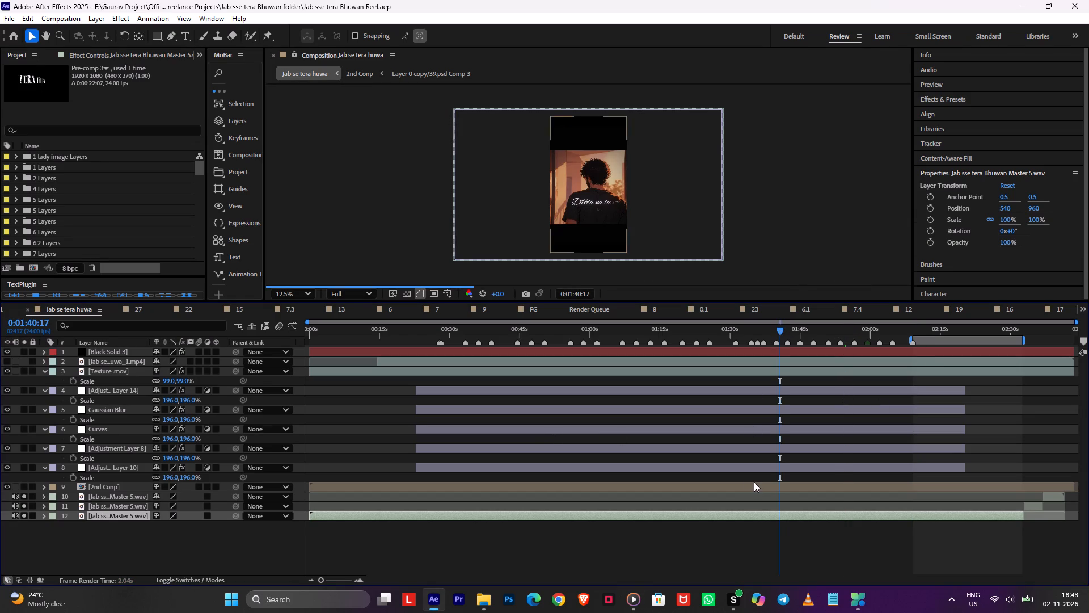
double_click(754, 482)
double_click(746, 486)
Scrub through the 2nd Conp timeline and review its layer stack and shots up to about the two-minute mark.
scroll(741, 476, "down", 3, "alt")
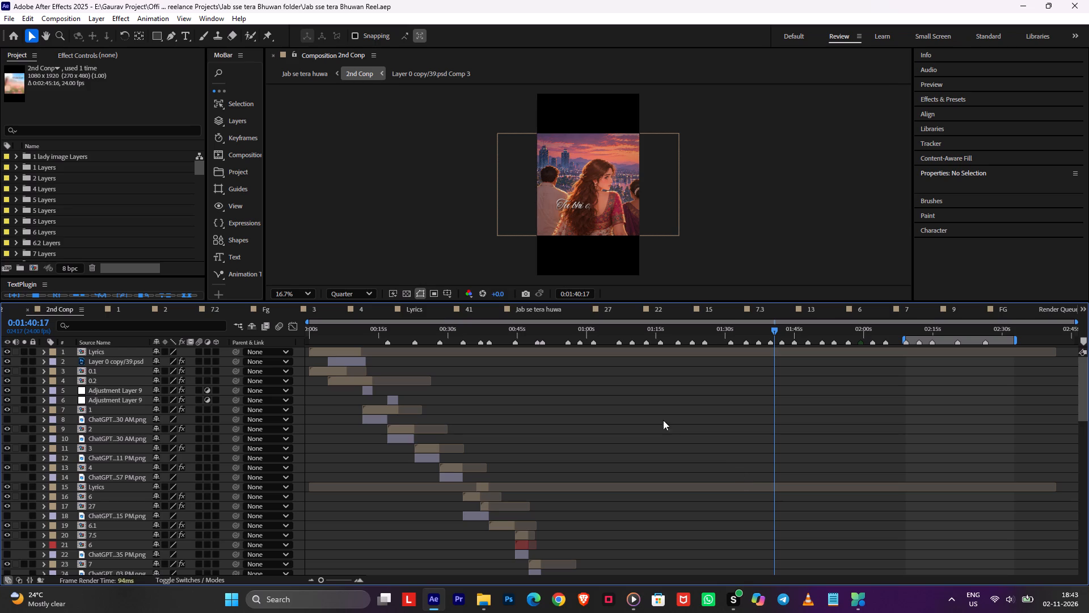
left_click(462, 330)
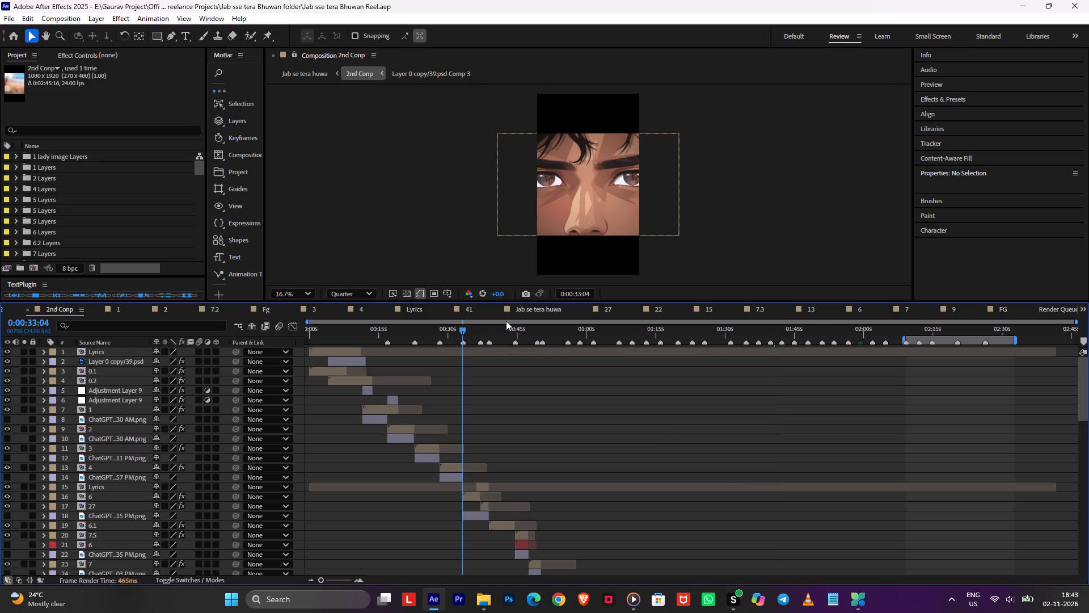
left_click_drag(461, 329, 435, 331)
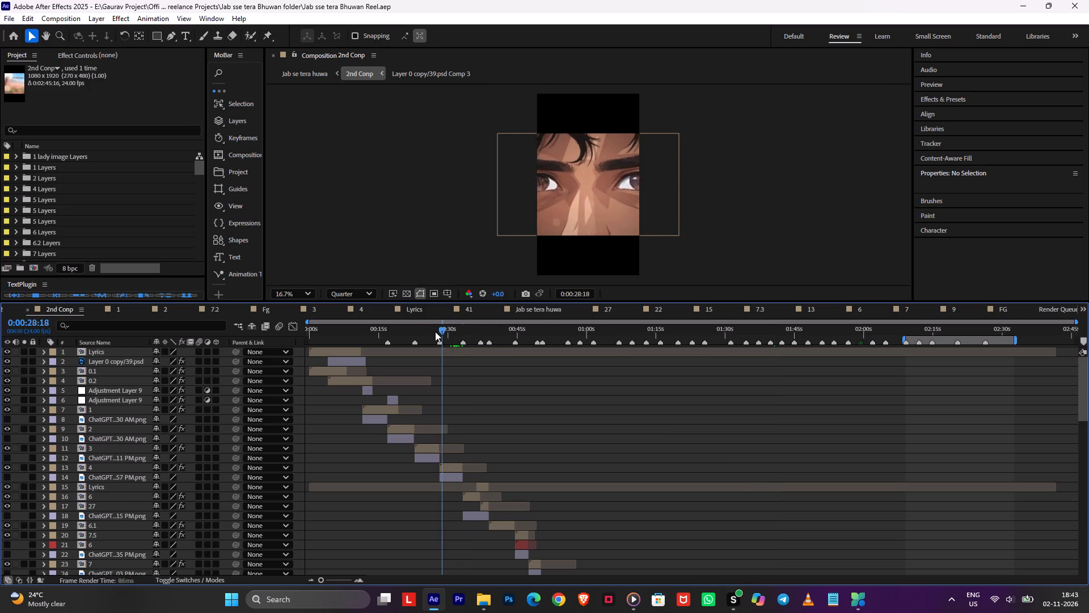
left_click_drag(435, 331, 354, 335)
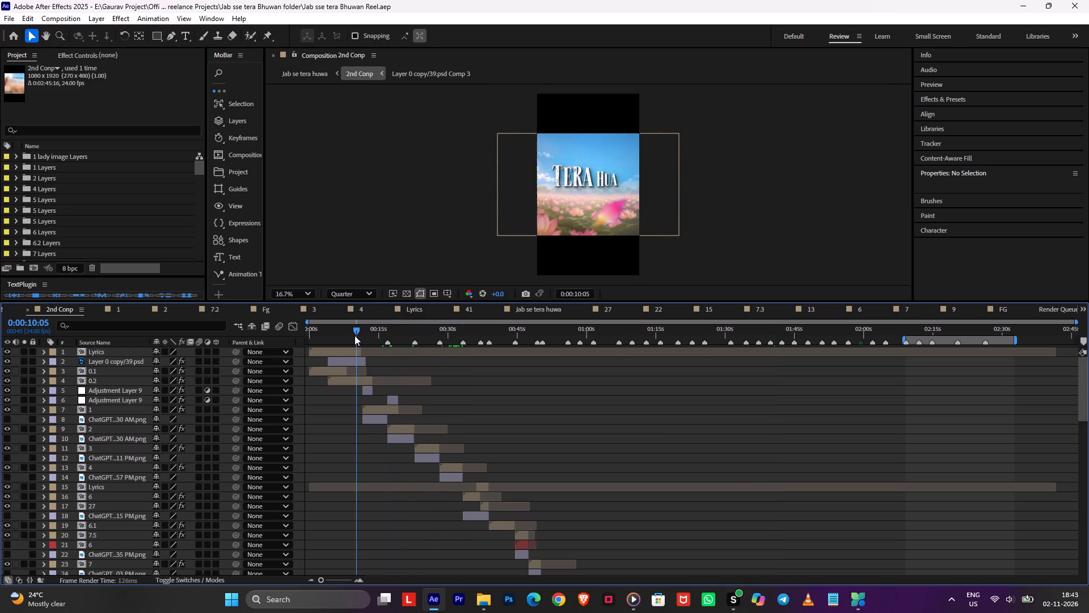
left_click_drag(354, 335, 556, 377)
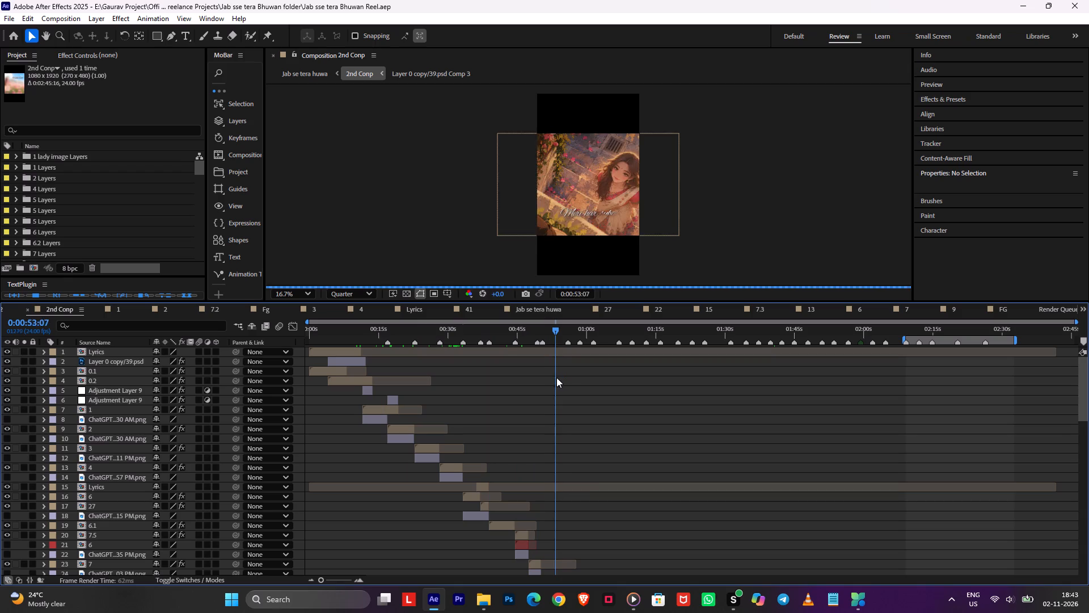
left_click_drag(556, 377, 630, 381)
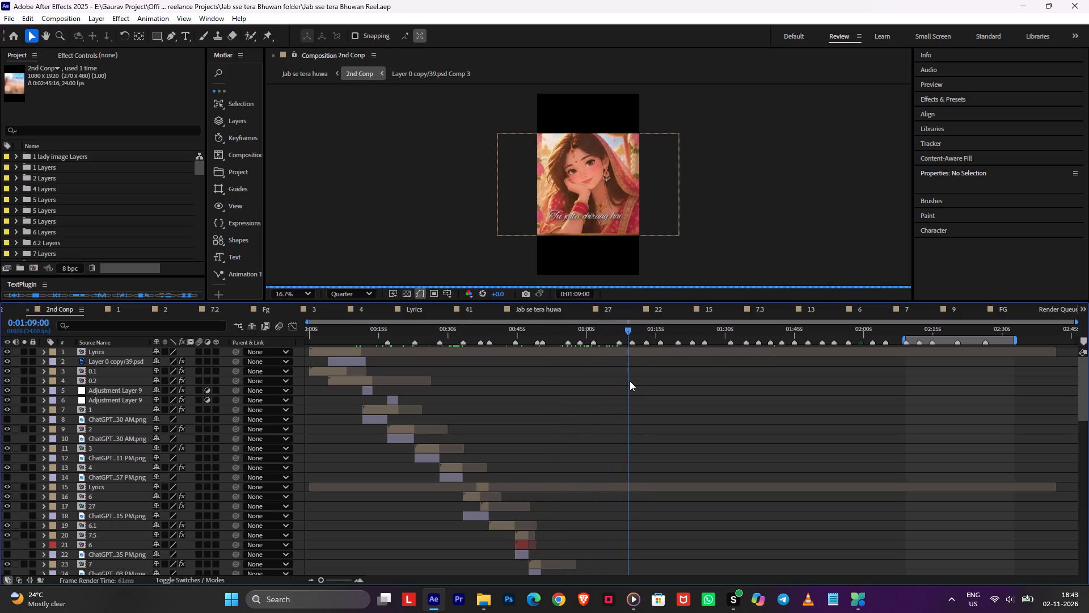
left_click_drag(630, 381, 764, 390)
scroll(753, 392, "down", 5)
scroll(753, 392, "up", 2)
scroll(753, 392, "down", 2)
scroll(753, 392, "up", 1)
scroll(753, 392, "down", 5)
scroll(753, 392, "up", 1)
scroll(753, 392, "down", 1)
scroll(753, 392, "up", 1)
scroll(753, 392, "down", 5)
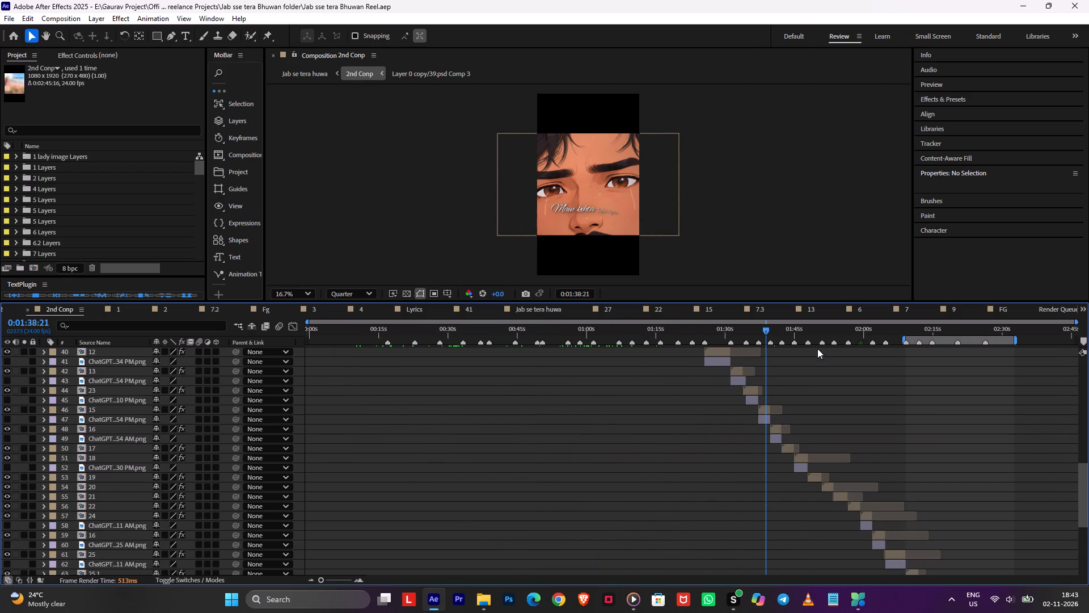
left_click(822, 338)
left_click(833, 331)
left_click(860, 331)
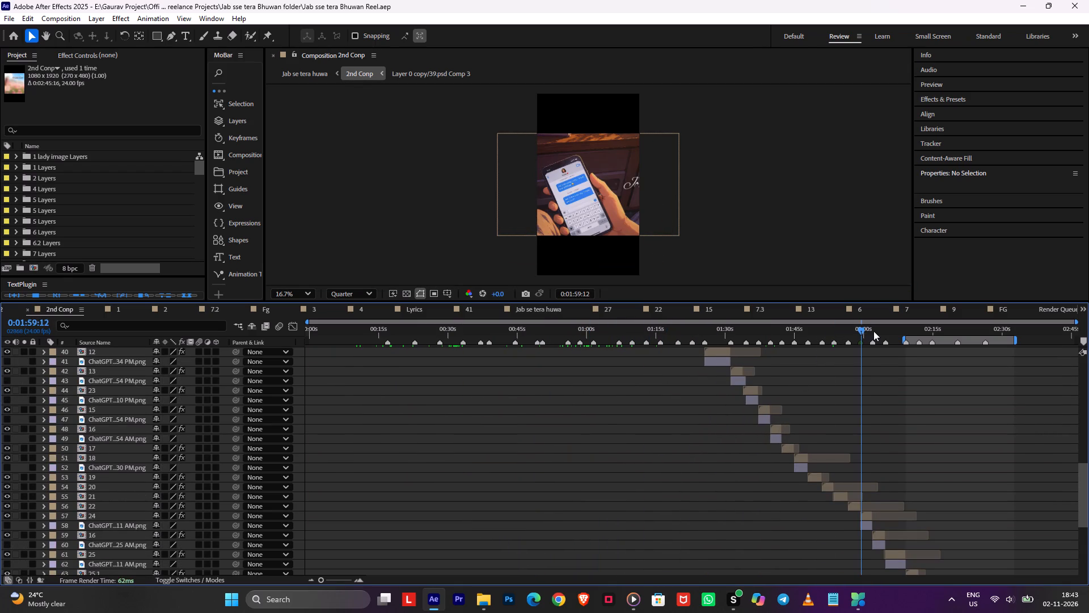
left_click(873, 331)
left_click(881, 331)
Preview the opening flower-field scene of 2nd Conp from 0:00:00:00.
left_click_drag(882, 331, 490, 332)
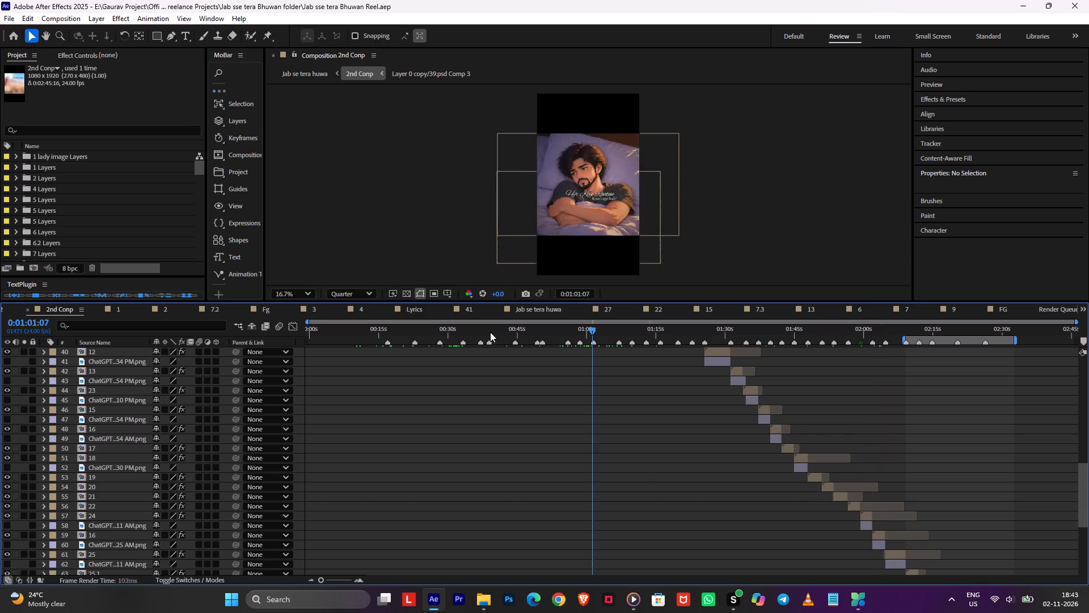
left_click_drag(490, 332, 104, 347)
key("space")
scroll(336, 391, "up", 8)
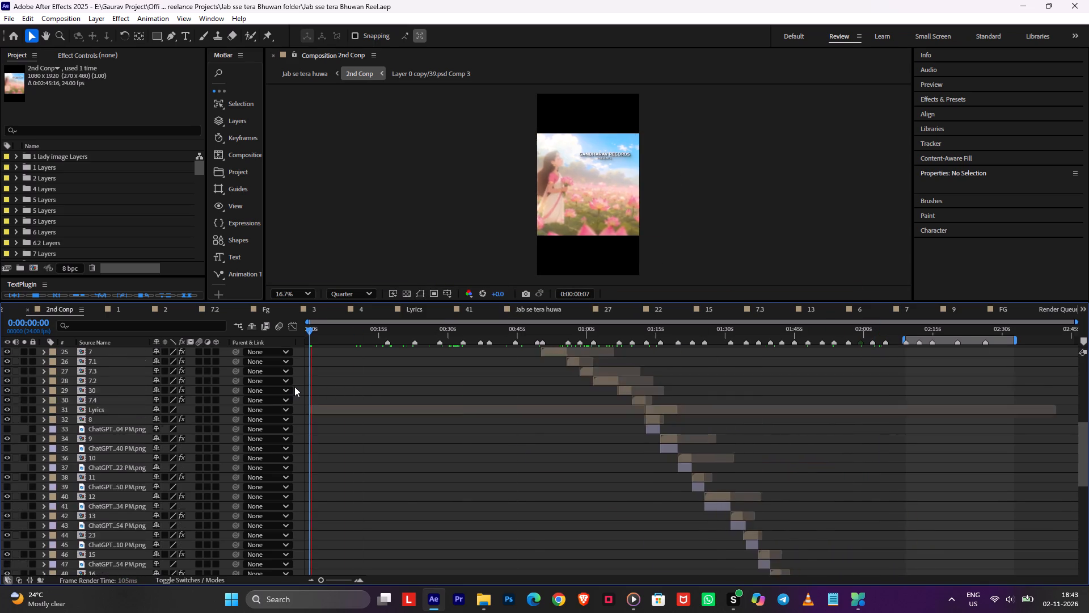
scroll(294, 387, "up", 18)
scroll(732, 379, "down", 3, "alt")
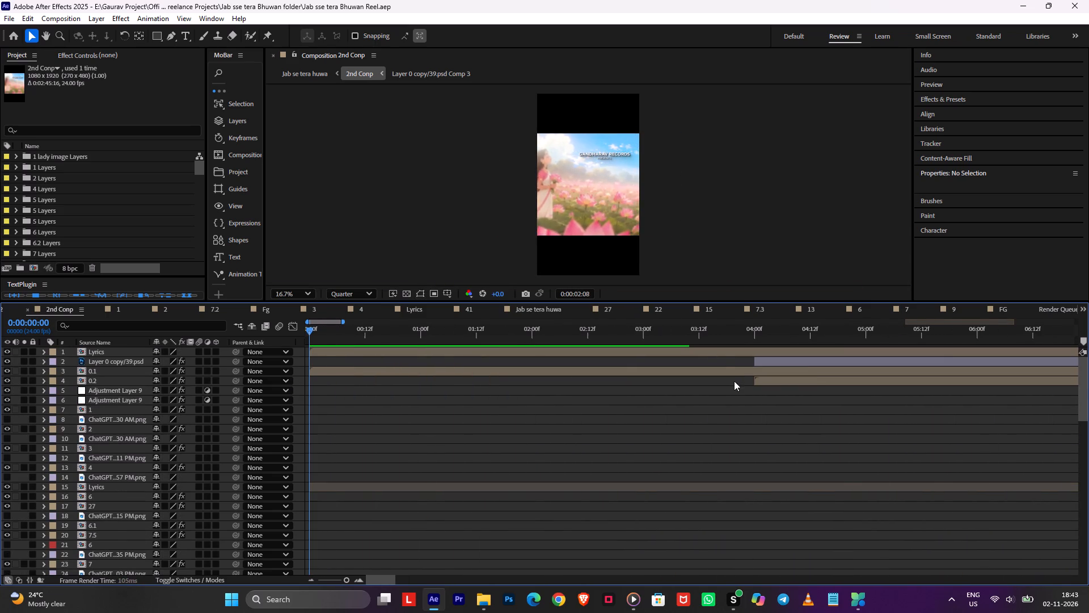
middle_click_drag(783, 406, 559, 420)
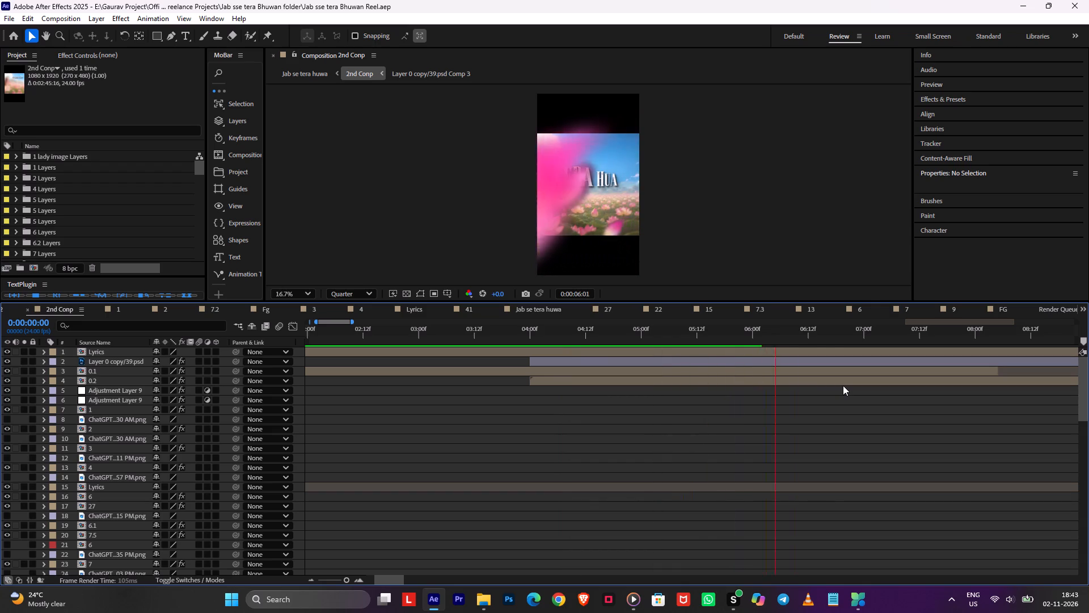
Replay the Tera Hua title section from 0:00:06:02 and check it through the following layer change.
left_click_drag(843, 337, 767, 345)
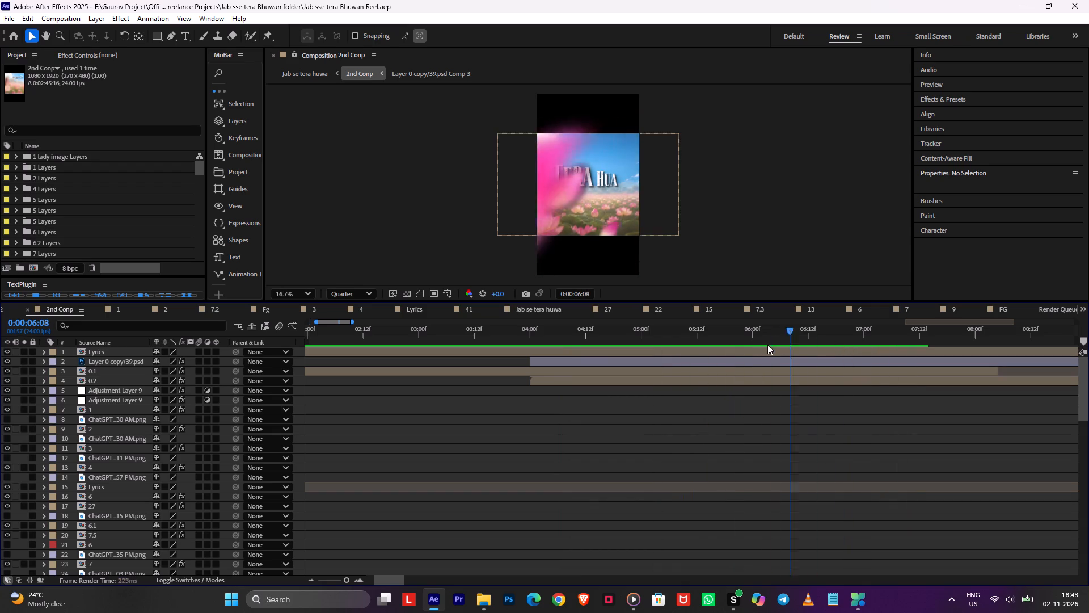
left_click_drag(767, 345, 759, 347)
key("space")
middle_click_drag(946, 414, 666, 446)
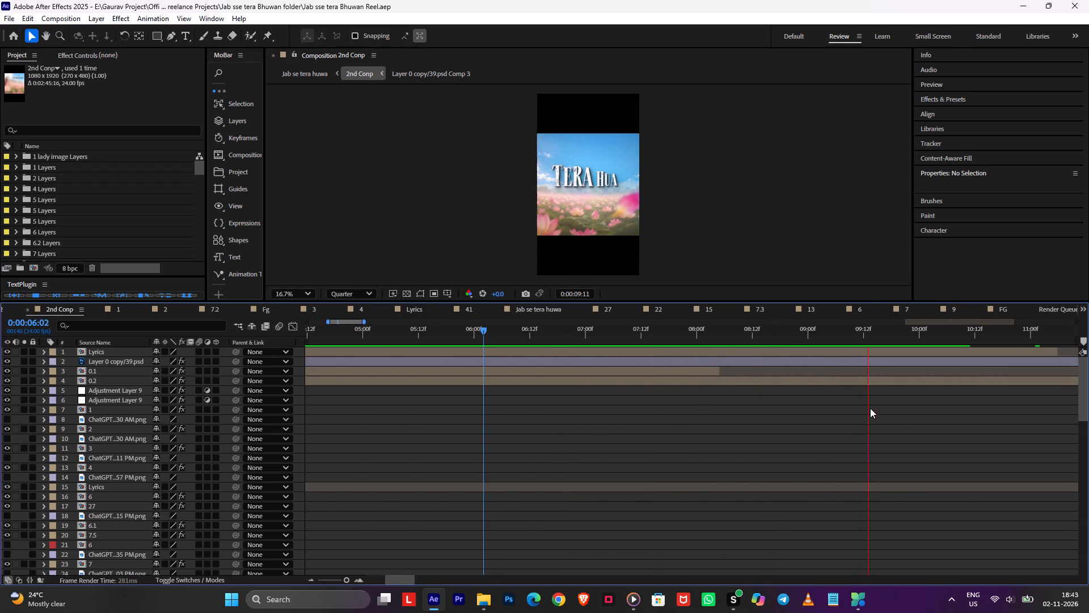
scroll(1002, 430, "down", 1)
middle_click_drag(970, 443, 424, 459)
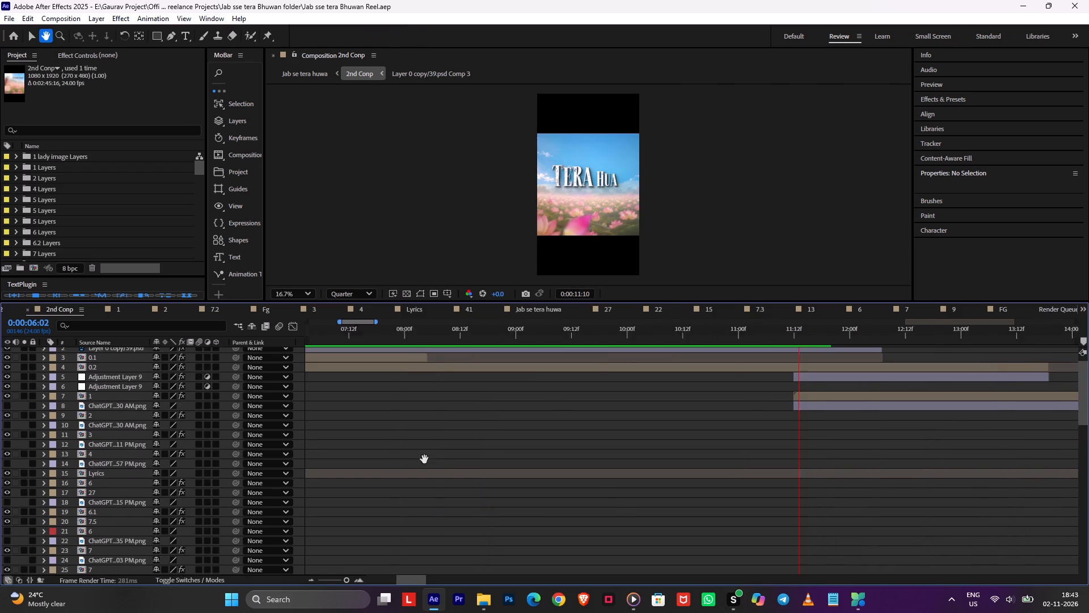
middle_click_drag(424, 459, 418, 459)
left_click(746, 431)
scroll(851, 401, "down", 2, "alt")
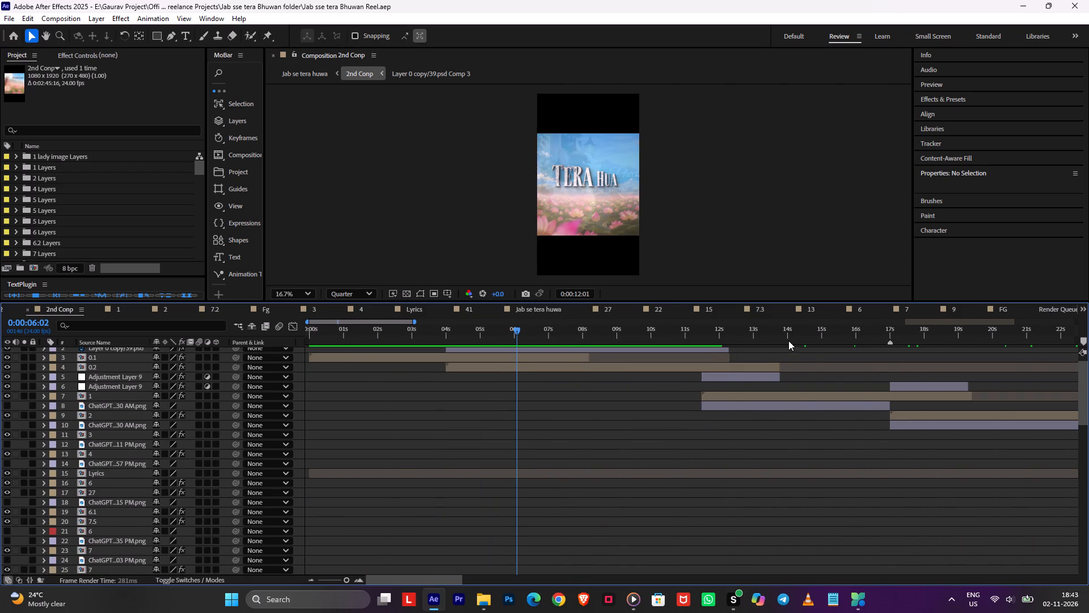
Preview the shot transitions from 0:00:16:23 and from 0:00:22:09.
left_click_drag(793, 334, 889, 346)
key("space")
scroll(955, 385, "up", 2, "alt")
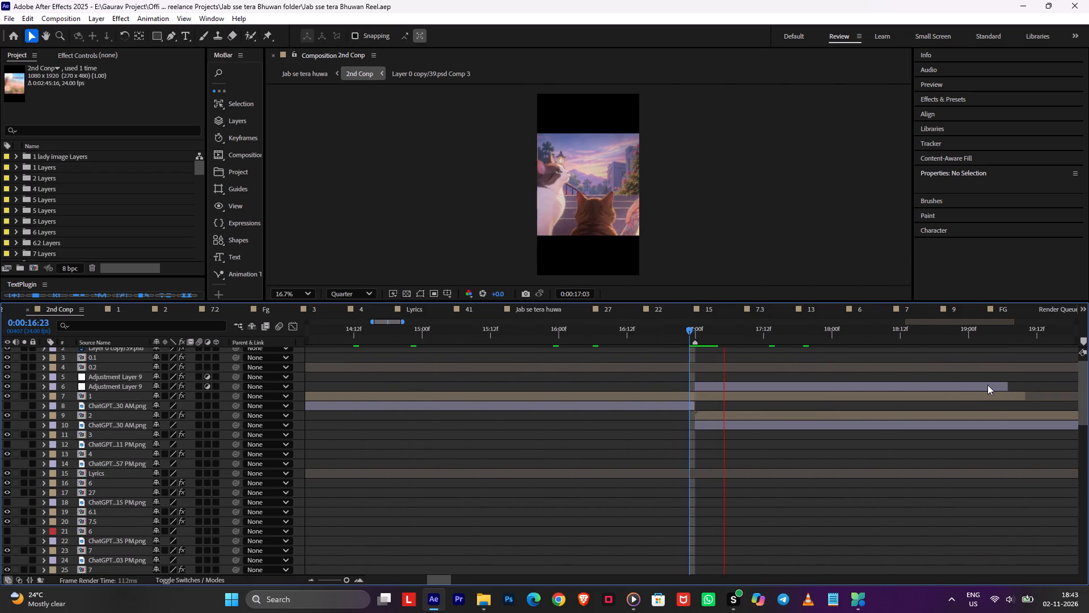
middle_click_drag(993, 388, 560, 402)
left_click_drag(697, 337, 990, 364)
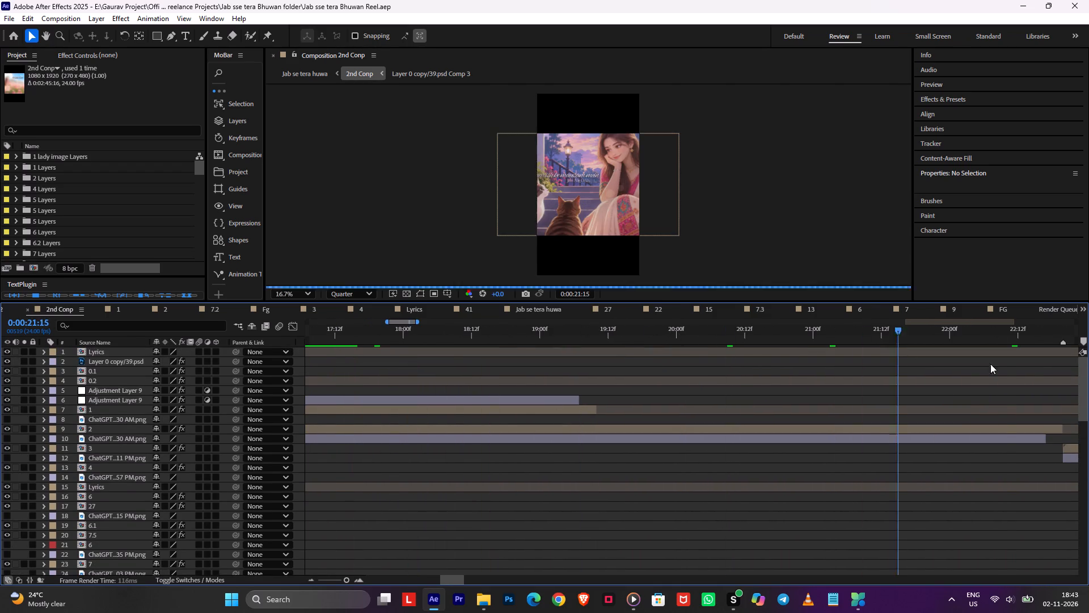
left_click_drag(990, 364, 1000, 366)
key("space")
middle_click_drag(1023, 397, 514, 421)
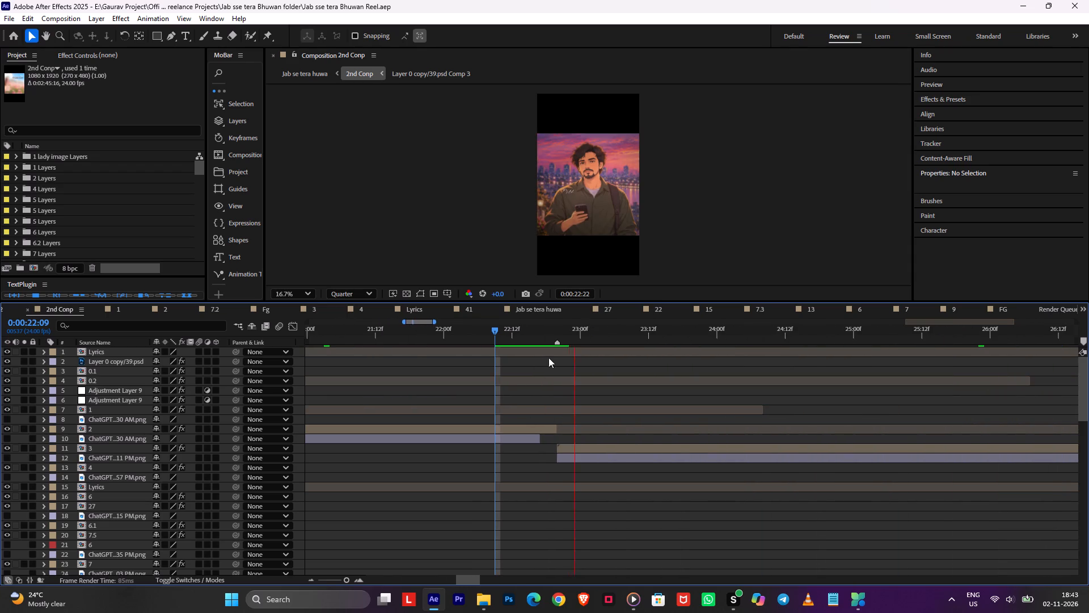
Replay the cut to the man-with-phone shot around 0:00:22:20, enlarging the composition view to examine the lyric text.
left_click(541, 330)
key("space")
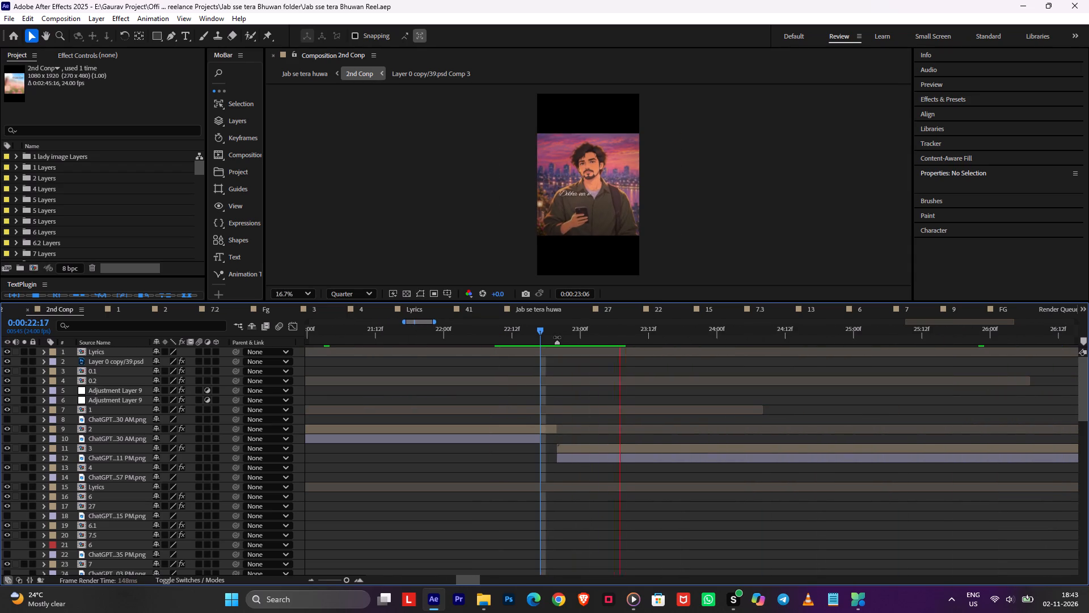
left_click(559, 338)
left_click_drag(550, 329, 562, 335)
key("space")
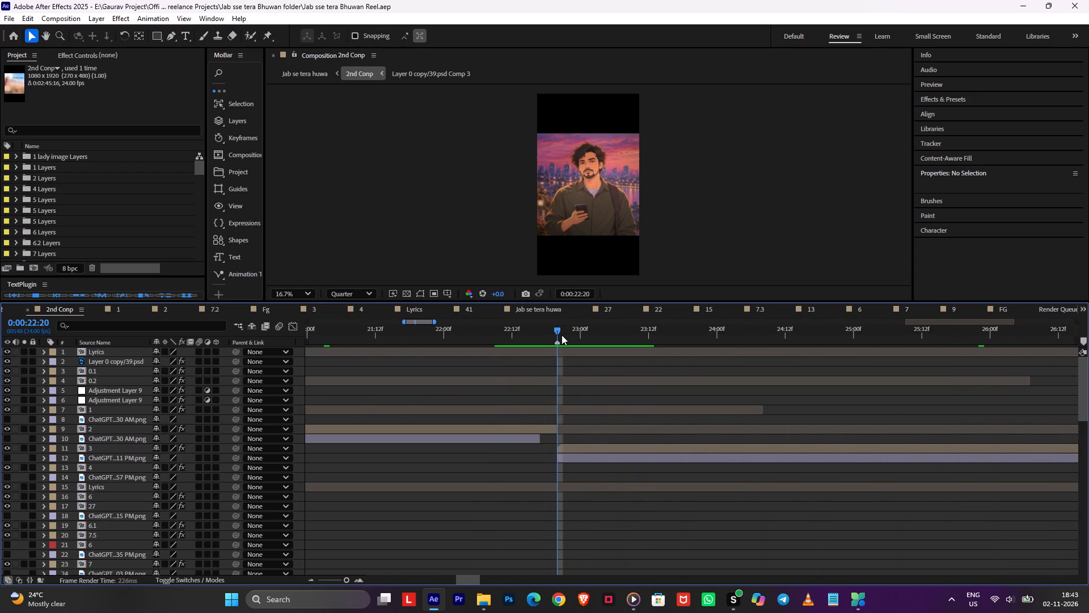
scroll(698, 255, "up", 1)
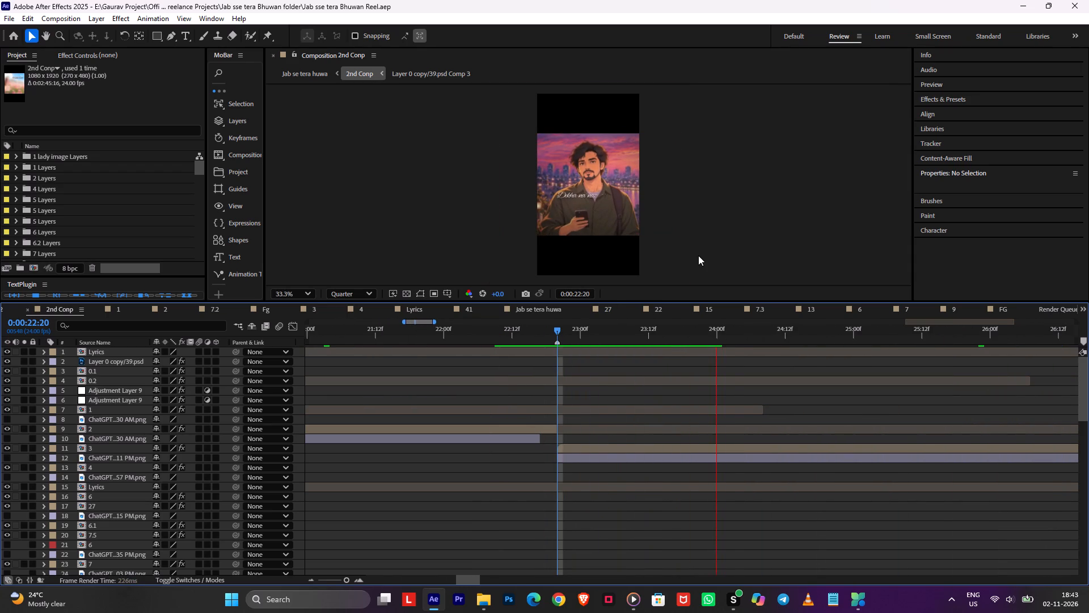
left_click_drag(594, 331, 563, 331)
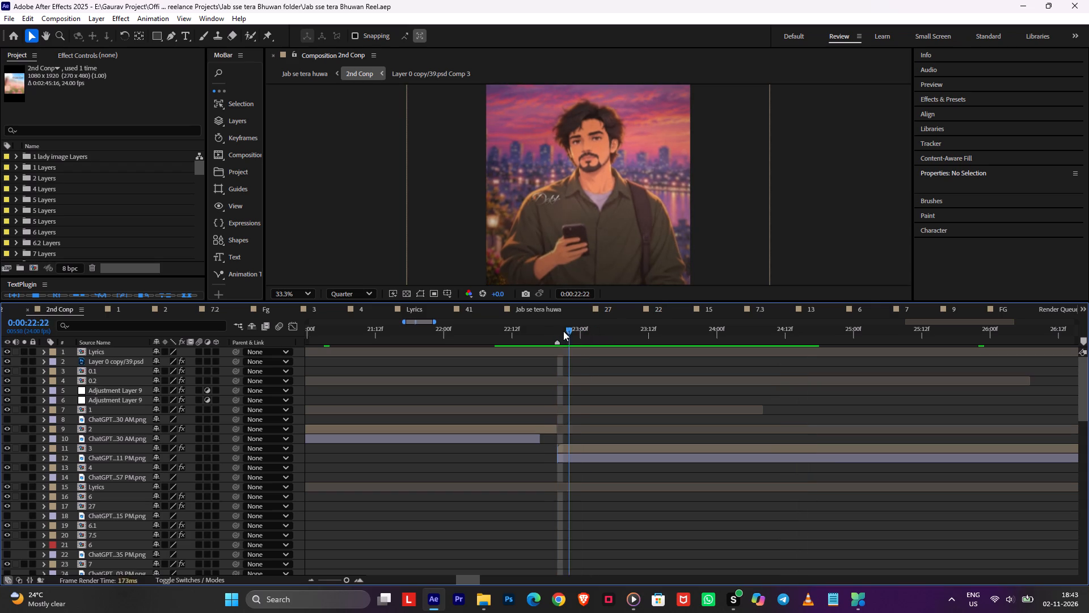
left_click_drag(563, 331, 555, 331)
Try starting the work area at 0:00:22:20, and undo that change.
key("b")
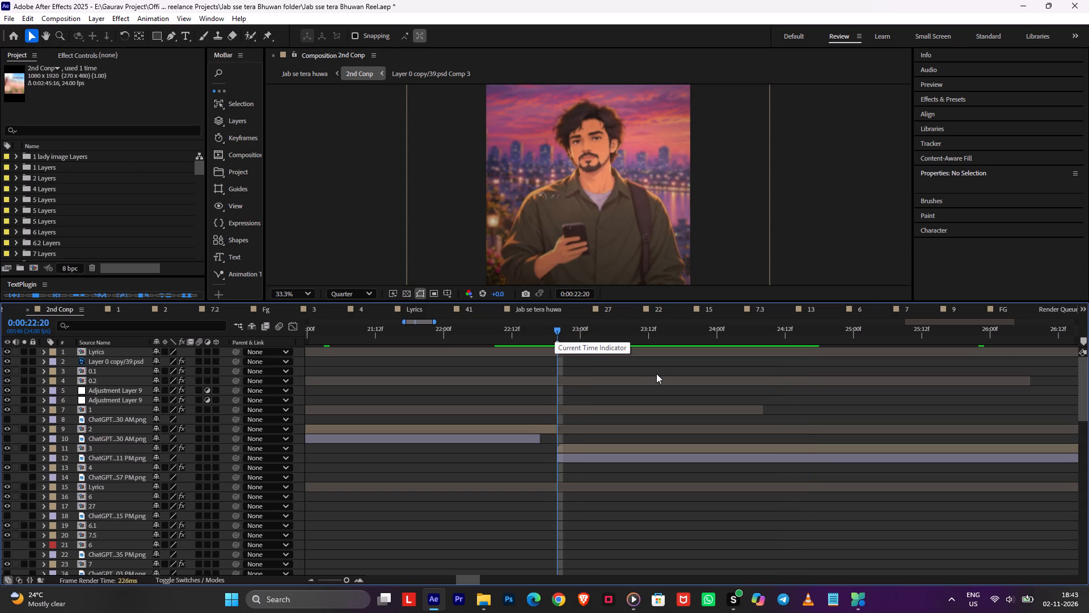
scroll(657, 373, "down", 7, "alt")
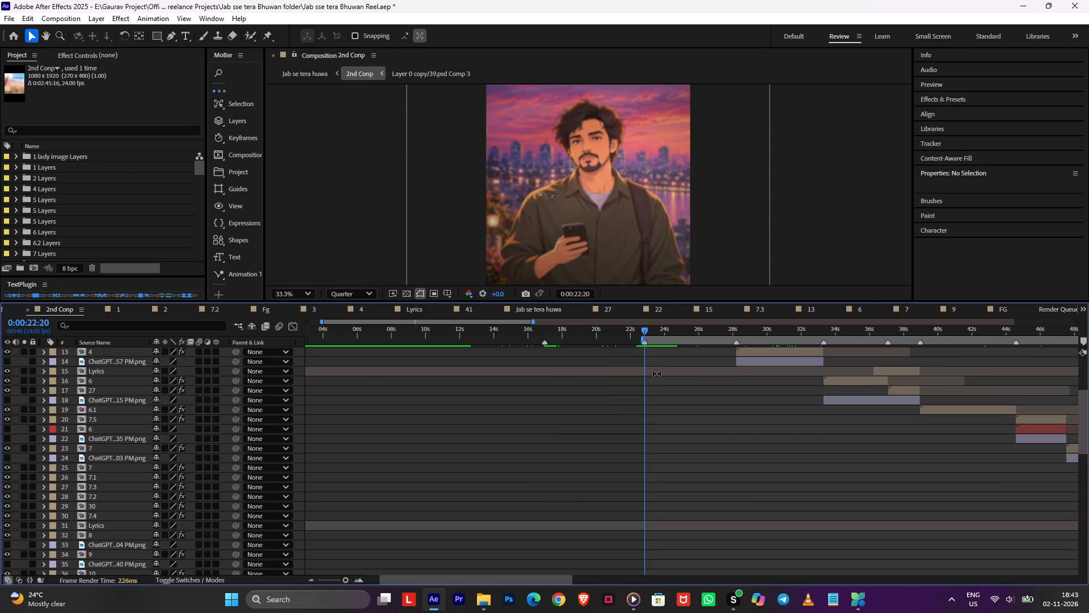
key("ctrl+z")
Set the work area's end at 0:00:22:20 and its start one frame further on, at 0:00:22:21.
key("n")
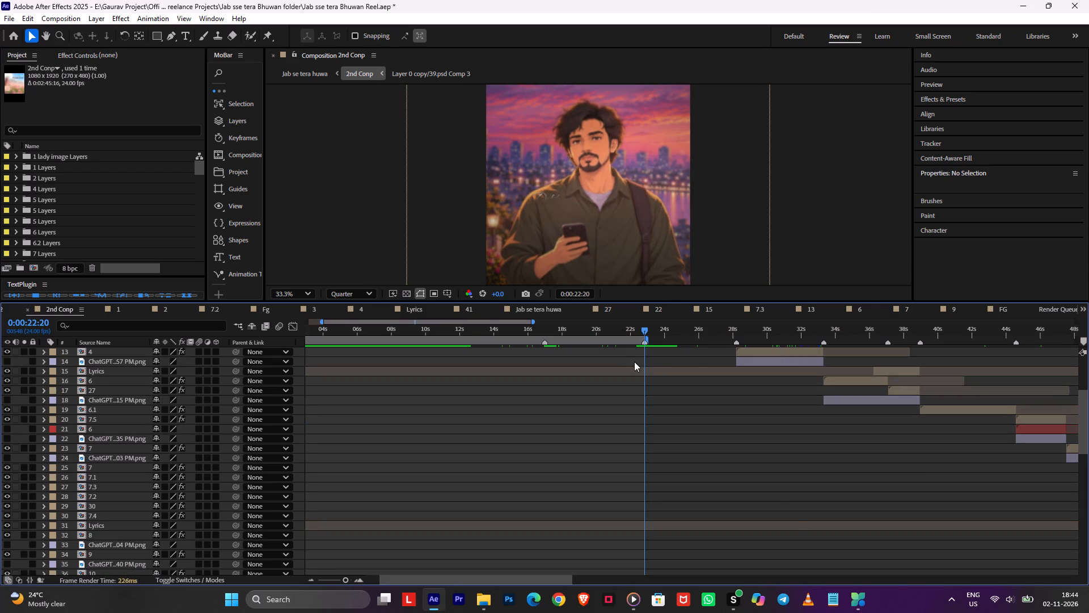
scroll(593, 341, "down", 2, "alt")
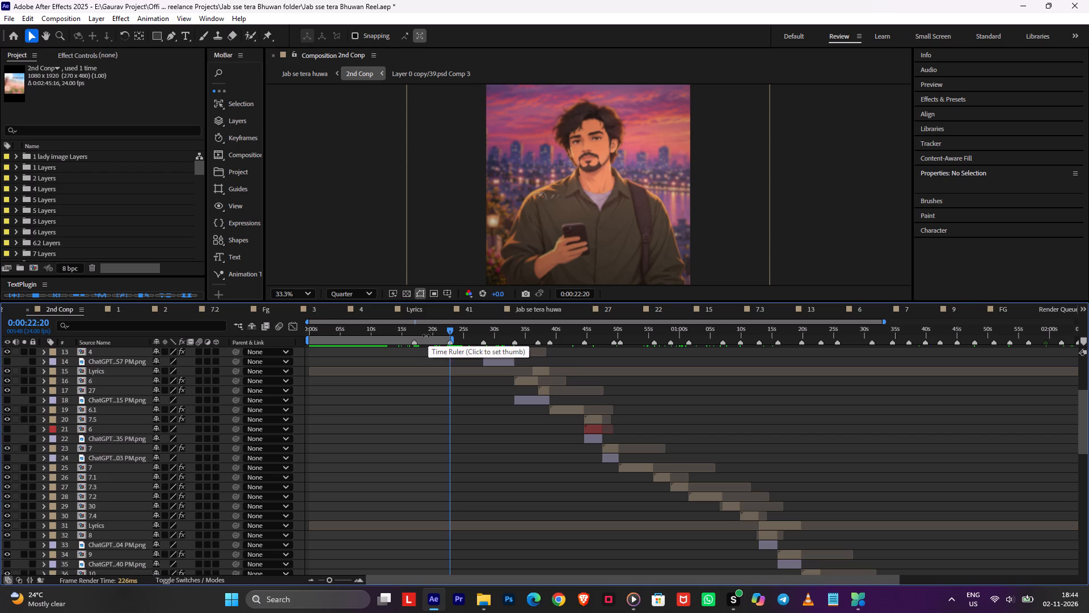
key("ctrl+Right")
key("b")
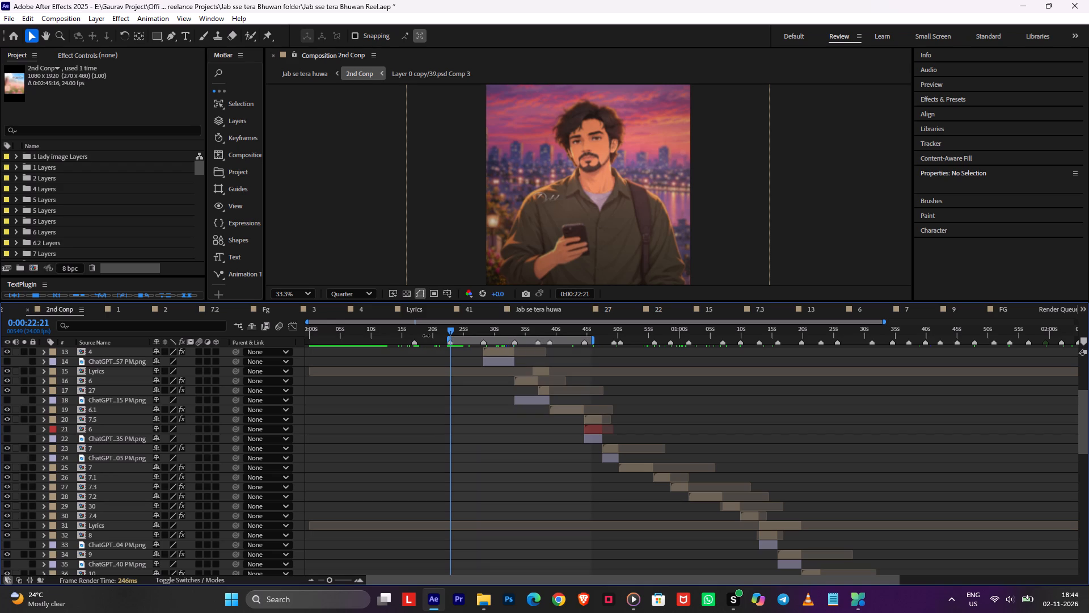
Preview the shots from 0:00:22:21, replaying from 0:00:27:10, 0:00:28:00 and 0:00:31:22 to examine the transitions and lyrics.
key("space")
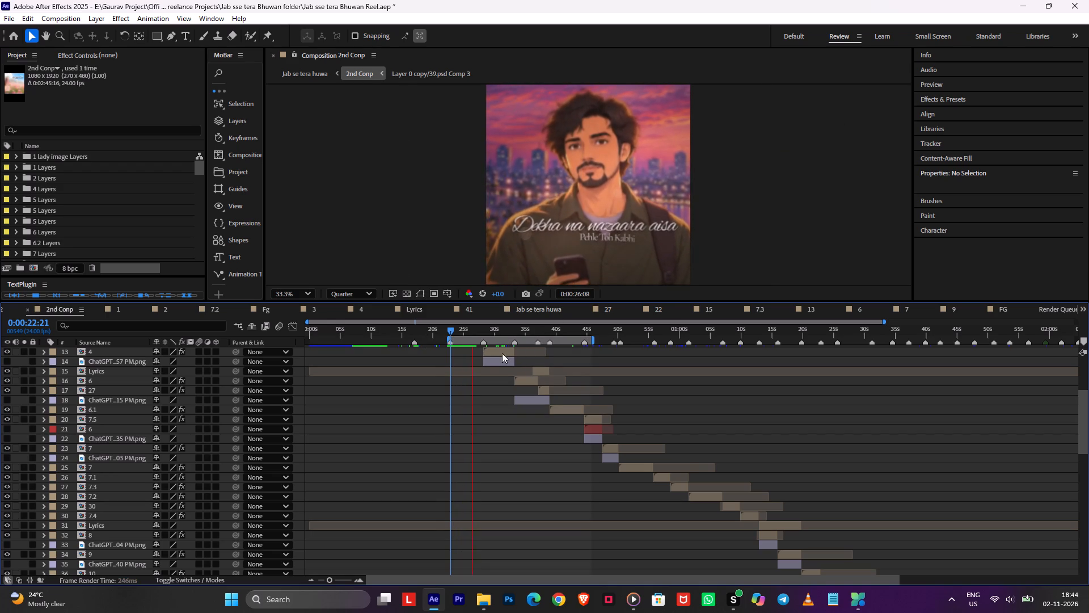
scroll(466, 372, "up", 2, "alt")
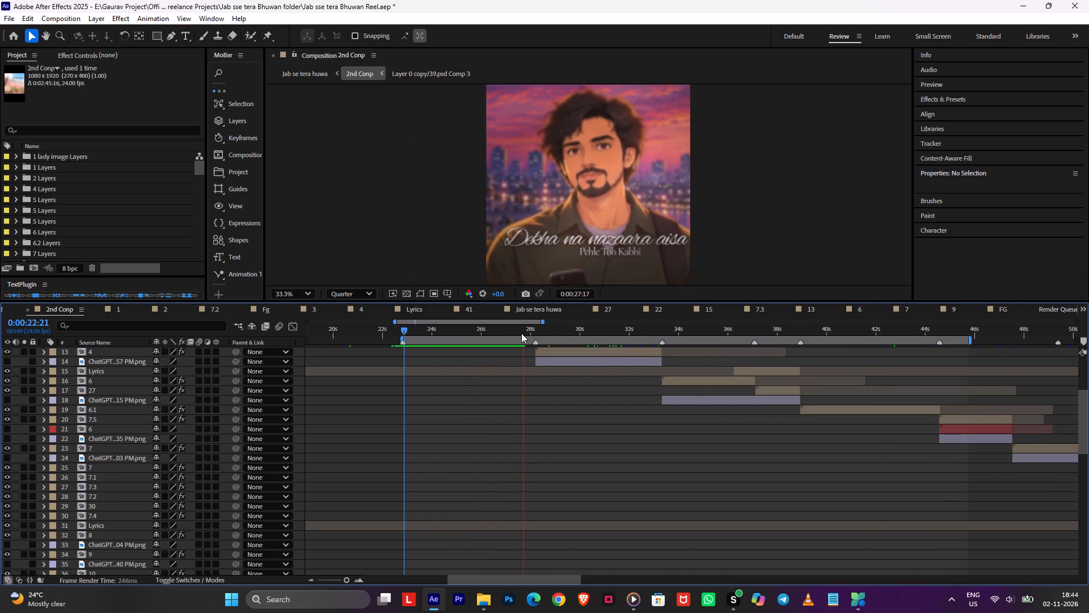
left_click(517, 331)
key("space")
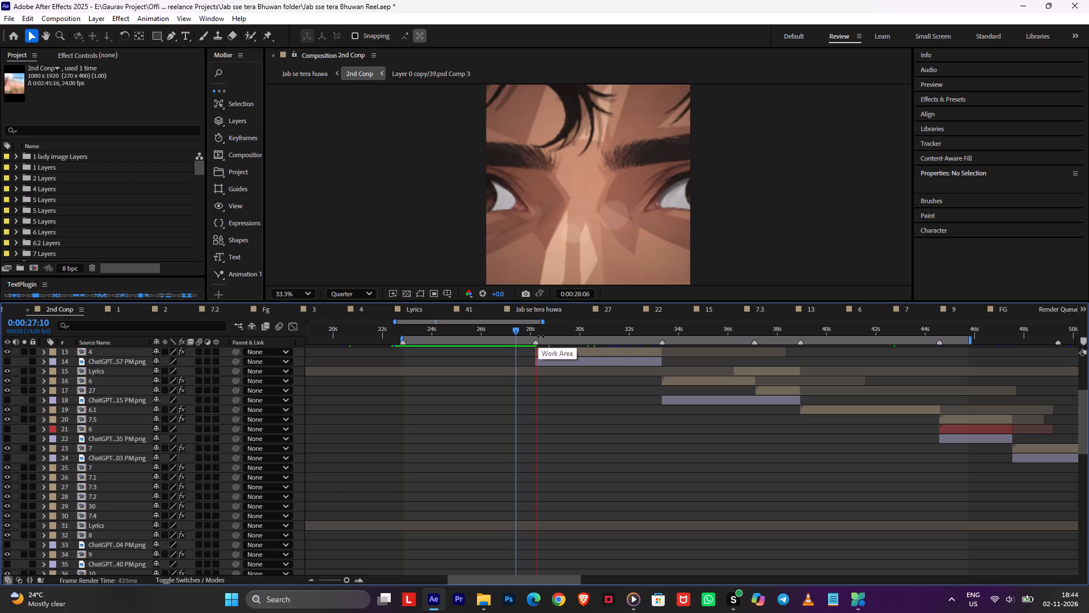
left_click(530, 327)
key("space")
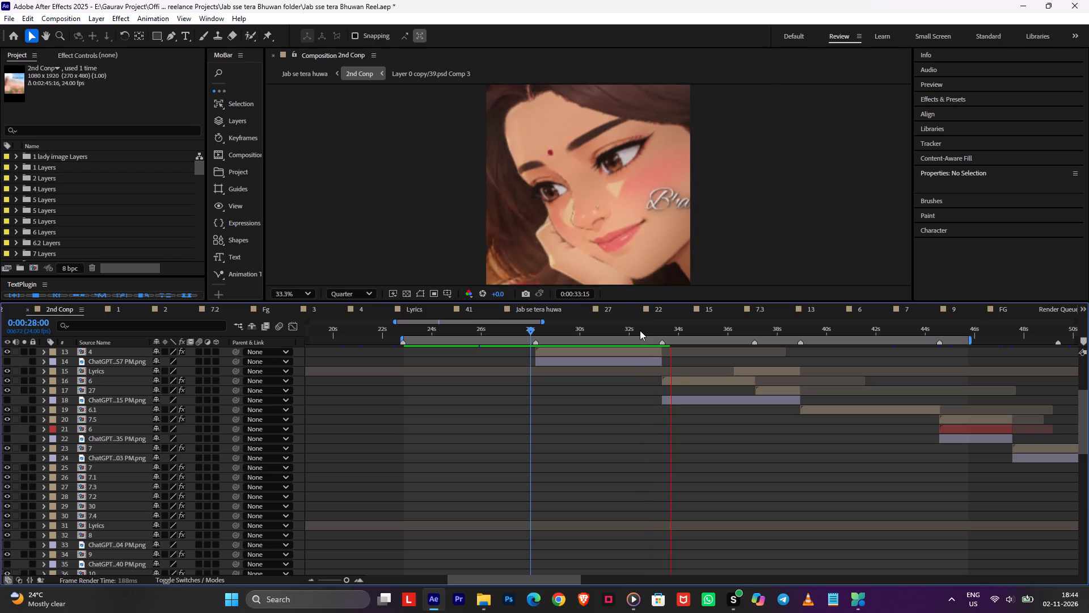
left_click_drag(640, 330, 627, 329)
key("space")
middle_click_drag(699, 388, 527, 413)
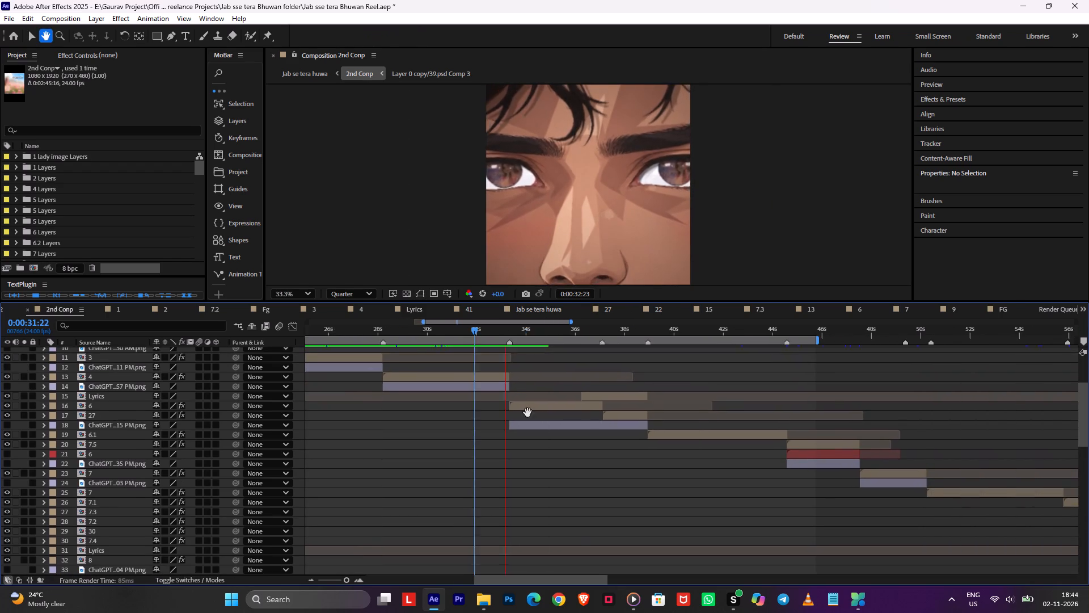
key("space")
Fit the whole composition frame in view and preview the shots from 0:00:33:23 through the woman-with-cats scene.
left_click(291, 292)
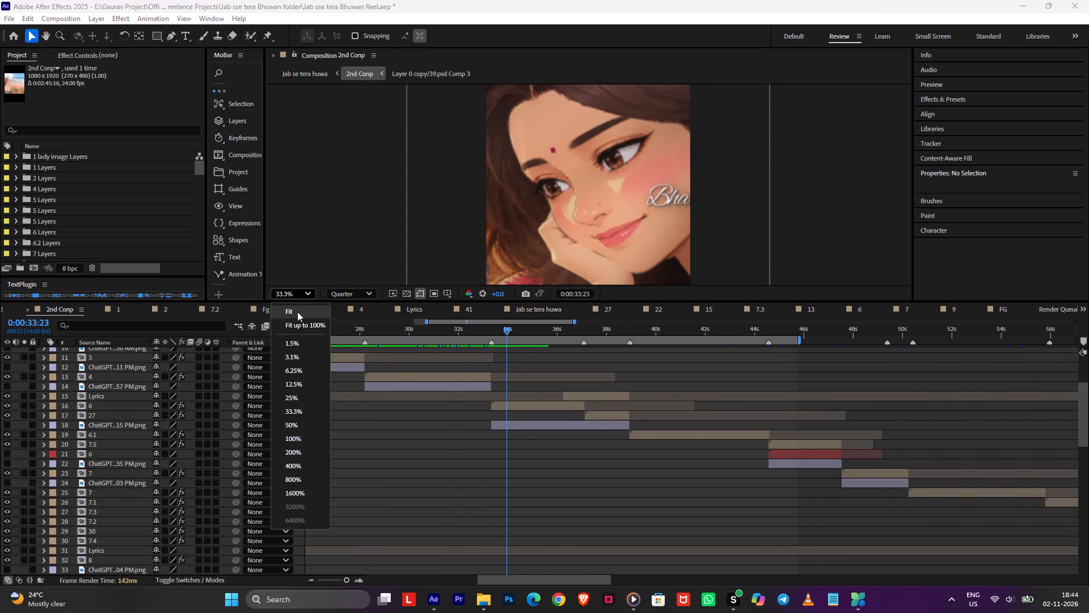
left_click(298, 310)
key("space")
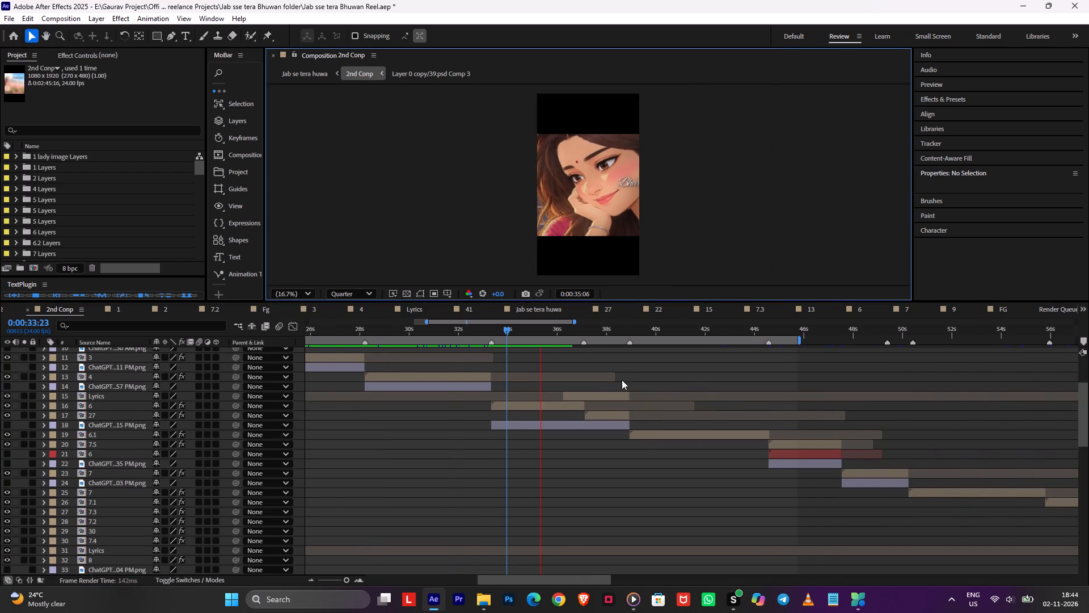
middle_click_drag(621, 376, 538, 384)
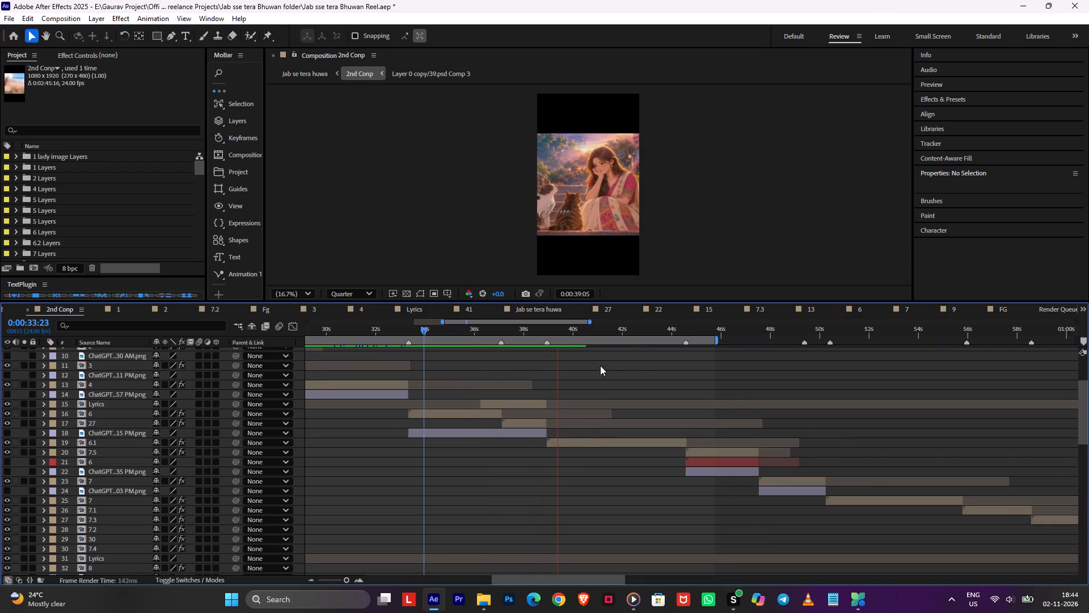
middle_click_drag(654, 374, 488, 392)
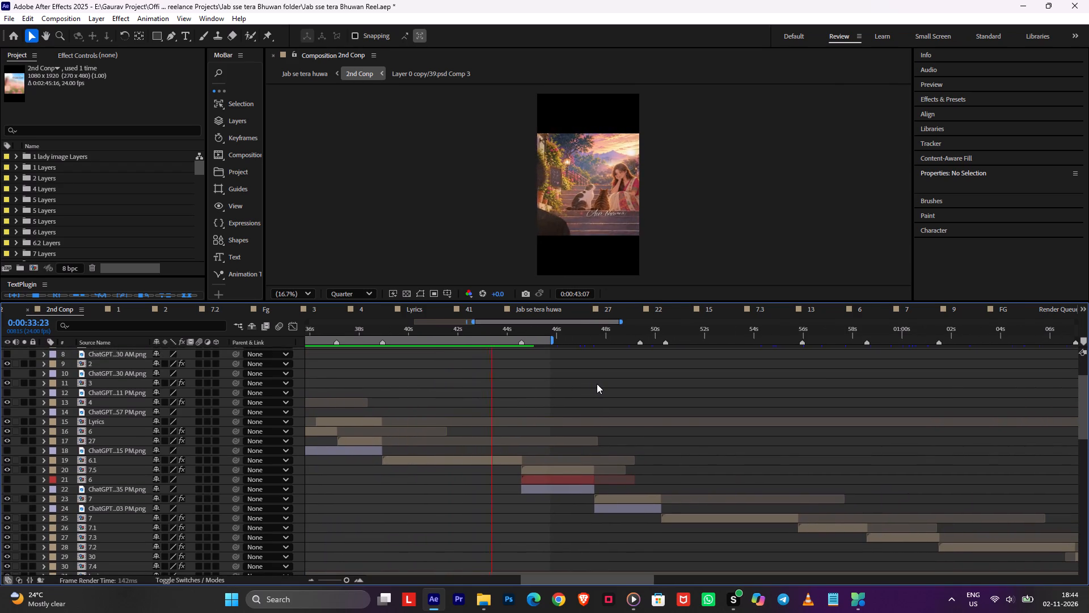
key("space")
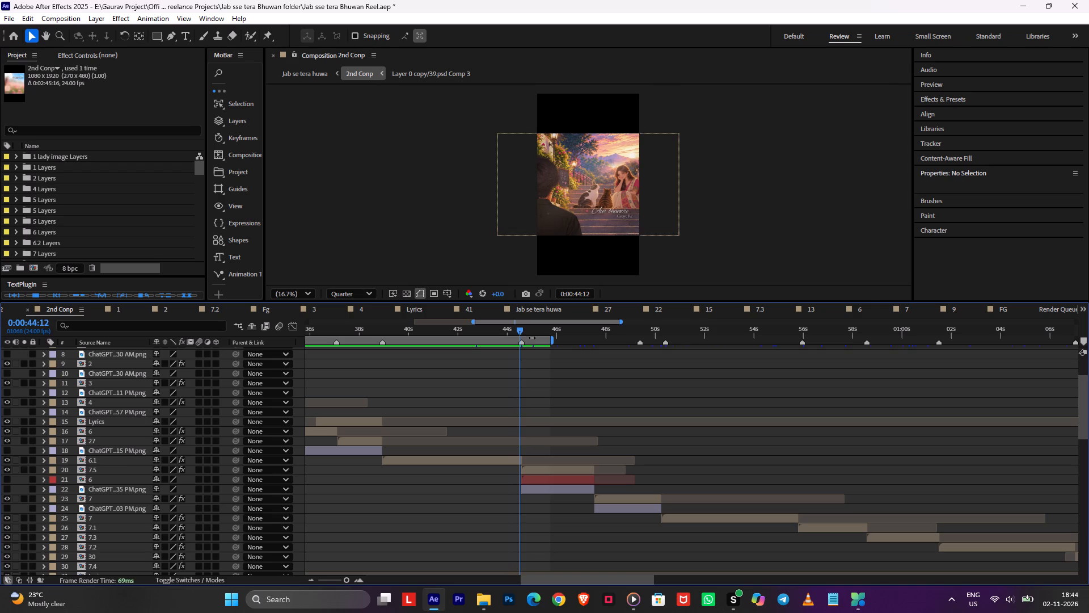
key("space")
key("space")
Replay from 0:00:43:18 and 0:00:44:00 to examine the end of the stairway shot before the cut to layer 7.5.
left_click_drag(539, 324, 611, 335)
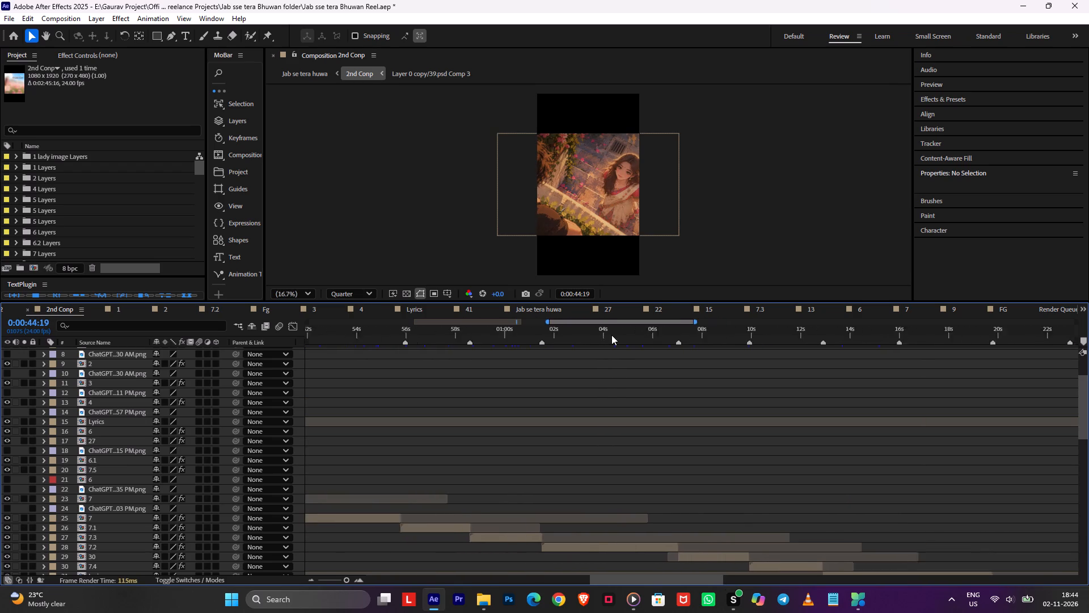
left_click_drag(611, 335, 603, 335)
scroll(607, 340, "down", 1, "alt")
middle_click_drag(491, 381, 757, 403)
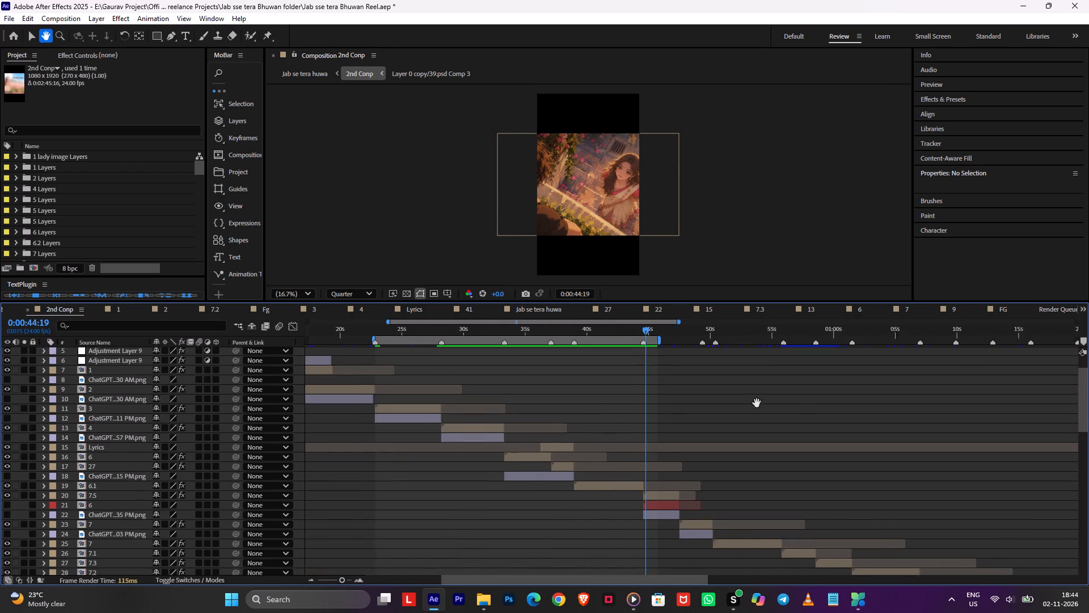
middle_click_drag(757, 403, 759, 401)
scroll(668, 364, "up", 1, "alt")
left_click_drag(653, 329, 635, 329)
key("space")
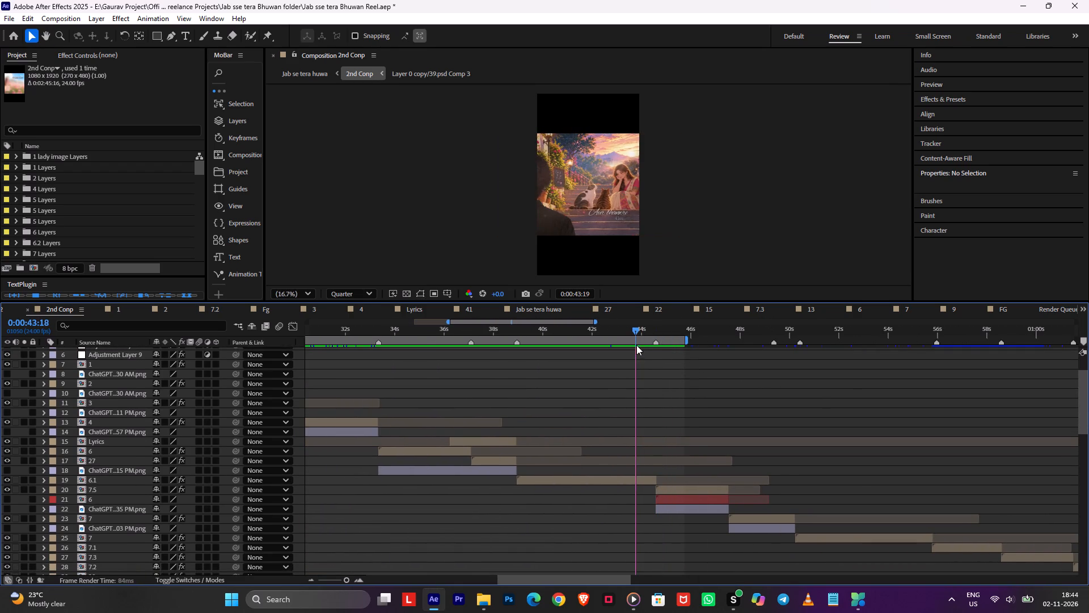
key("space")
left_click_drag(652, 325, 641, 328)
key("space")
key("space")
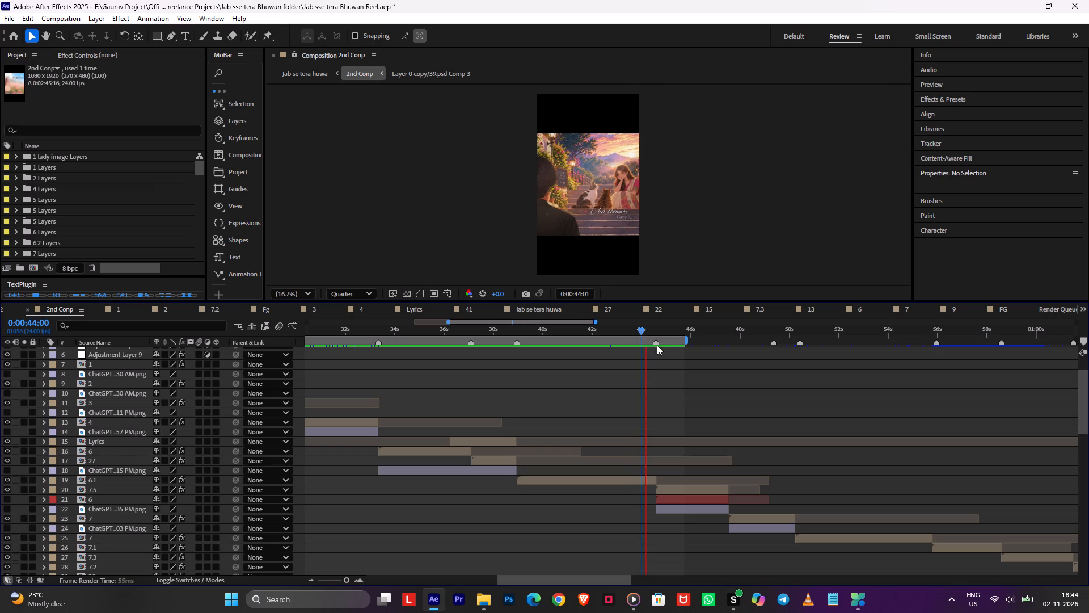
key("space")
key("space")
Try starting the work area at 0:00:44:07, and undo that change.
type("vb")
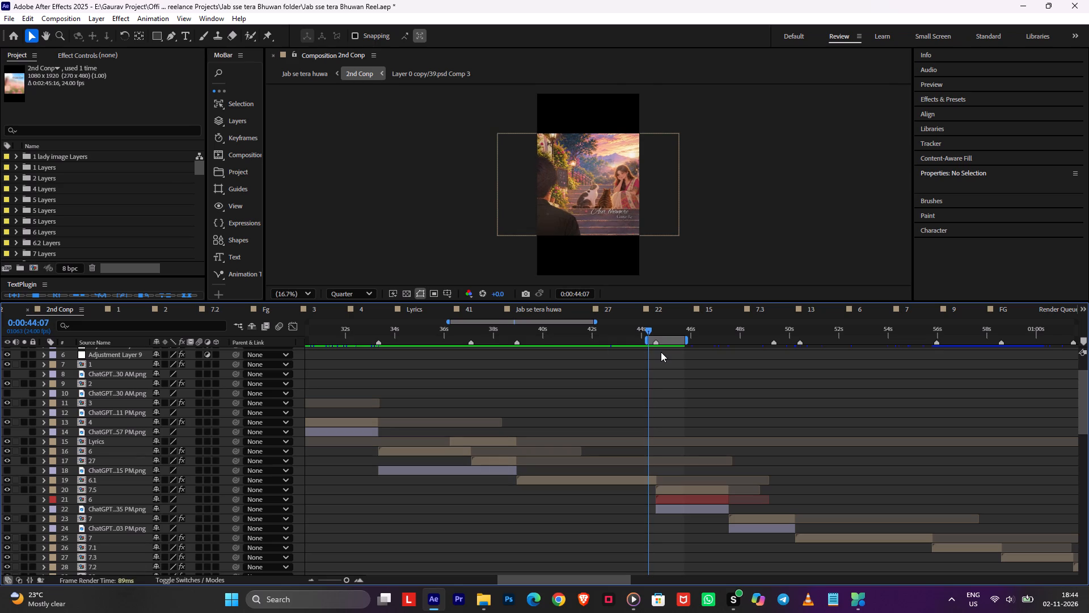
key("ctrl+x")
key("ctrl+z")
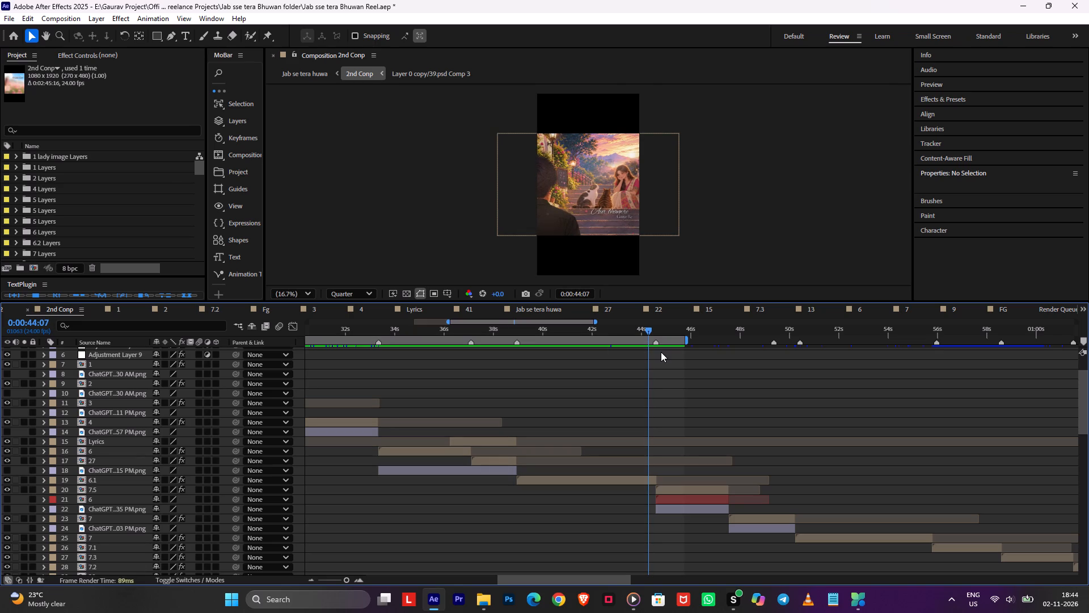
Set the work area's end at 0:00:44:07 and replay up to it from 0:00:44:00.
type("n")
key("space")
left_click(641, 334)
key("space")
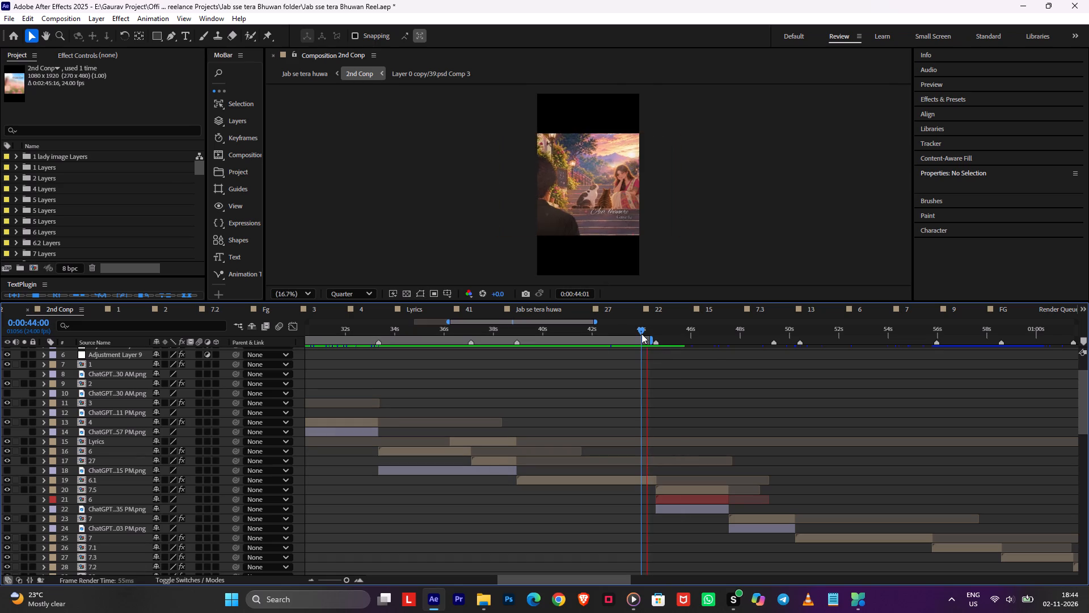
Preview the man-with-phone shot and the shots from 0:00:30:19, 0:00:44:19 and 0:00:47:04, examining transitions and lyrics.
scroll(546, 397, "down", 2, "alt")
scroll(427, 404, "up", 1, "alt")
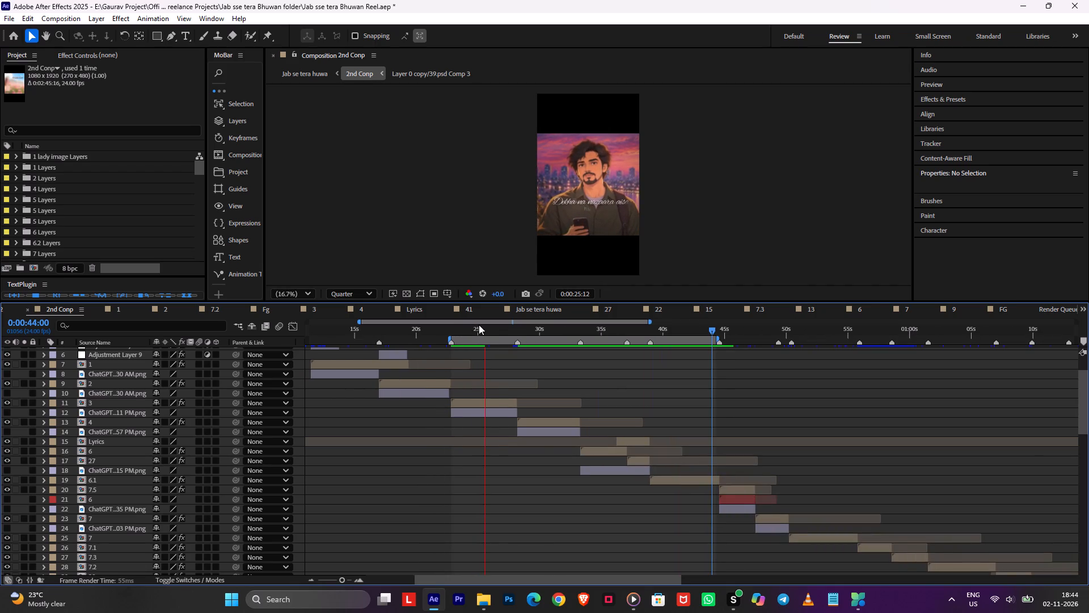
left_click_drag(481, 325, 551, 331)
key("space")
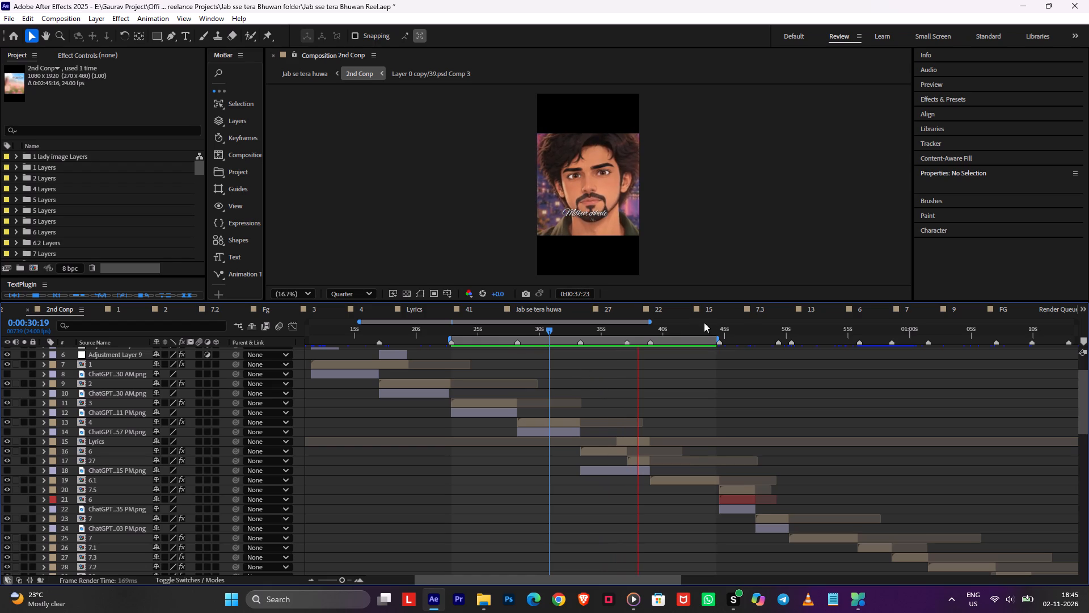
left_click_drag(732, 325, 721, 330)
key("space")
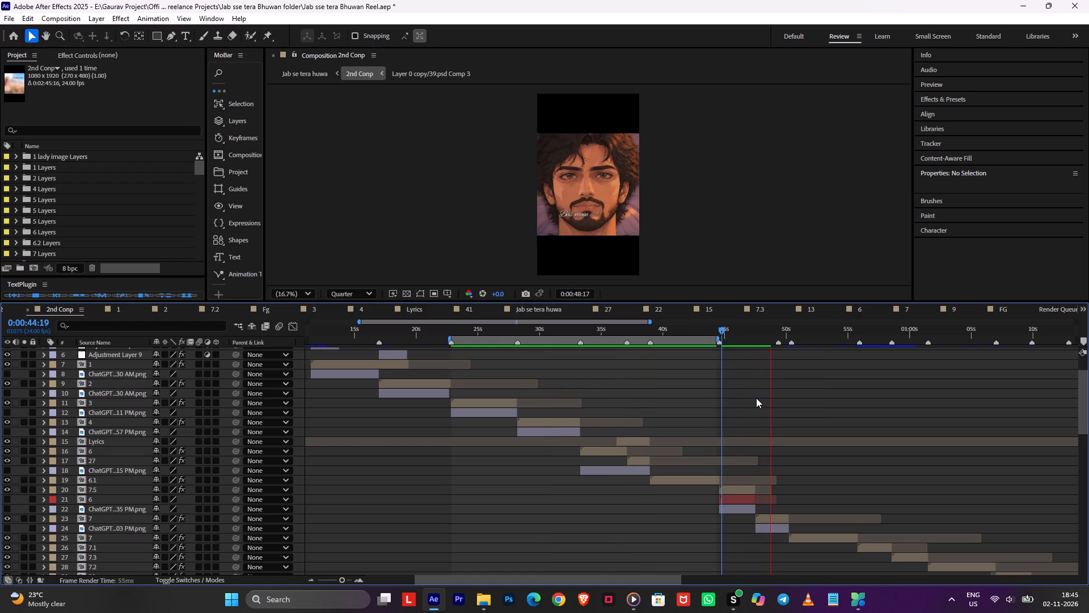
left_click_drag(757, 330, 751, 330)
key("space")
scroll(775, 382, "up", 1, "alt")
middle_click_drag(840, 385, 831, 385)
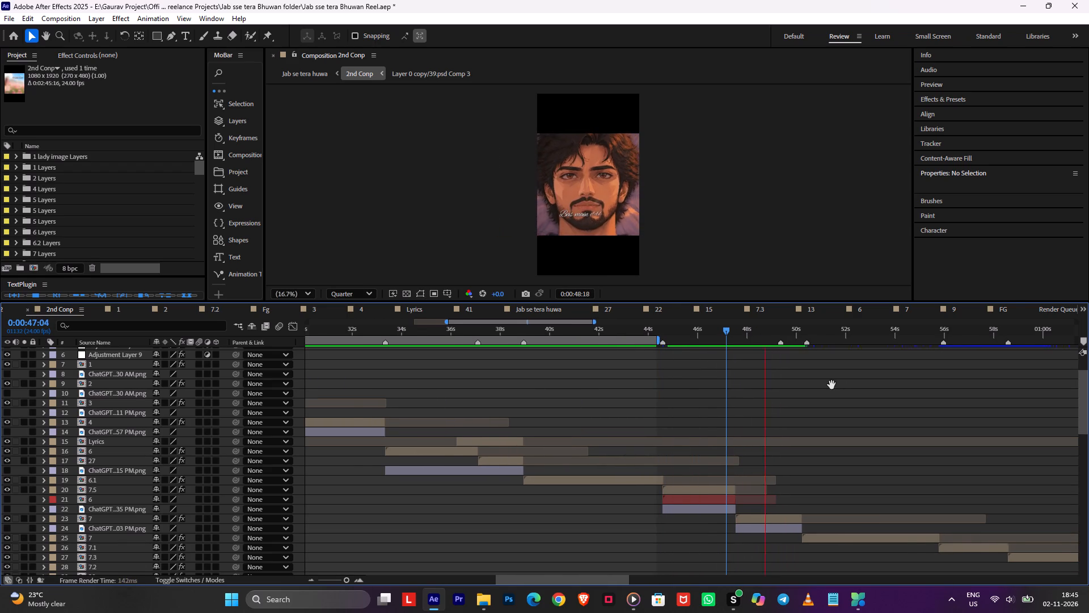
middle_click_drag(831, 385, 813, 385)
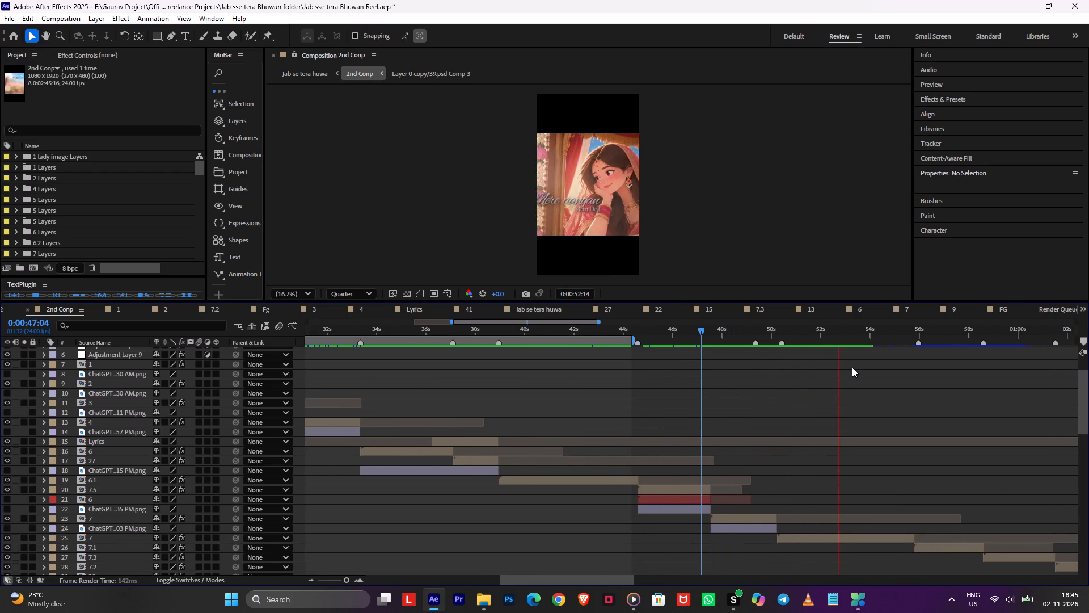
Set the work area's end at 0:00:55:19 and replay the cut there from 0:00:55:14 and 0:00:55:07.
left_click_drag(903, 337, 911, 337)
key("space")
left_click(911, 330)
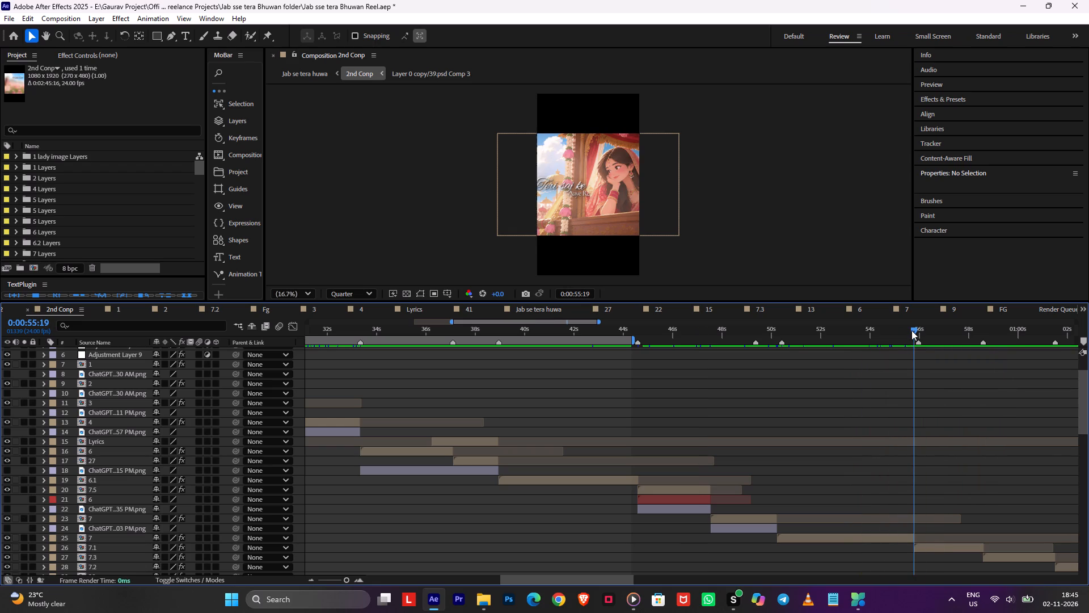
key("n")
left_click(909, 330)
key("space")
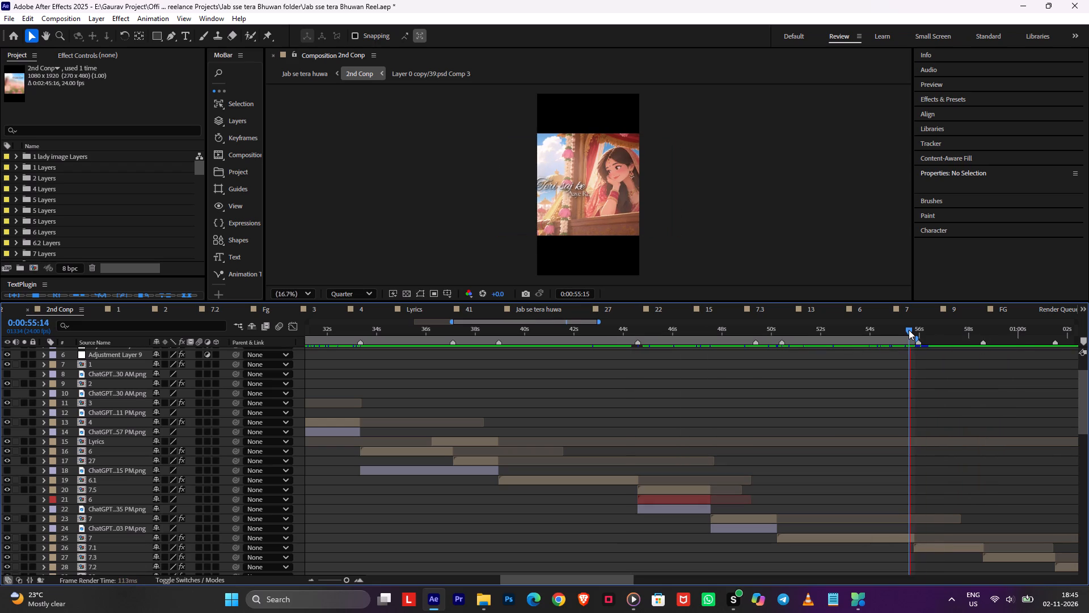
left_click_drag(909, 330, 901, 332)
key("space")
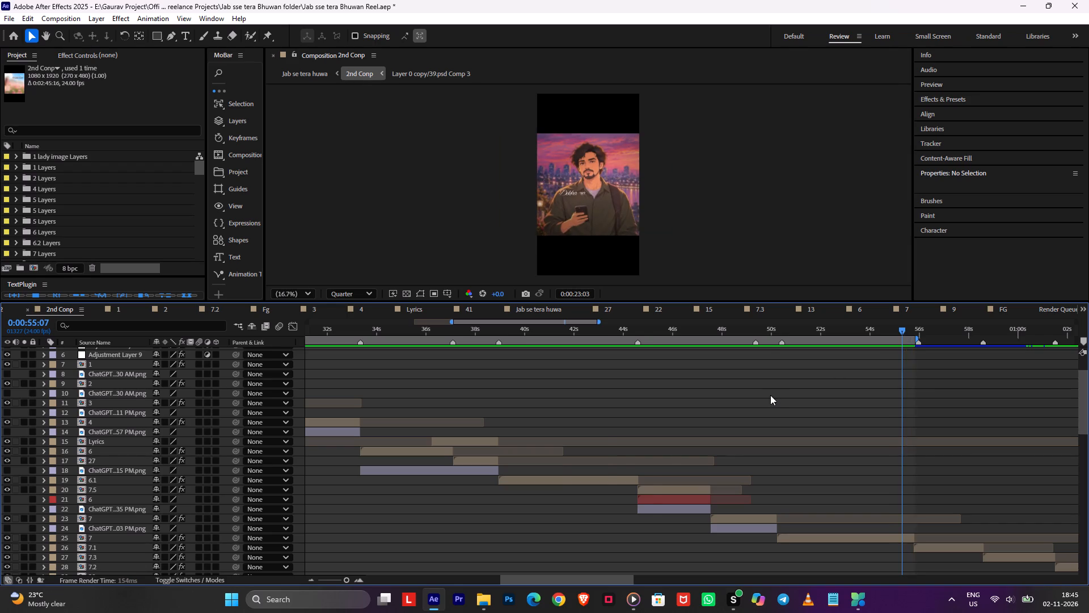
Open composition 3 from the man-with-phone shot at 0:00:24:16 and resize it to 1080 x 1920 px.
scroll(770, 395, "down", 2, "alt")
scroll(484, 401, "up", 1, "alt")
key("space")
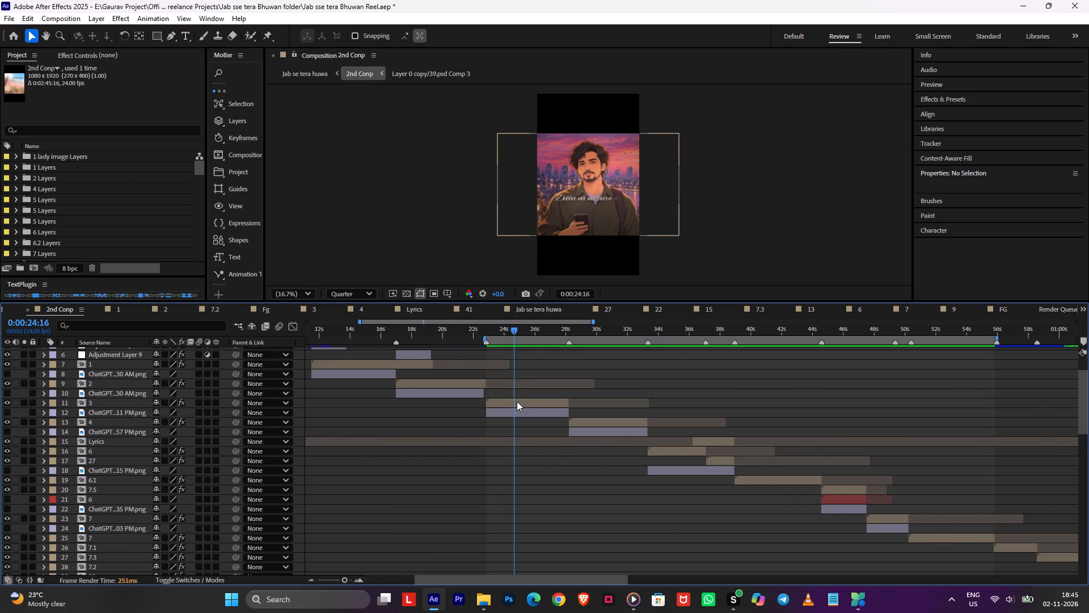
double_click(513, 404)
key("ctrl+k")
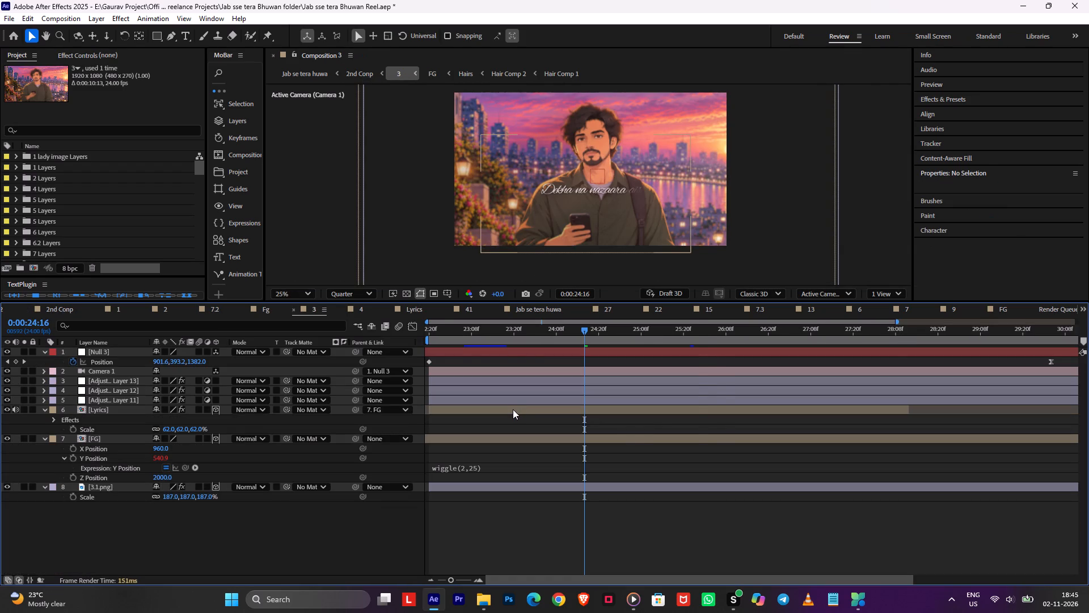
left_click(466, 234)
type("10")
key("8")
key("0")
left_click(467, 247)
key("1")
key("9")
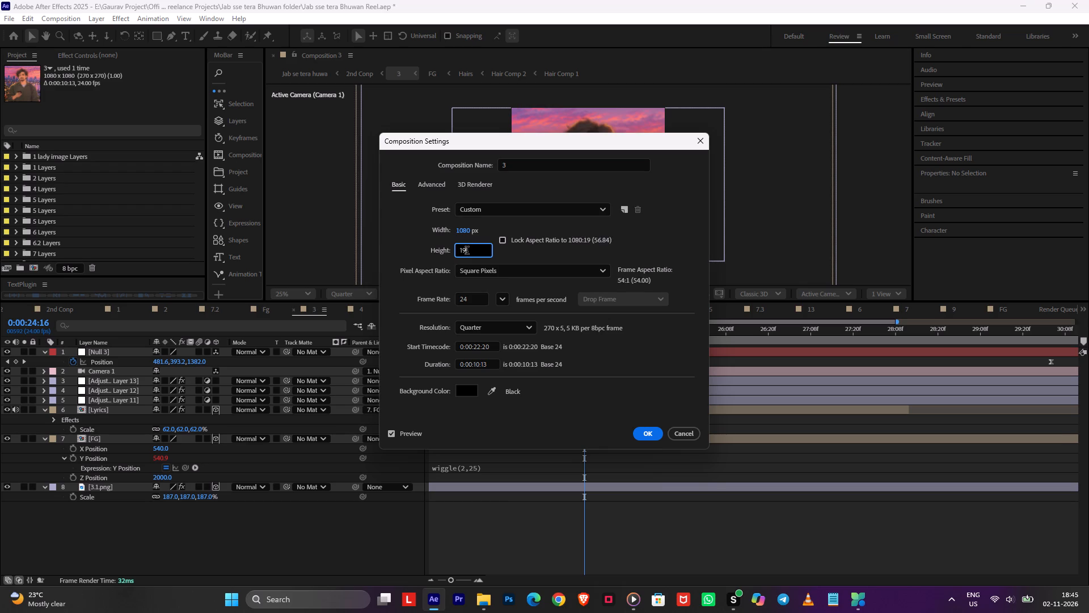
key("2")
key("0")
left_click(639, 436)
Return to 2nd Conp and delete the existing effect from layer 3.
key("Tab")
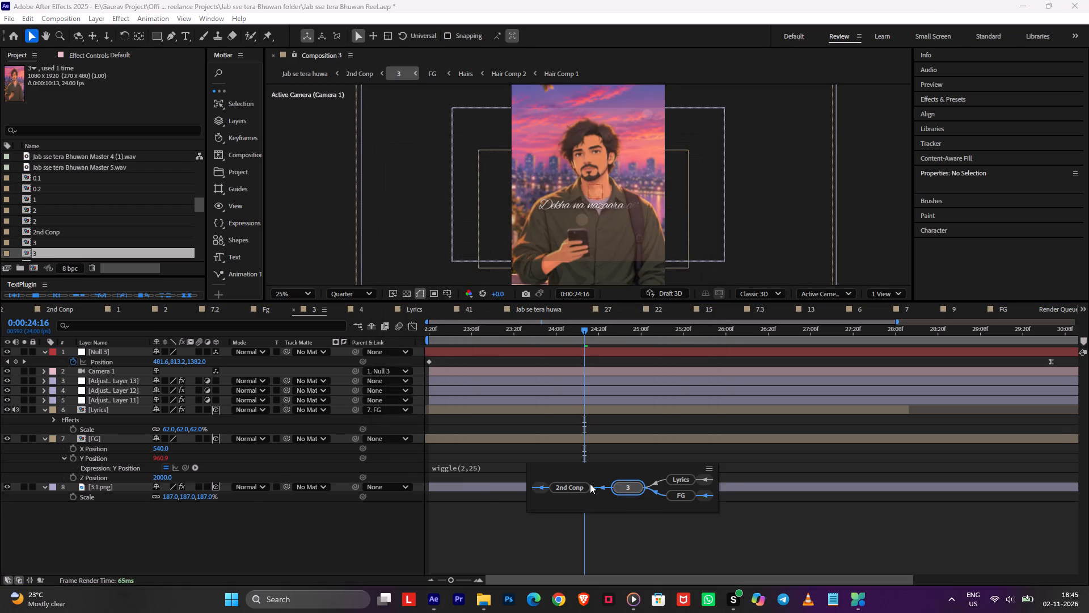
left_click(566, 485)
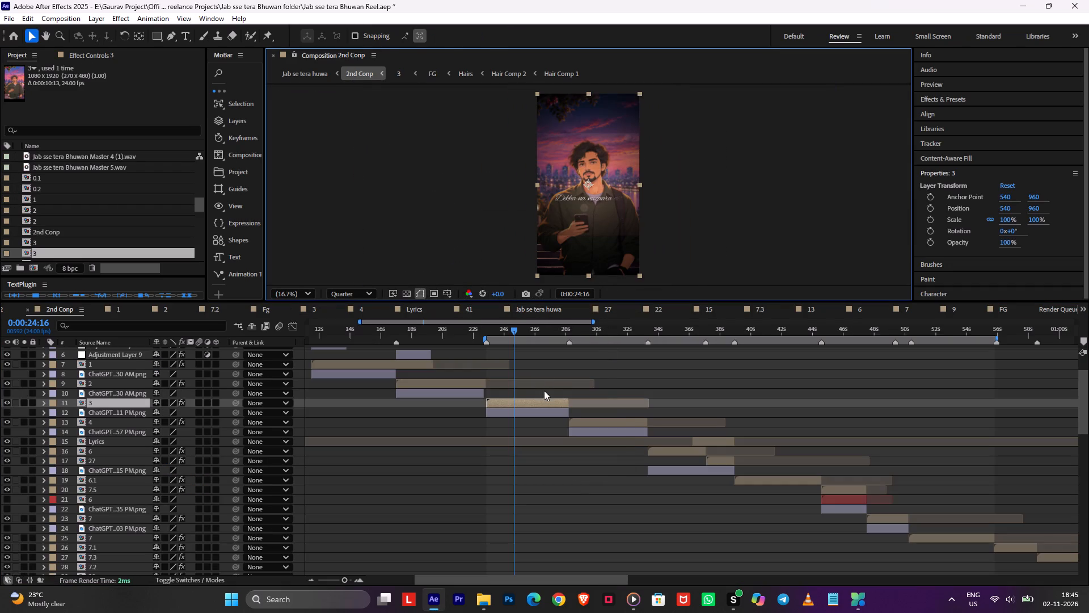
left_click(543, 387)
left_click(519, 404)
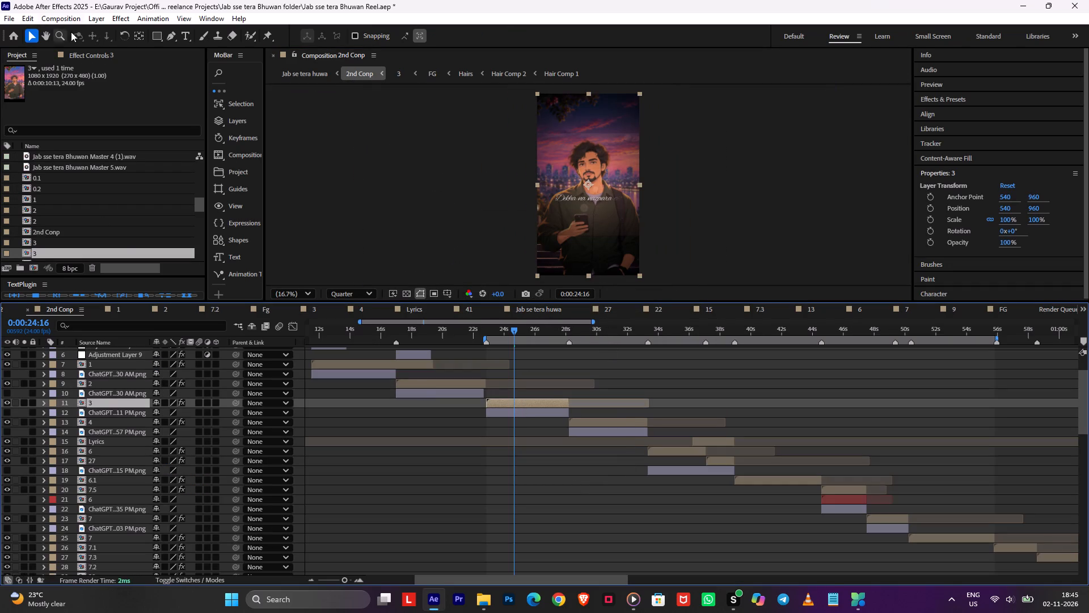
left_click(106, 54)
left_click(36, 75)
key("Delete")
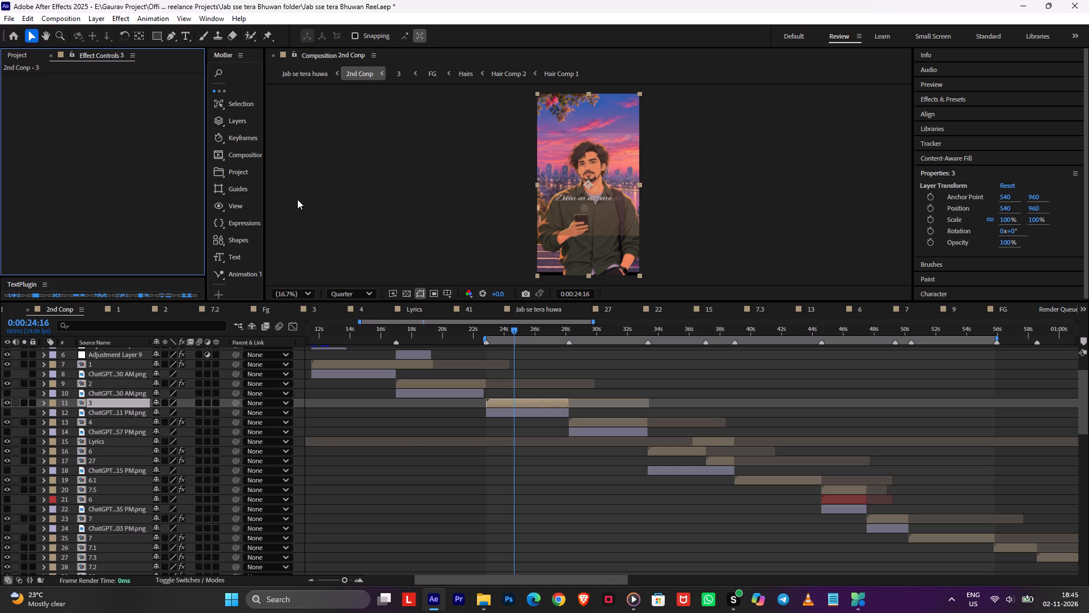
Apply the CC Vignette effect to layer 3 and set its Pin Highlights to 100.
key("space")
type("cc v")
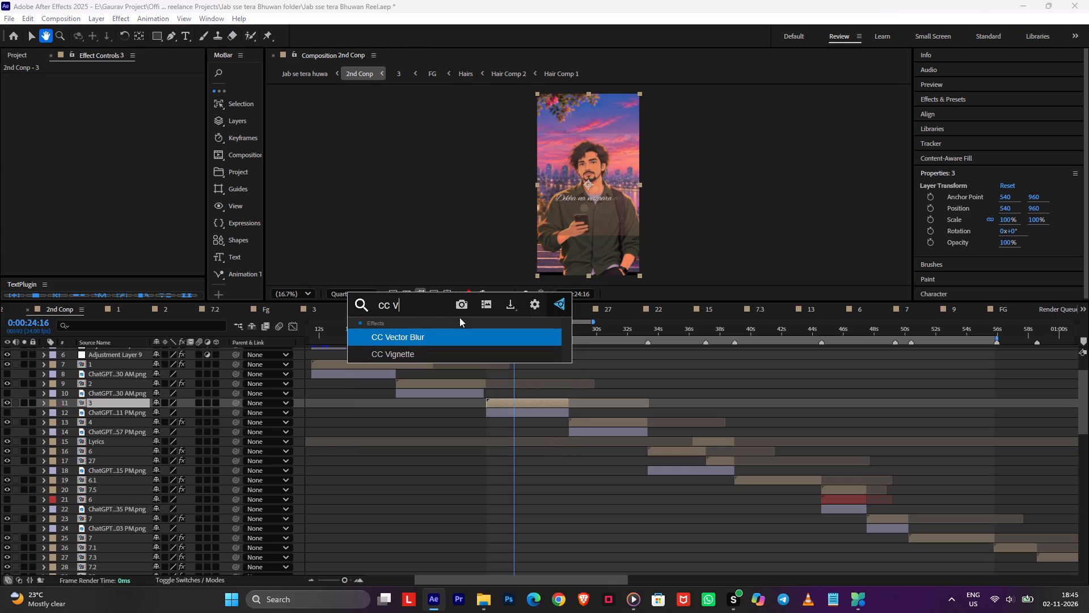
left_click(413, 349)
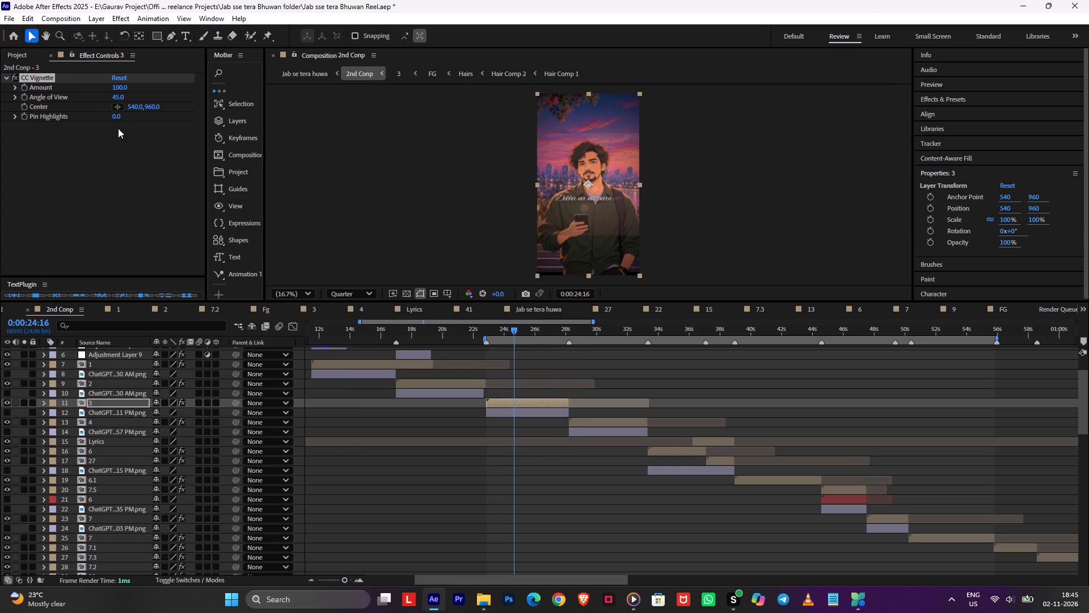
left_click_drag(122, 116, 235, 128)
left_click_drag(118, 120, 272, 120)
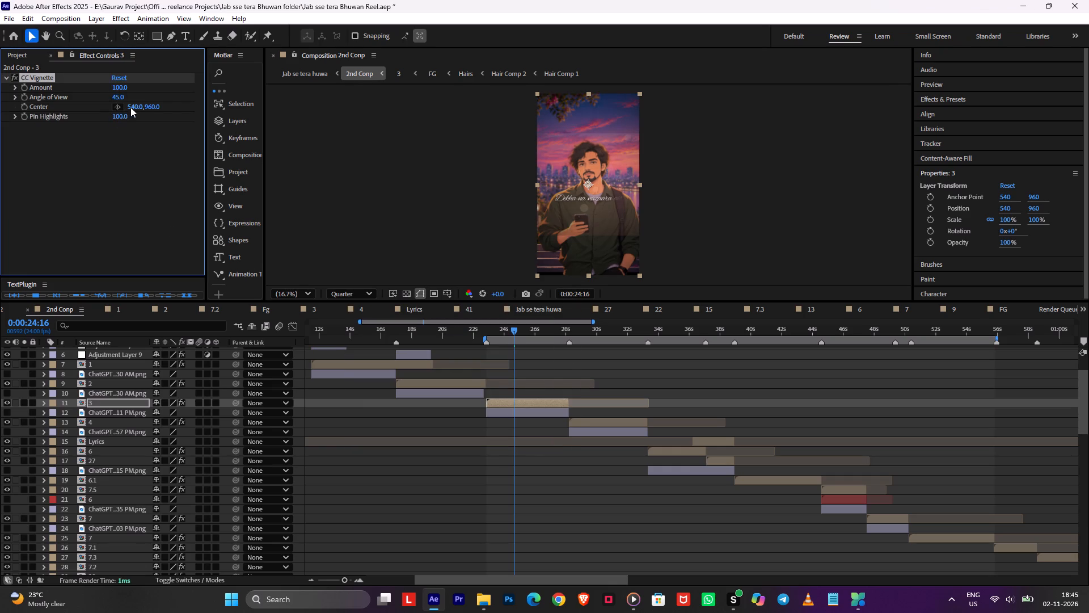
Set the CC Vignette on layer 3 to Angle of View 53.5 and Amount 50, and save the project.
left_click_drag(116, 93, 152, 96)
left_click_drag(117, 95, 167, 98)
left_click_drag(167, 98, 168, 98)
left_click_drag(121, 88, 93, 89)
left_click(524, 492)
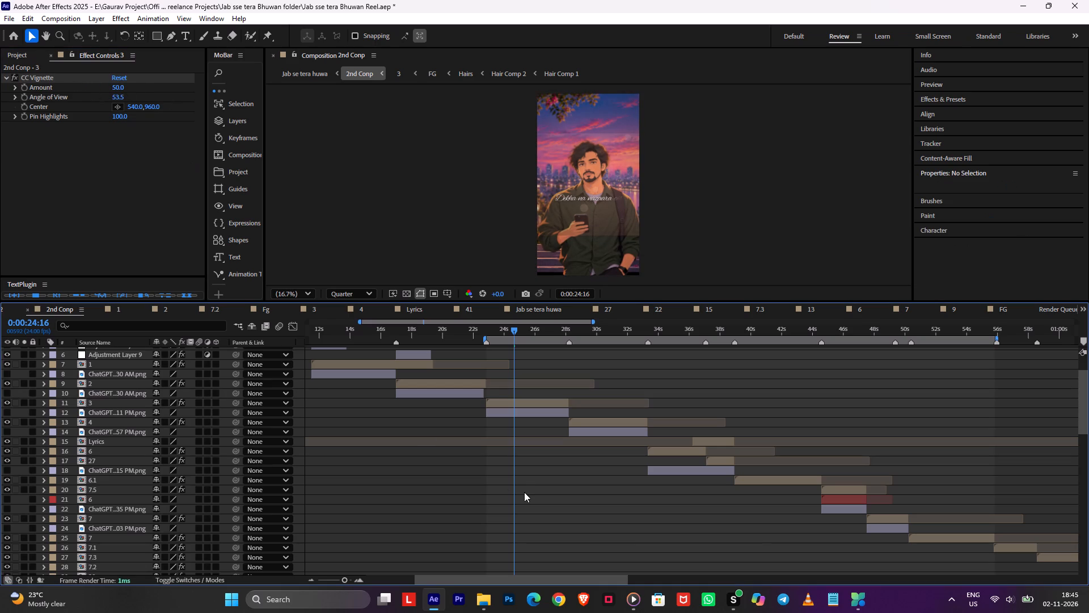
key("ctrl+s")
Delete the CC Vignette effect from layer 4, keeping its Curves effect.
left_click(553, 405)
left_click(588, 425)
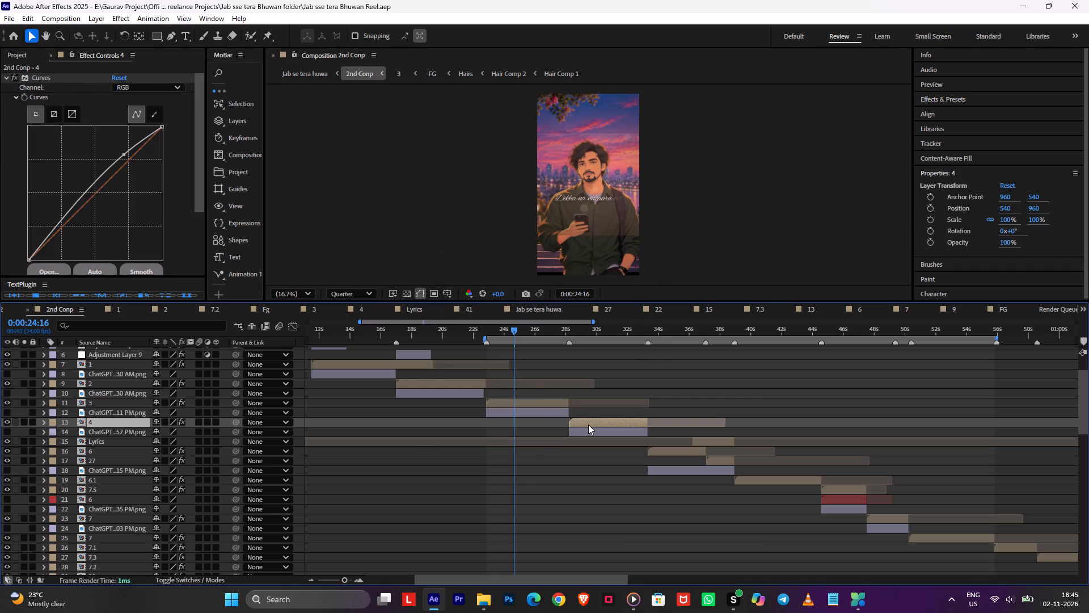
left_click(6, 77)
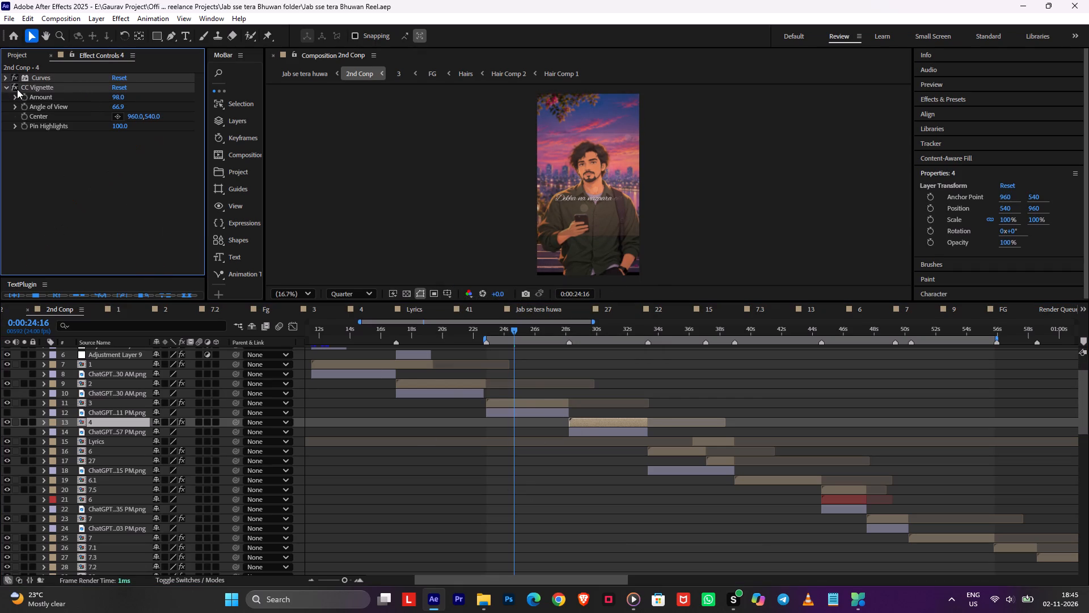
left_click(47, 89)
key("Delete")
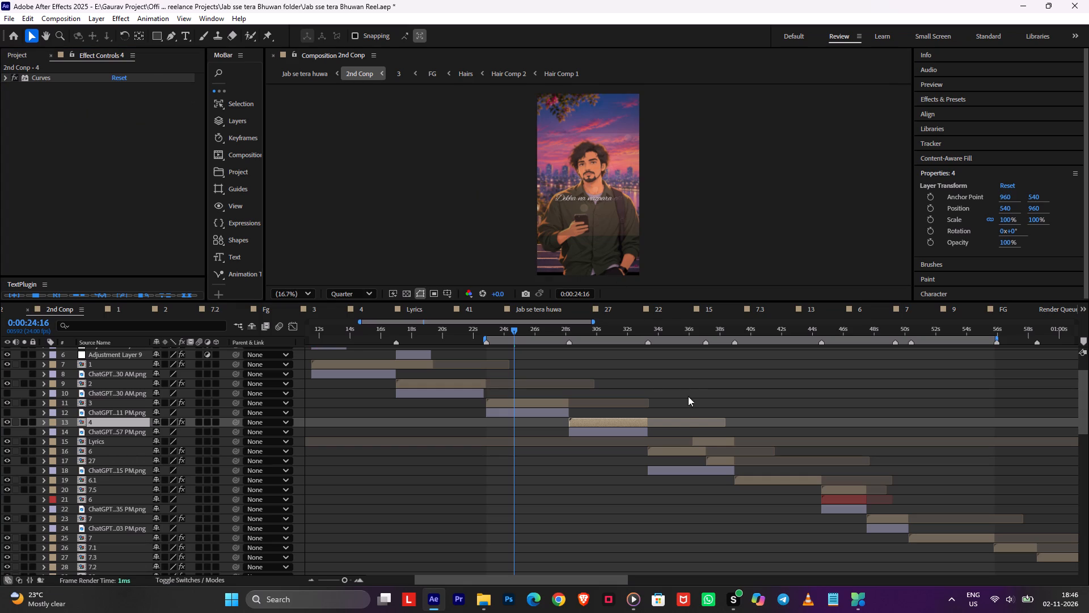
Delete the CC Vignette effect from layer 6 at row 16 and the effect from layer 27.
left_click(677, 451)
left_click(33, 73)
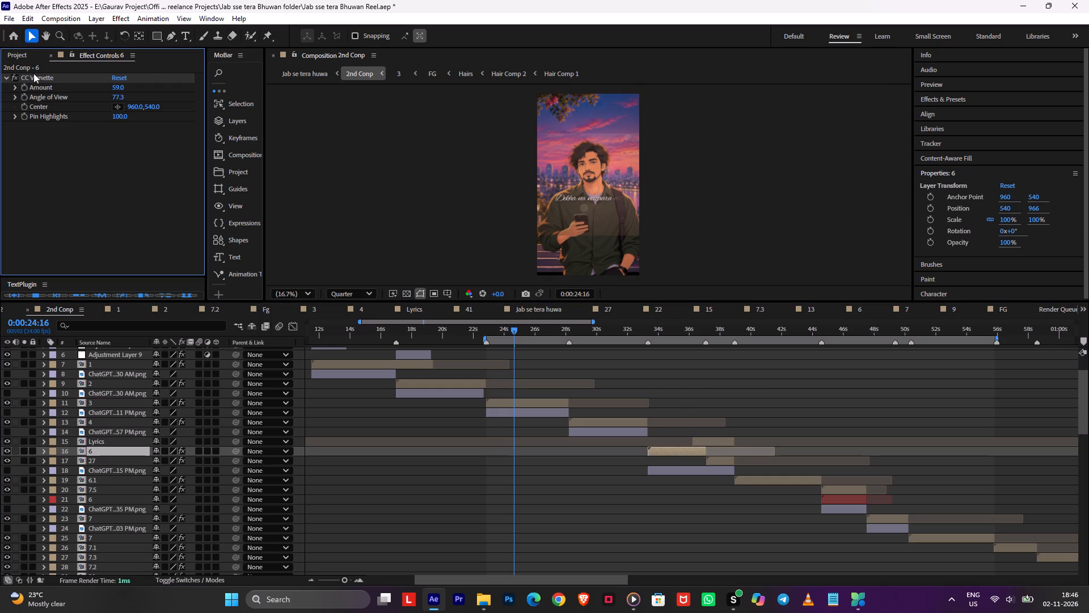
left_click(34, 74)
key("Delete")
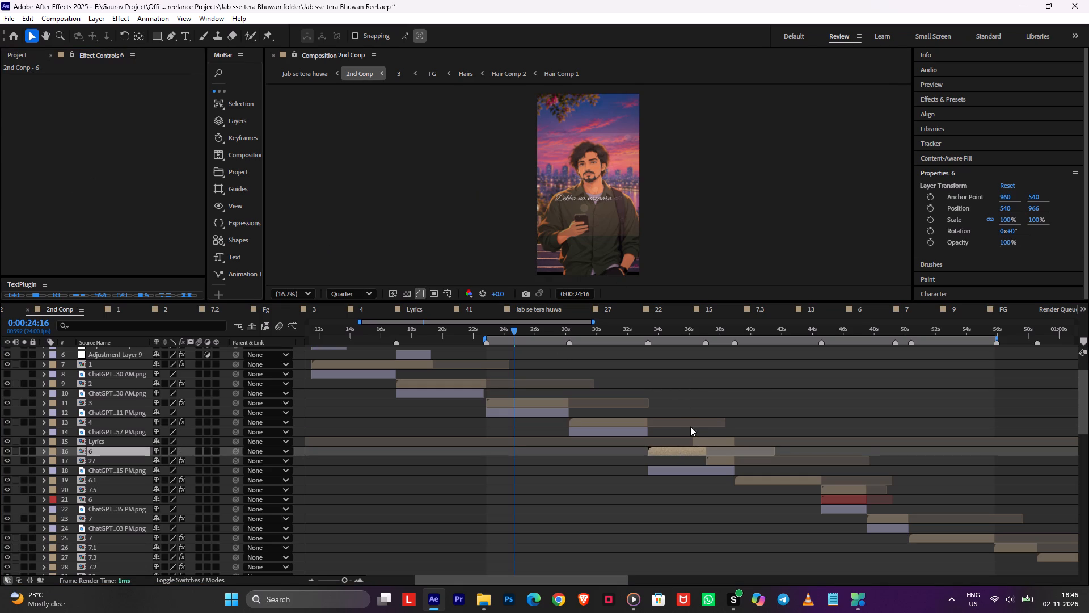
left_click(699, 437)
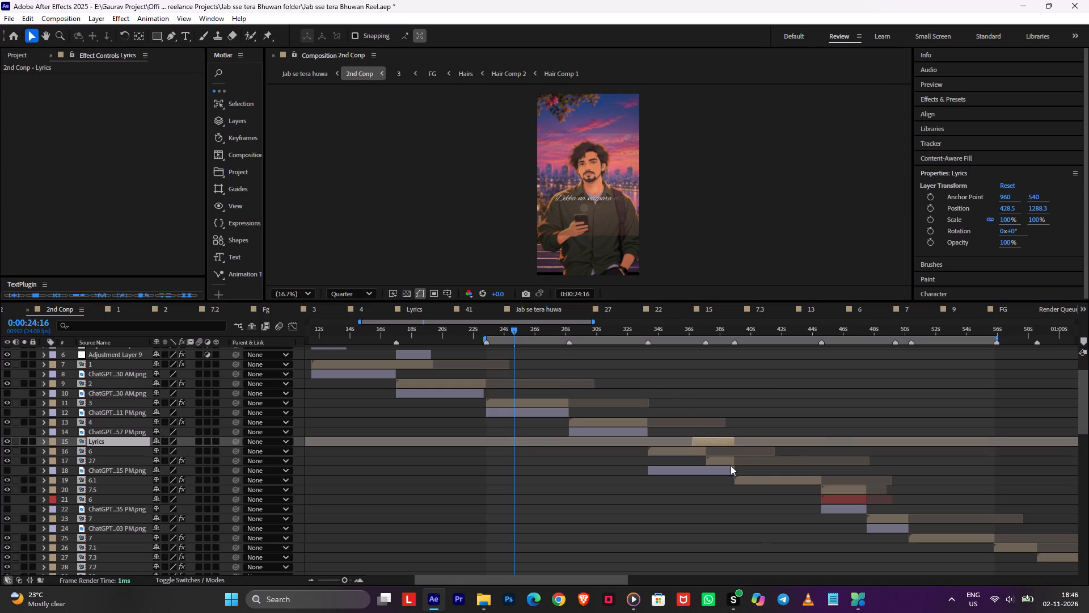
left_click(725, 463)
left_click(32, 75)
key("Delete")
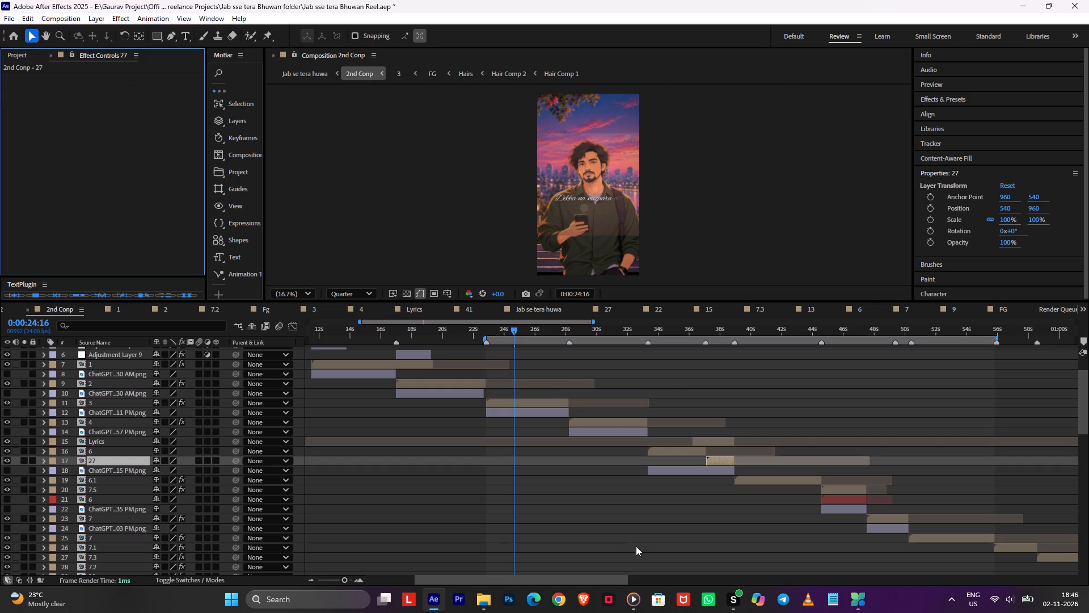
Check the close-up shot at 0:00:37:19, look inside the Lyrics composition and return to 2nd Conp.
left_click(643, 539)
left_click(716, 329)
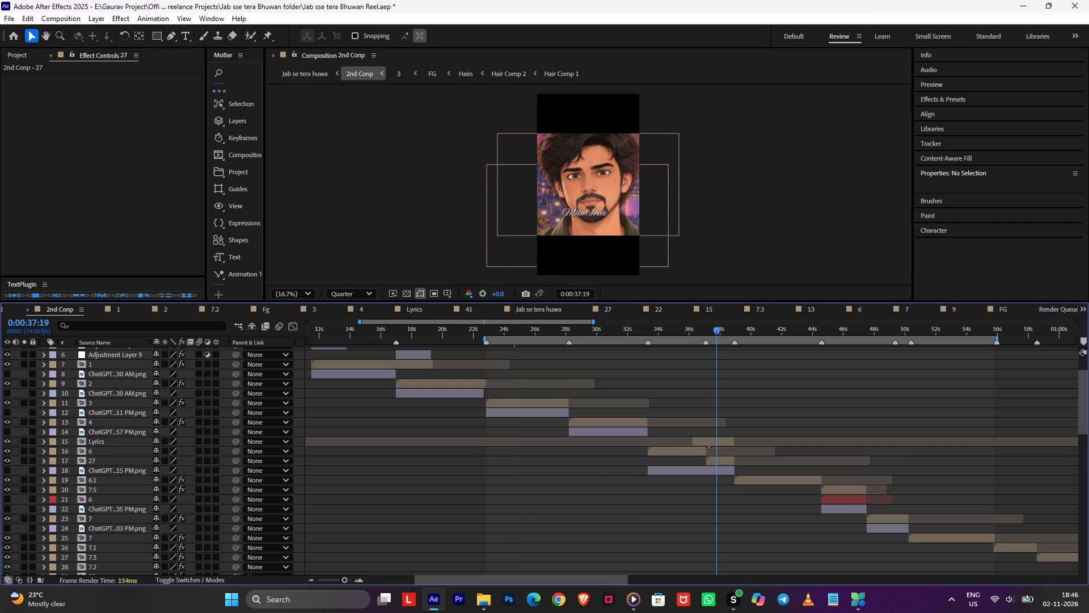
left_click(710, 439)
double_click(710, 439)
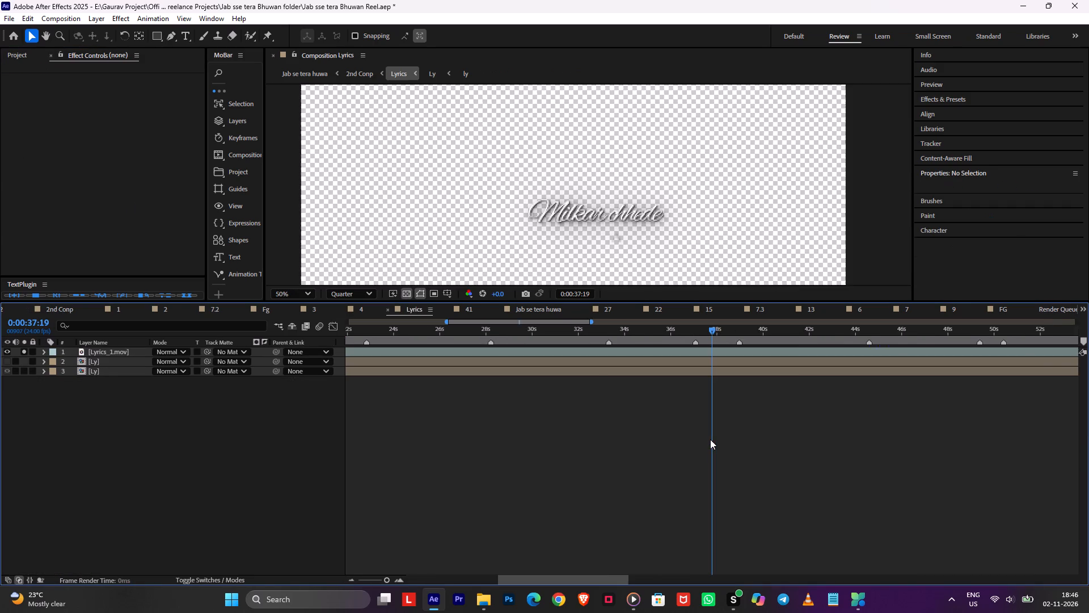
key("Tab")
left_click(580, 321)
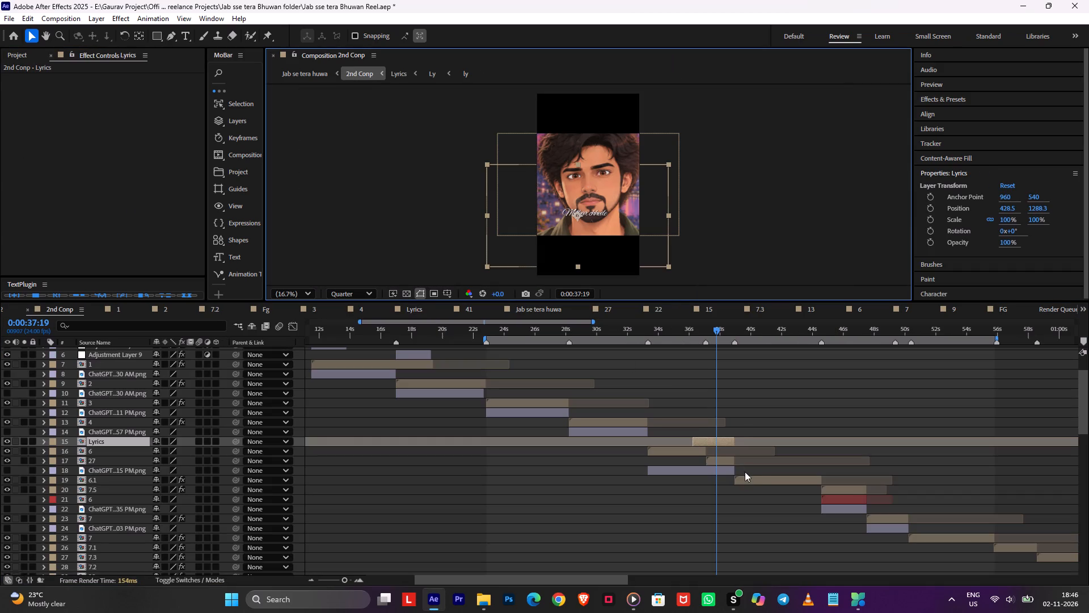
Delete the CC Vignette effect from layer 6.1 and the effect from layer 7.5.
left_click(761, 477)
double_click(50, 73)
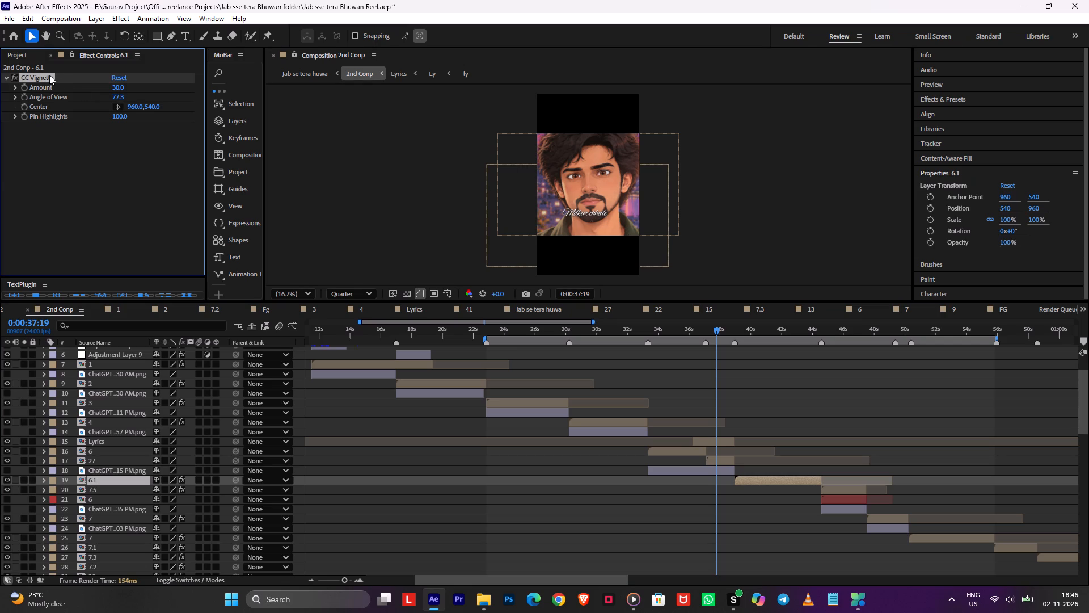
key("Delete")
left_click(837, 486)
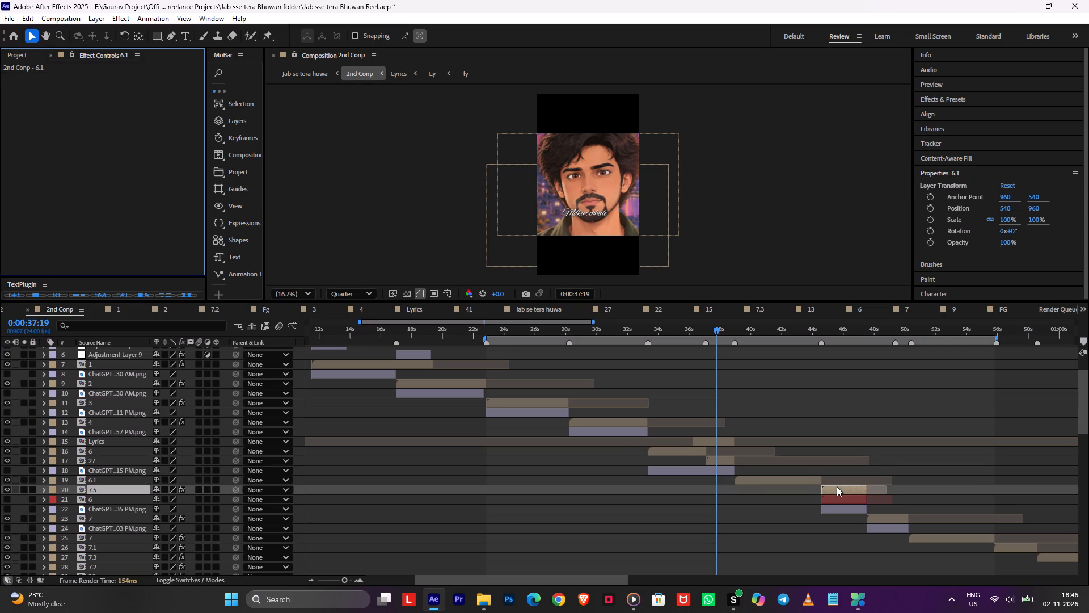
left_click(45, 81)
key("Delete")
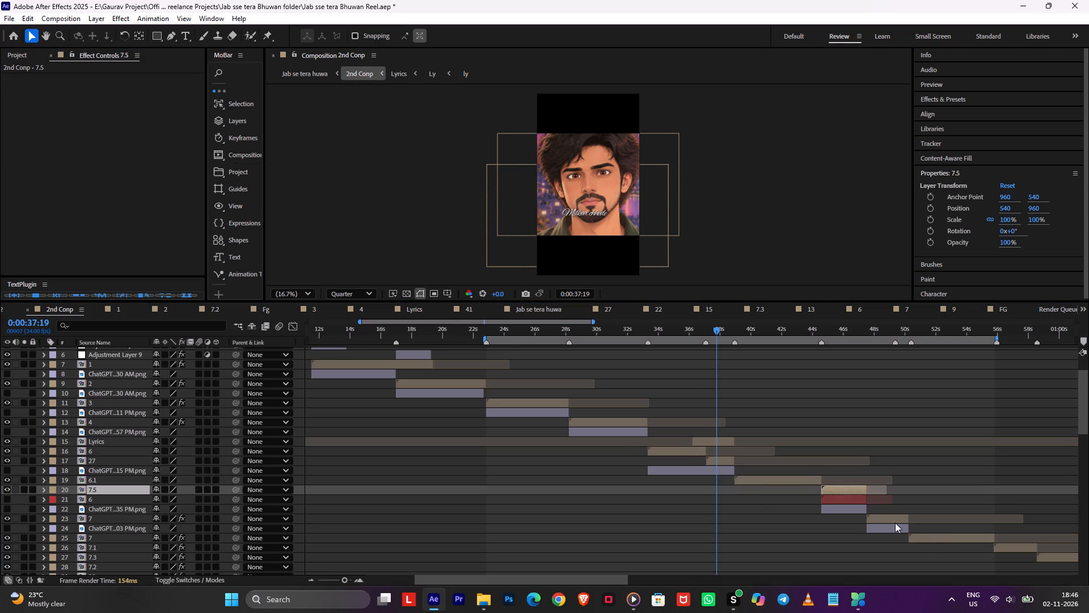
Delete the vignette effects from both layers named 7, at rows 23 and 25.
left_click(890, 519)
left_click(42, 75)
key("Delete")
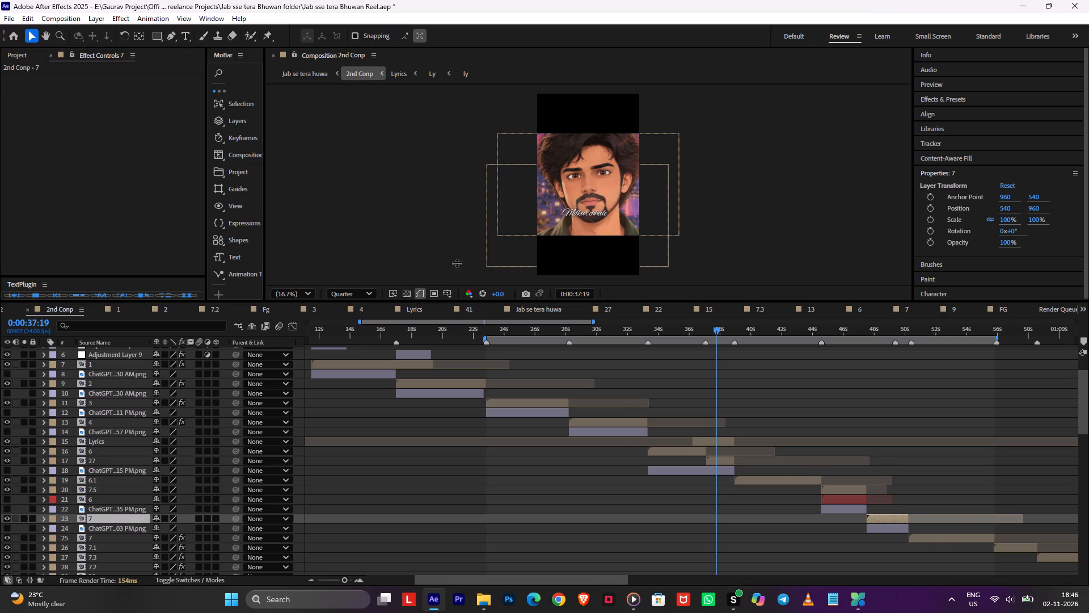
left_click(950, 541)
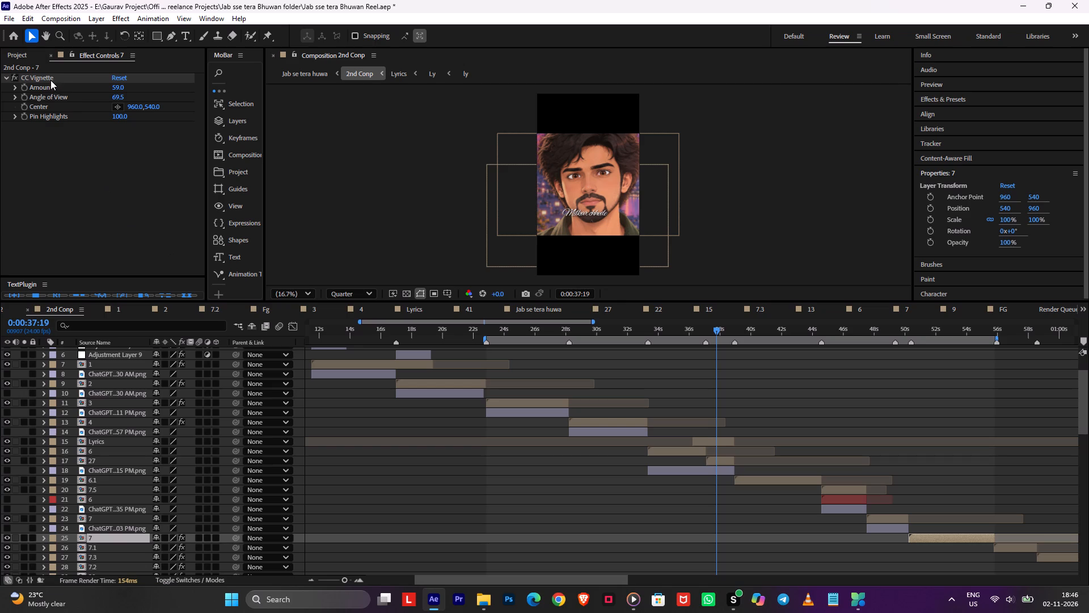
left_click(49, 80)
key("Delete")
left_click(757, 409)
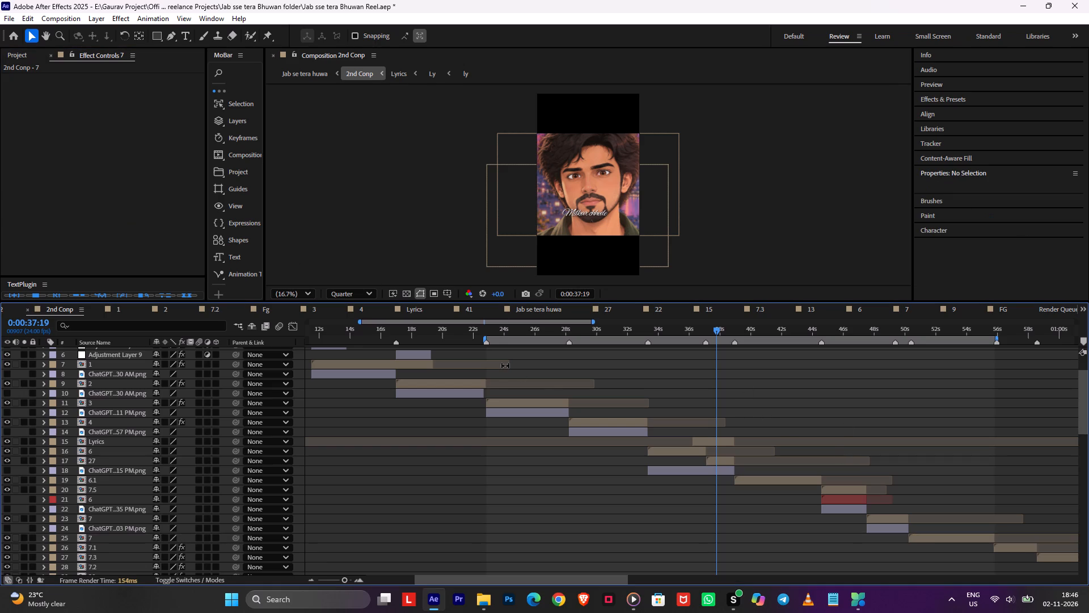
Preview the man-with-phone shot from 0:00:23:04 to 0:00:24:06 and save the project.
left_click(495, 325)
left_click_drag(491, 324, 475, 329)
key("space")
scroll(494, 380, "up", 2, "alt")
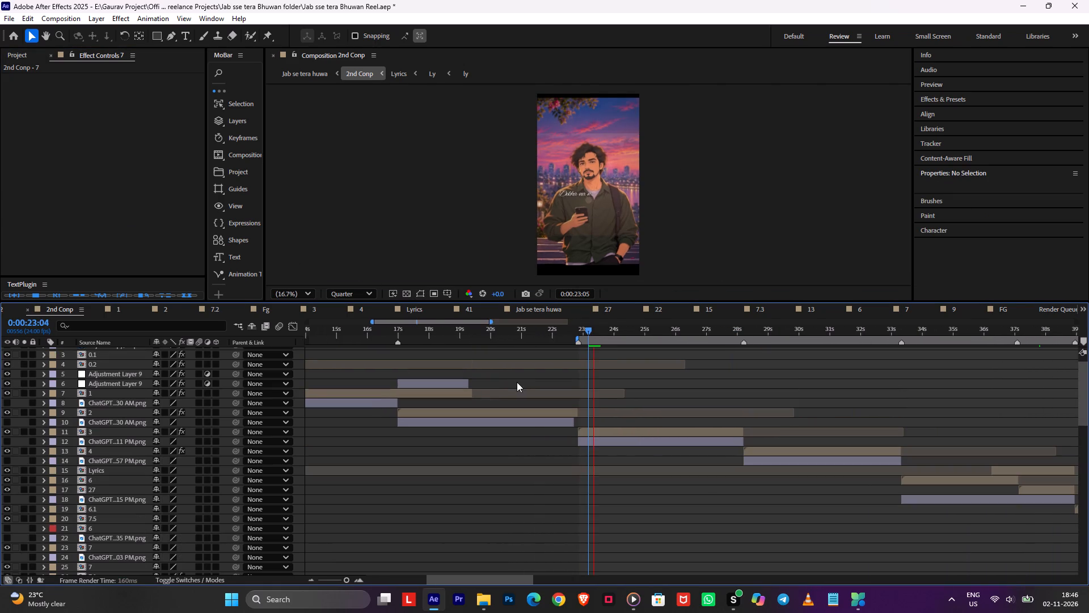
key("ctrl+s")
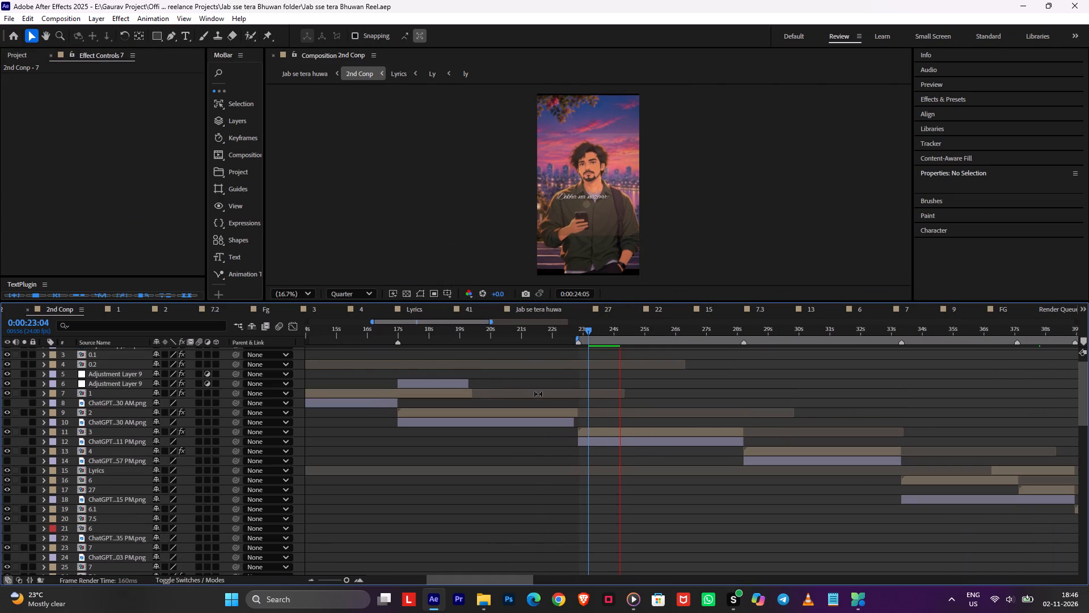
key("space")
scroll(639, 403, "up", 7)
scroll(638, 402, "down", 2)
scroll(638, 402, "up", 2)
scroll(638, 402, "down", 2, "alt")
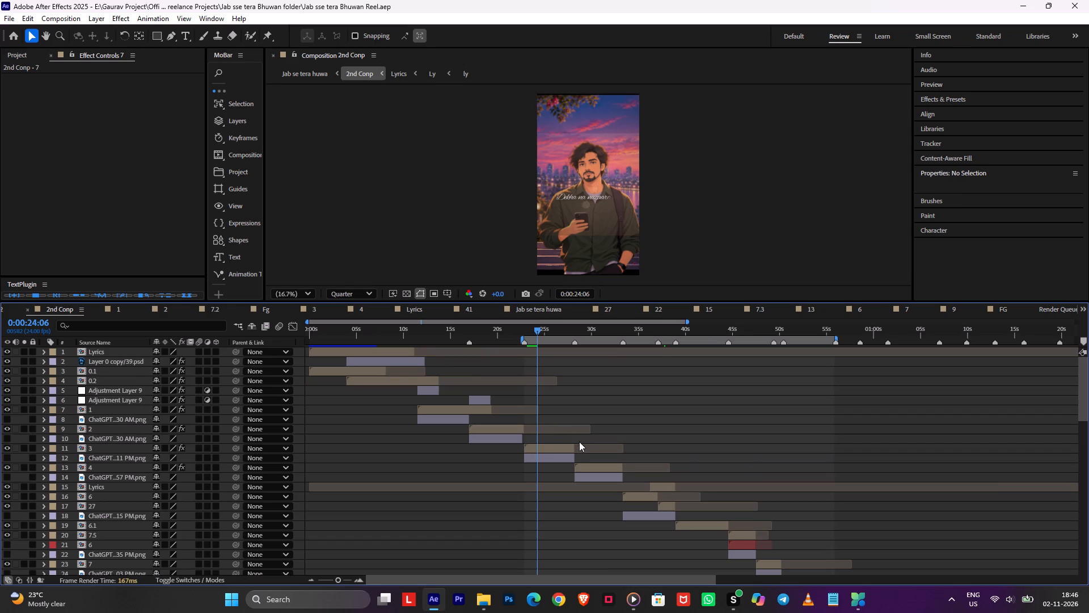
Open composition 3 and scale Adjustment Layers 11, 12 and 13 together to 159%.
double_click(567, 445)
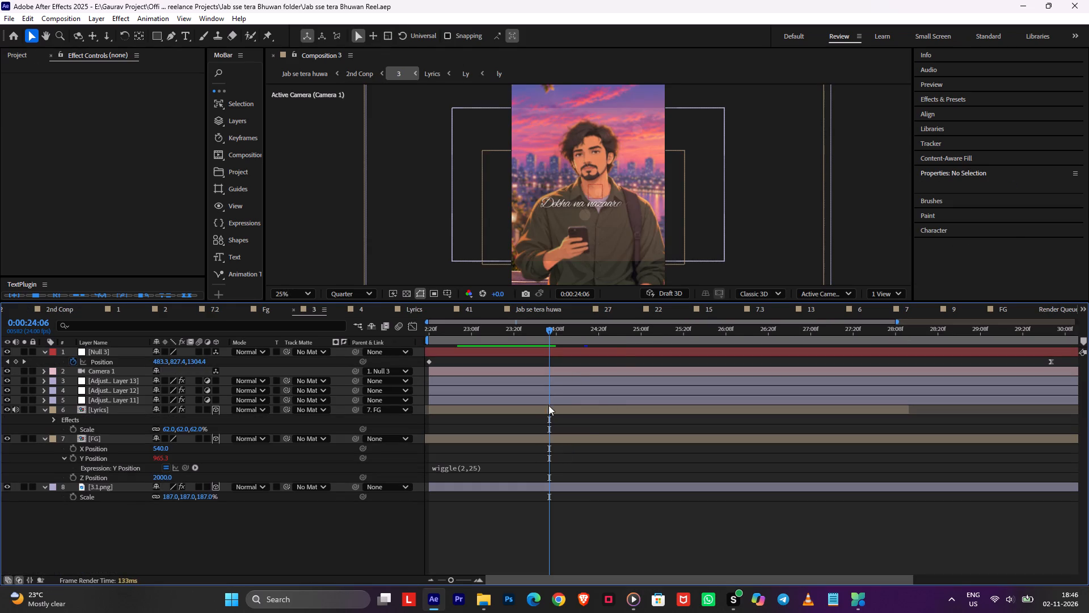
left_click(550, 380)
left_click(542, 388, "shift")
left_click(539, 392, "shift")
left_click(539, 397, "shift")
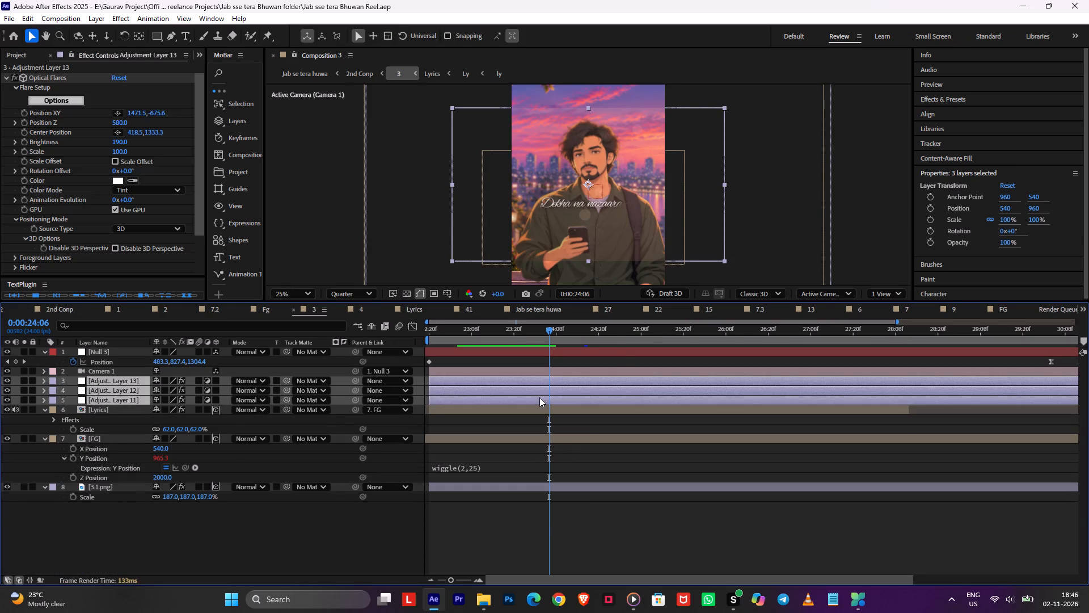
key("s")
left_click_drag(188, 388, 223, 390)
scroll(540, 187, "down", 2)
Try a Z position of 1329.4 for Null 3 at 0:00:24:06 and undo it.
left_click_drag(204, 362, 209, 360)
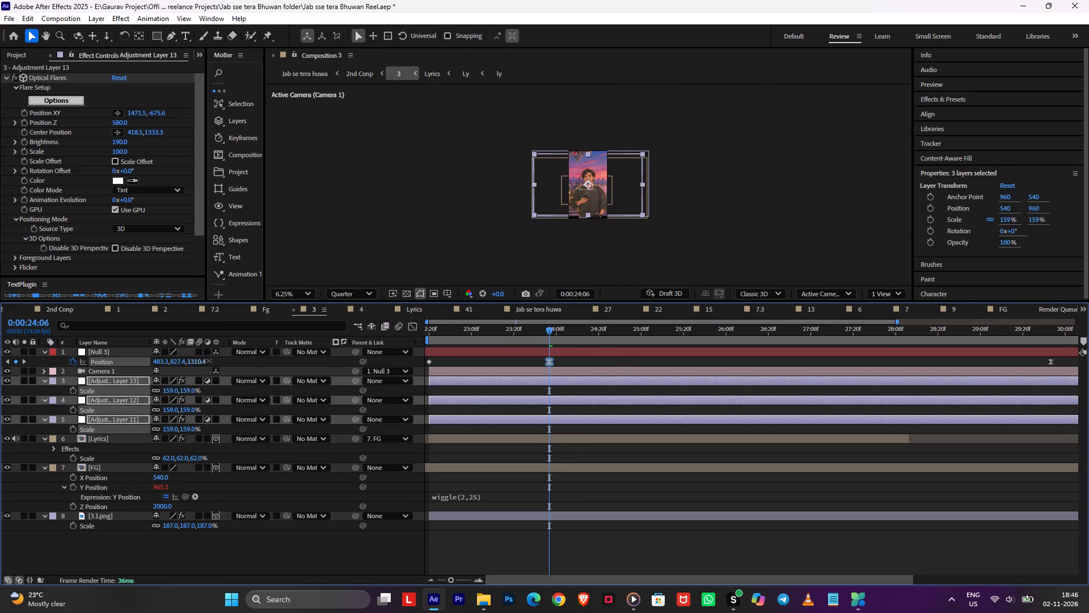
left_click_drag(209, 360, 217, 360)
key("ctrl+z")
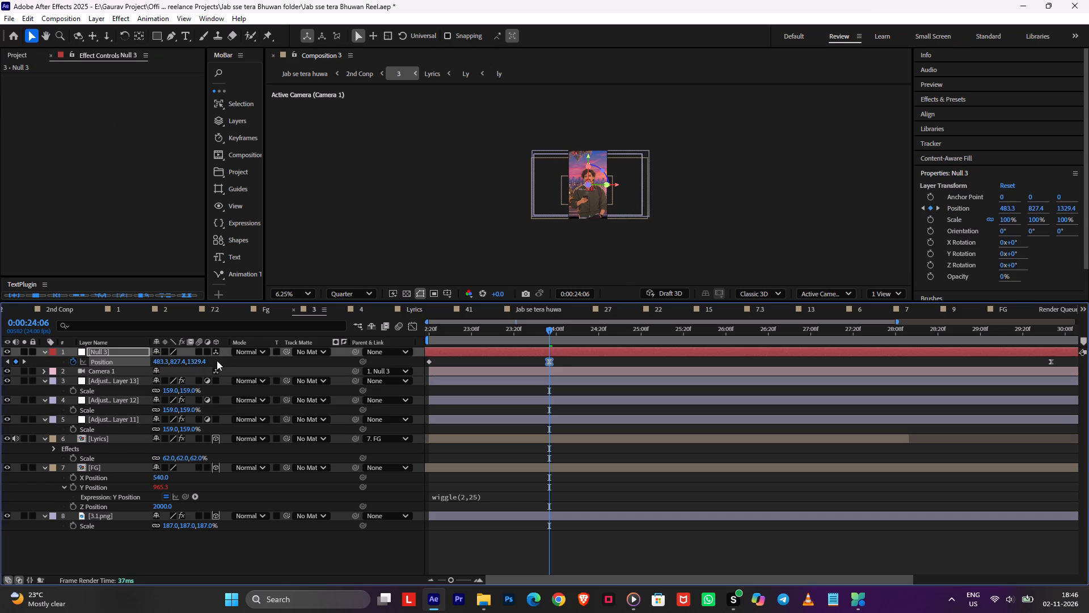
Scale Adjustment Layers 11, 12 and 13 to 188% and fit the composition in the viewer.
left_click_drag(186, 393, 192, 392)
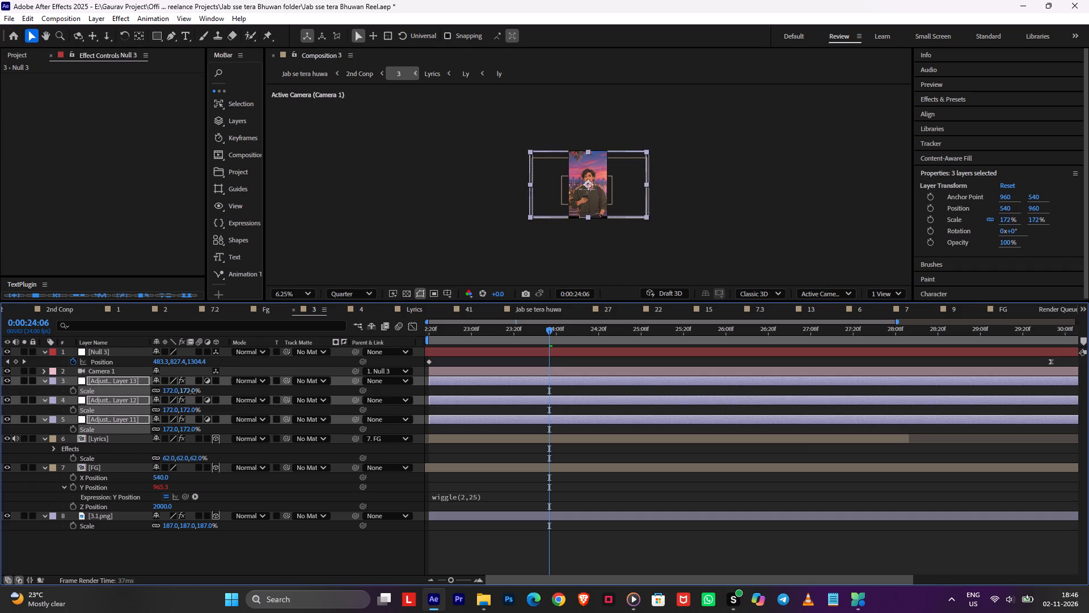
left_click_drag(192, 392, 201, 392)
left_click(301, 292)
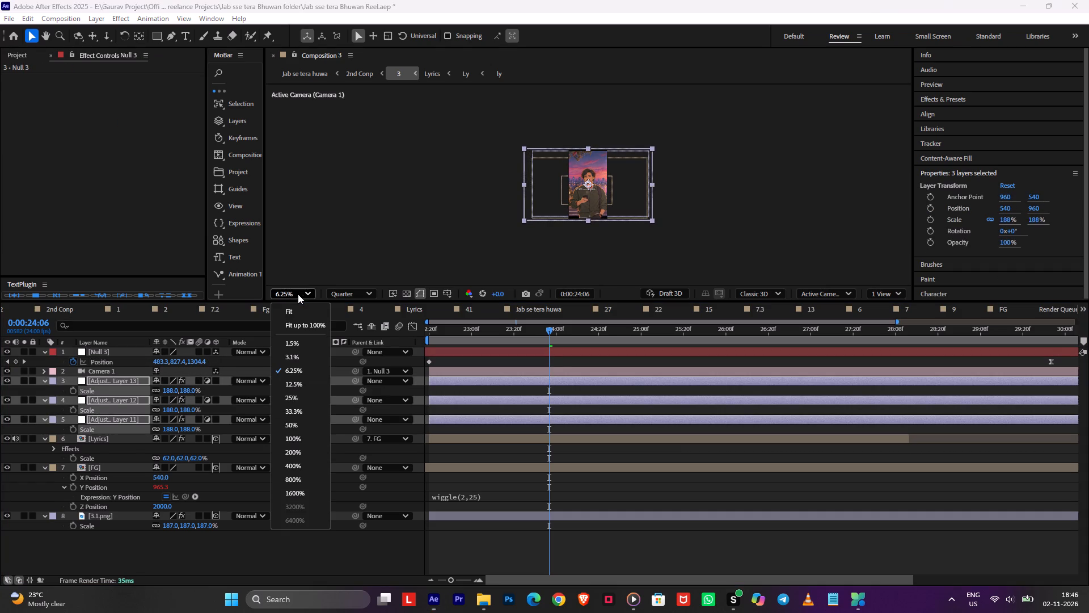
left_click(298, 308)
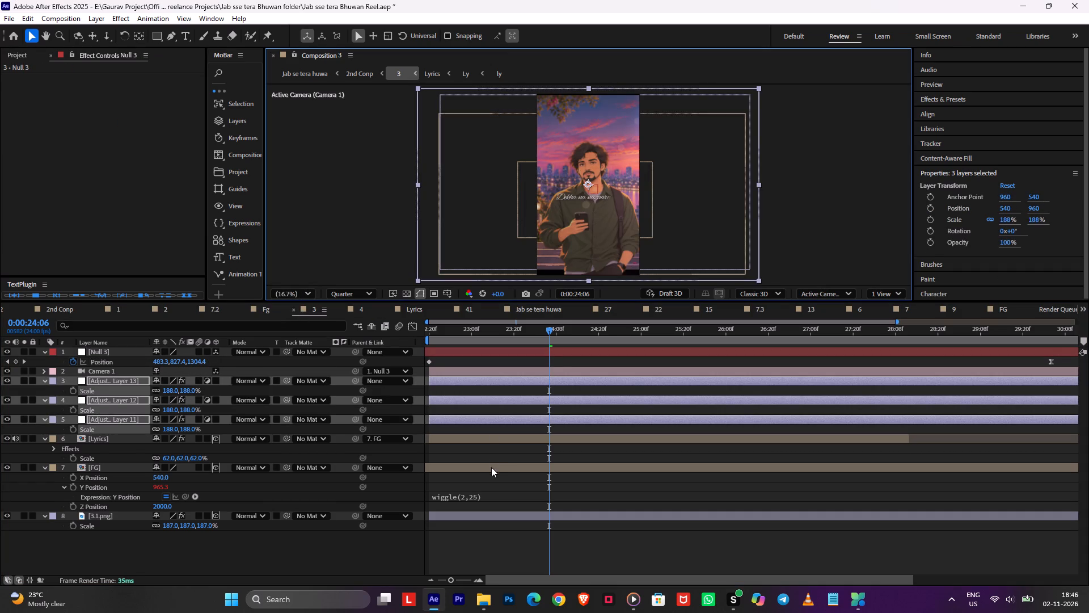
Show the Scale of the FG layer and scale the 3.1.png background layer to 213%.
left_click(502, 457)
type("ss")
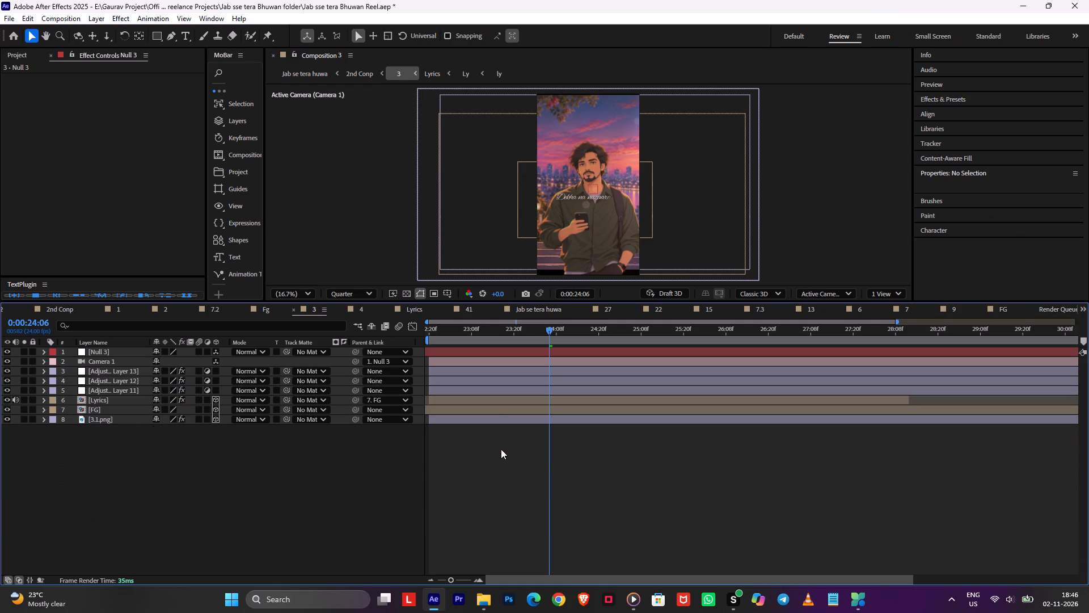
left_click(500, 415)
left_click(500, 408)
key("s")
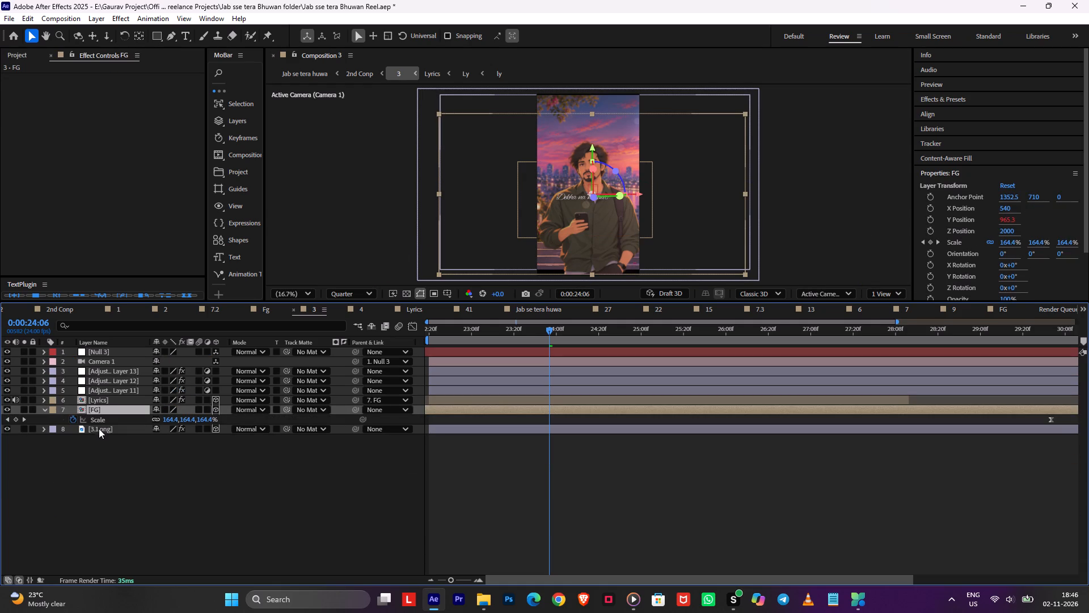
left_click(99, 429)
key("s")
left_click_drag(188, 440, 198, 440)
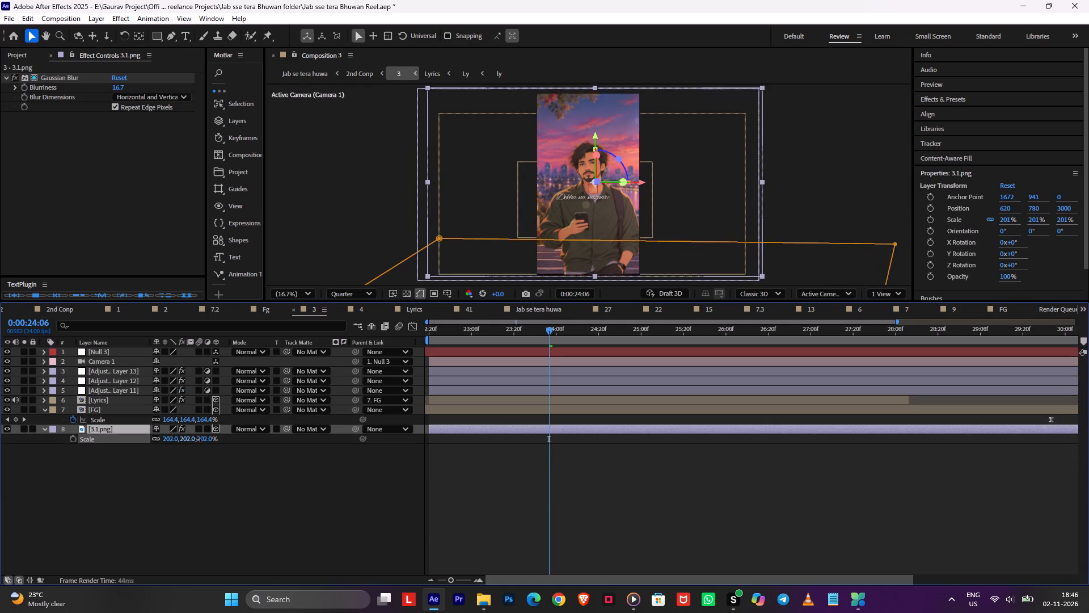
left_click_drag(198, 440, 203, 440)
Set the FG layer's Scale to 184.2% at 0:00:22:20.
left_click_drag(439, 335, 422, 334)
left_click(459, 408)
key("s")
key("s")
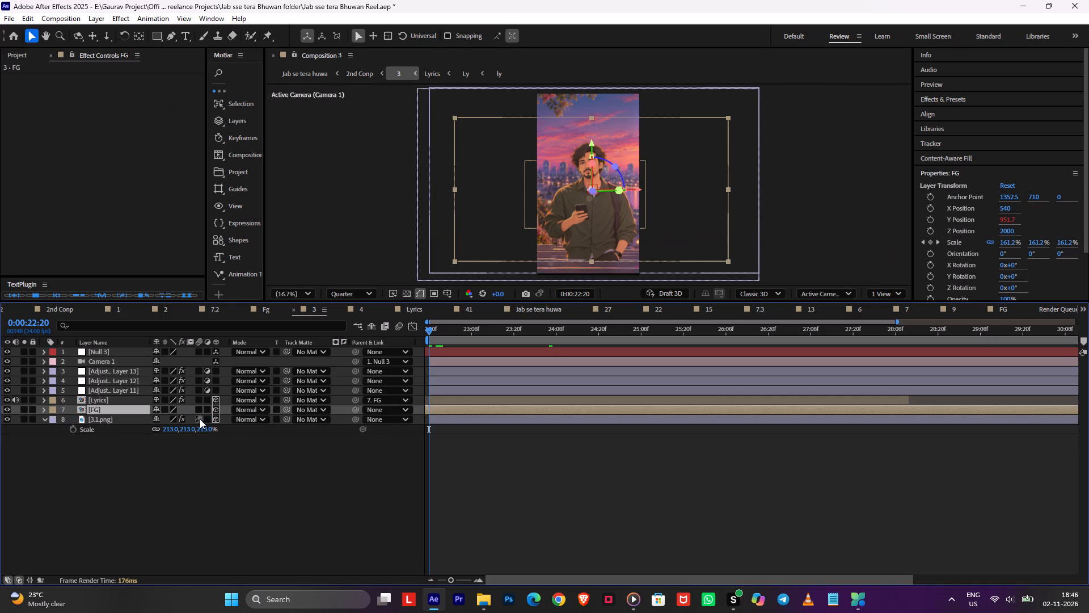
left_click_drag(204, 421, 217, 421)
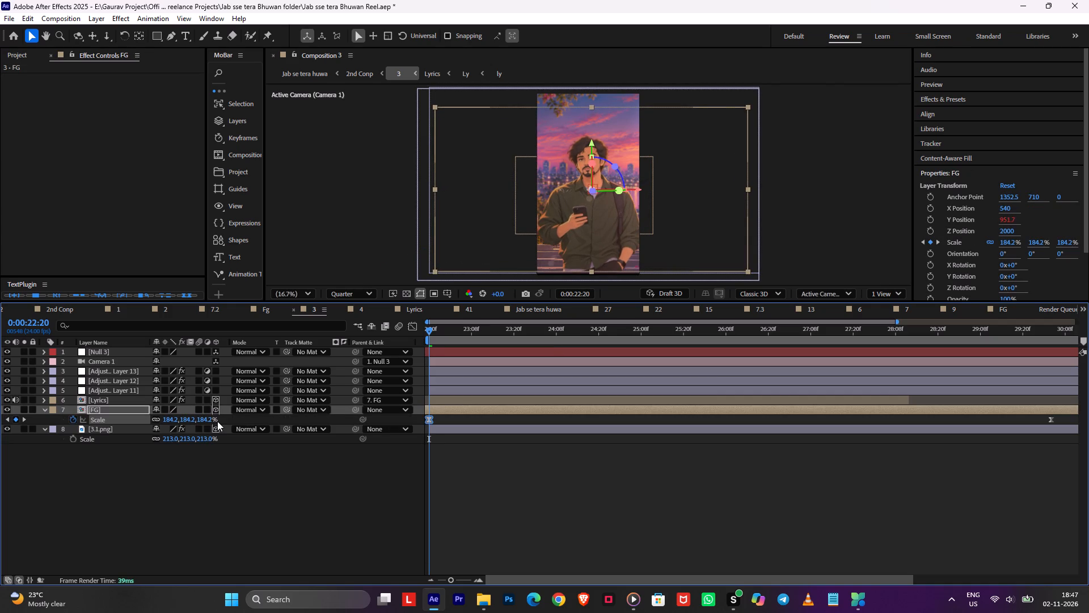
Nudge the FG layer down to Y Position 1011.7 and scrub the shot between 0:00:29:04 and 0:00:23:15.
key("shift+Down")
left_click_drag(490, 335, 991, 360)
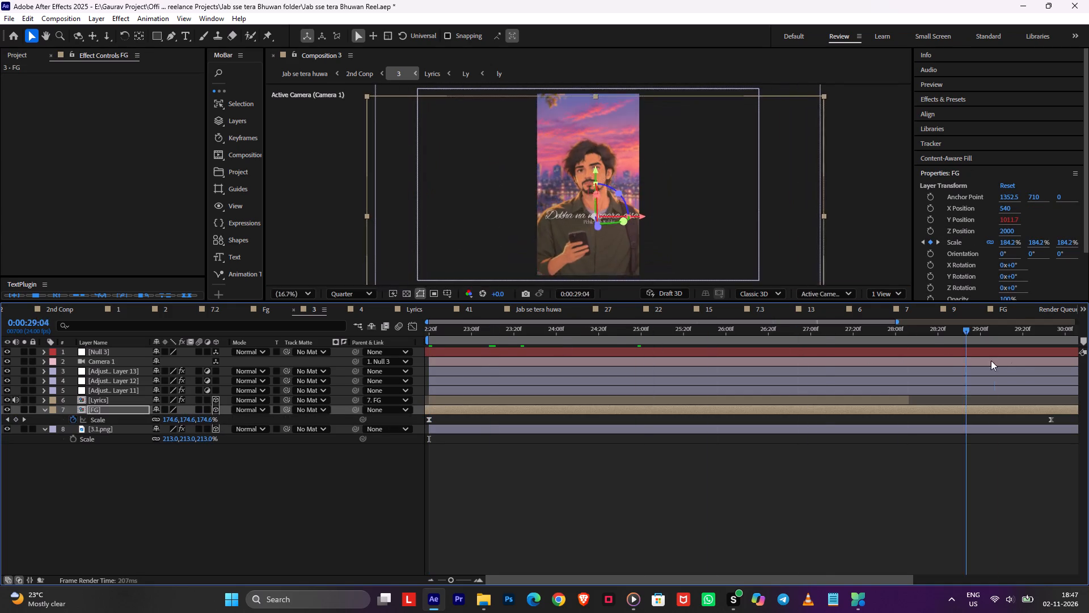
left_click_drag(991, 360, 483, 382)
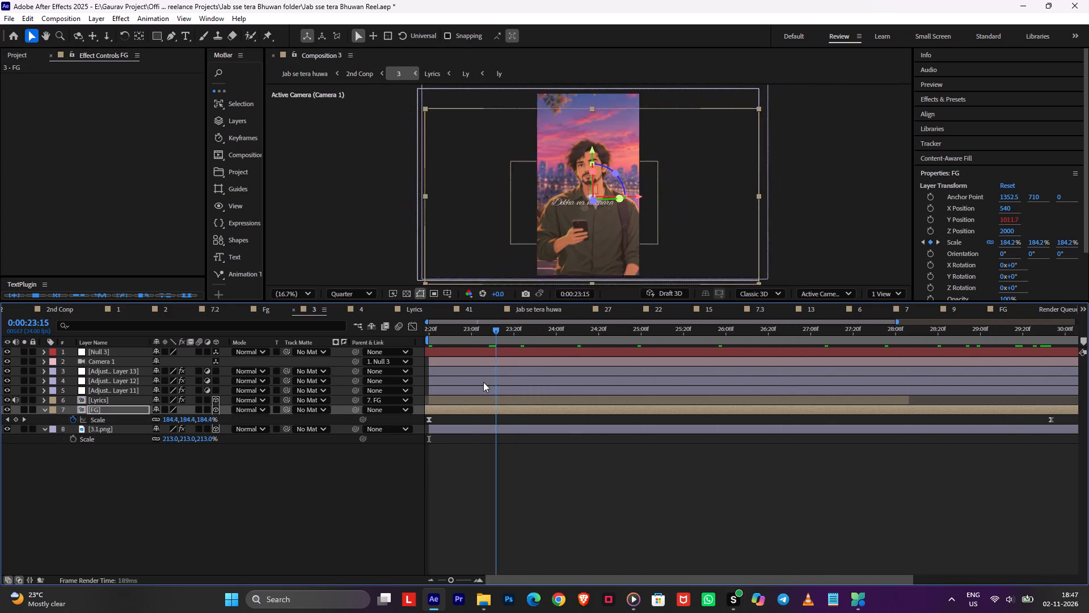
Preview composition 3 from 0:00:22:20 and scrub ahead to about 0:00:27:11 to check the camera move.
left_click_drag(483, 382, 357, 383)
left_click(459, 373)
left_click(446, 381, "shift")
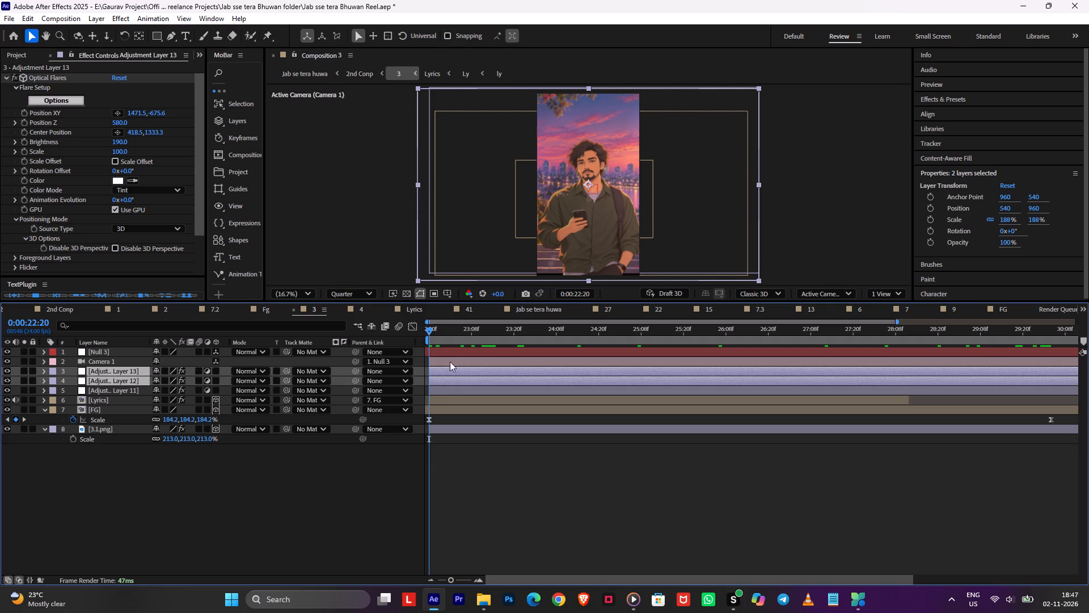
left_click_drag(455, 351, 261, 358)
key("space")
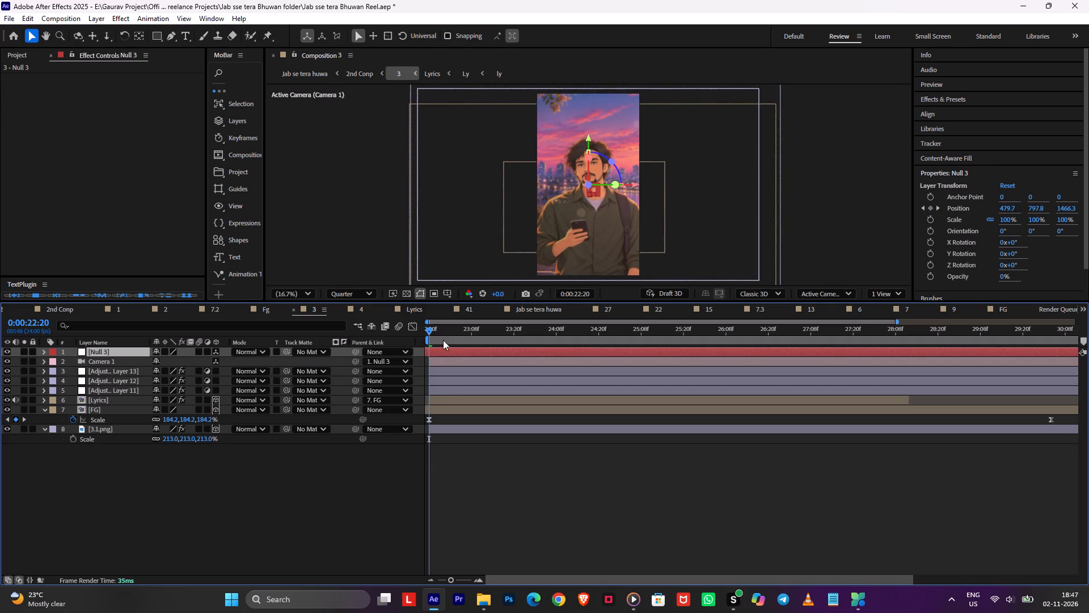
left_click_drag(568, 339, 780, 350)
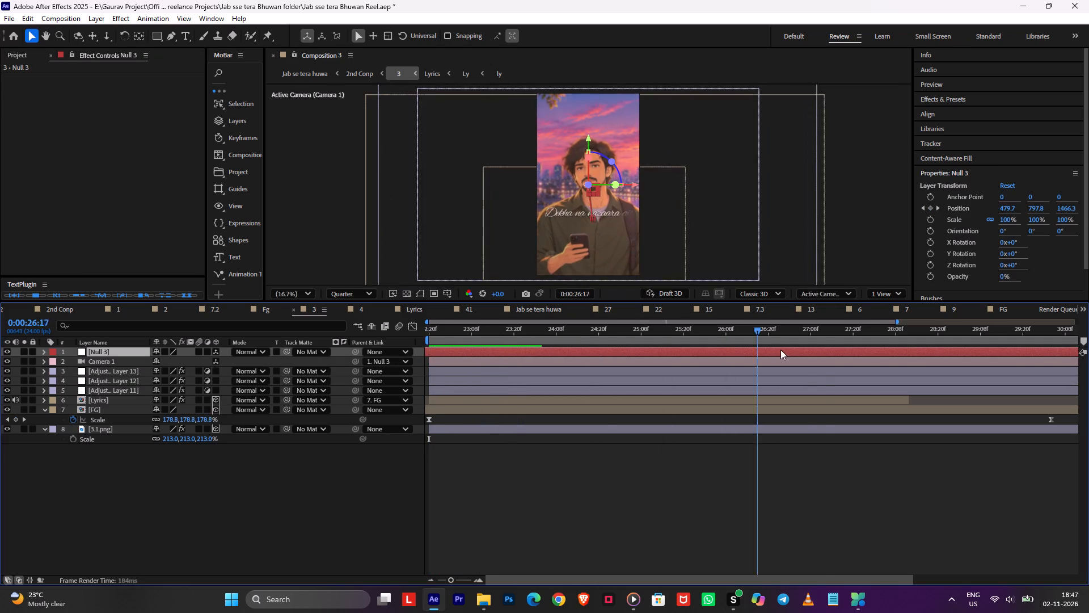
left_click_drag(780, 350, 824, 352)
Show Null 3's animated Position and move its last keyframe from 0:00:27:21 to 0:00:30:00.
key("u")
left_click(851, 339)
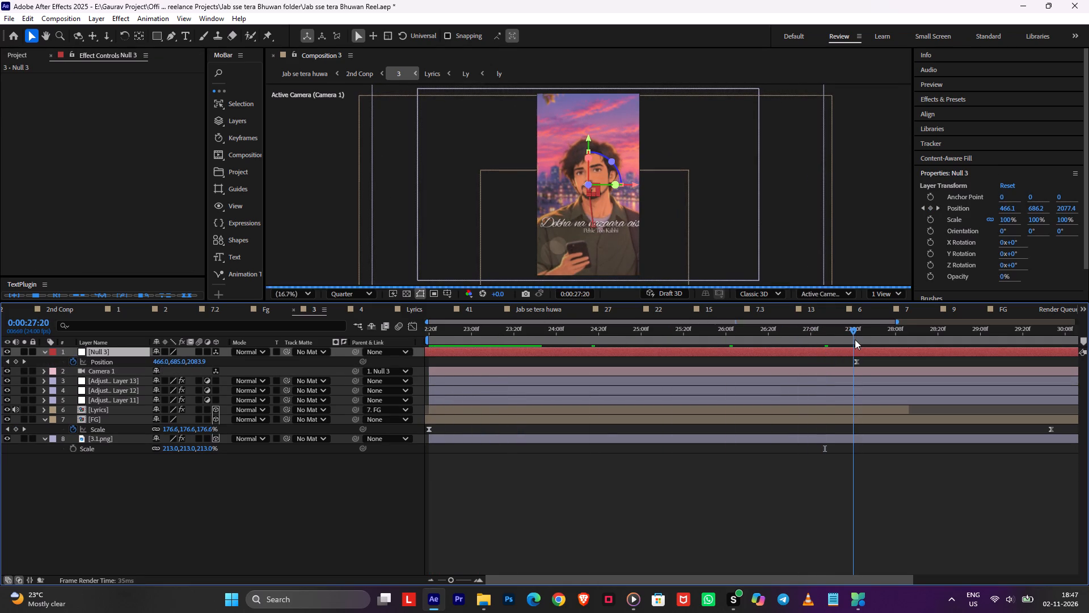
key("Tab")
left_click(765, 342)
scroll(579, 392, "up", 2, "alt")
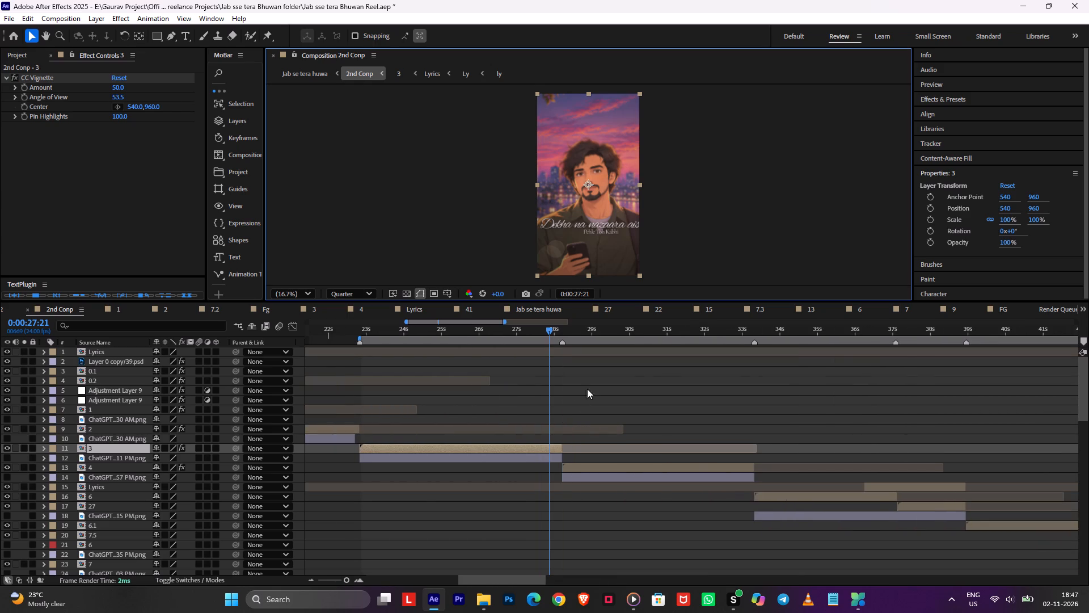
double_click(560, 447)
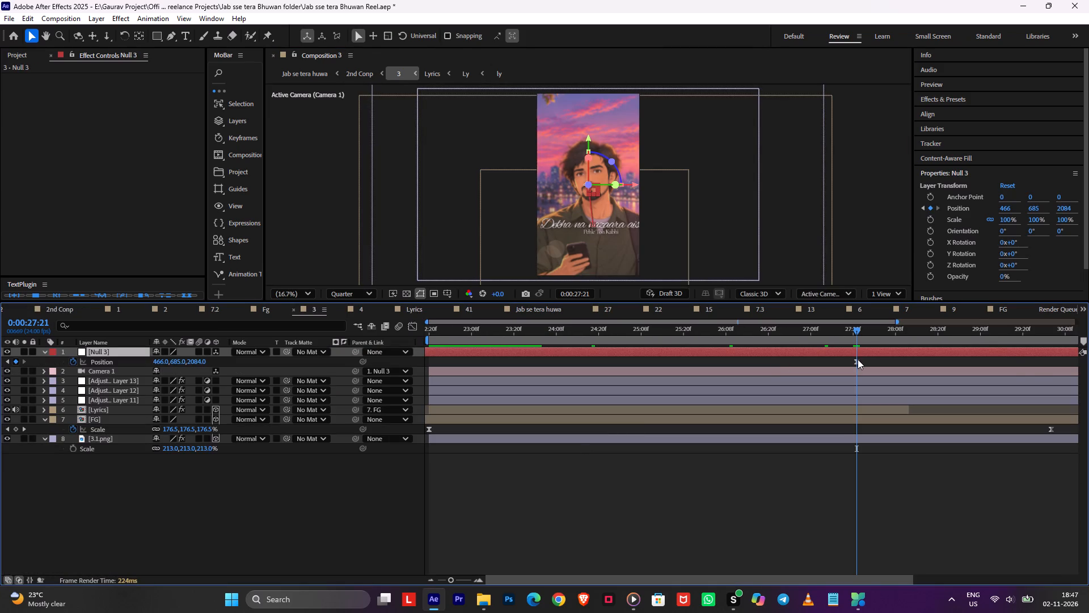
left_click_drag(858, 359, 1037, 371)
left_click_drag(1025, 331, 1037, 334)
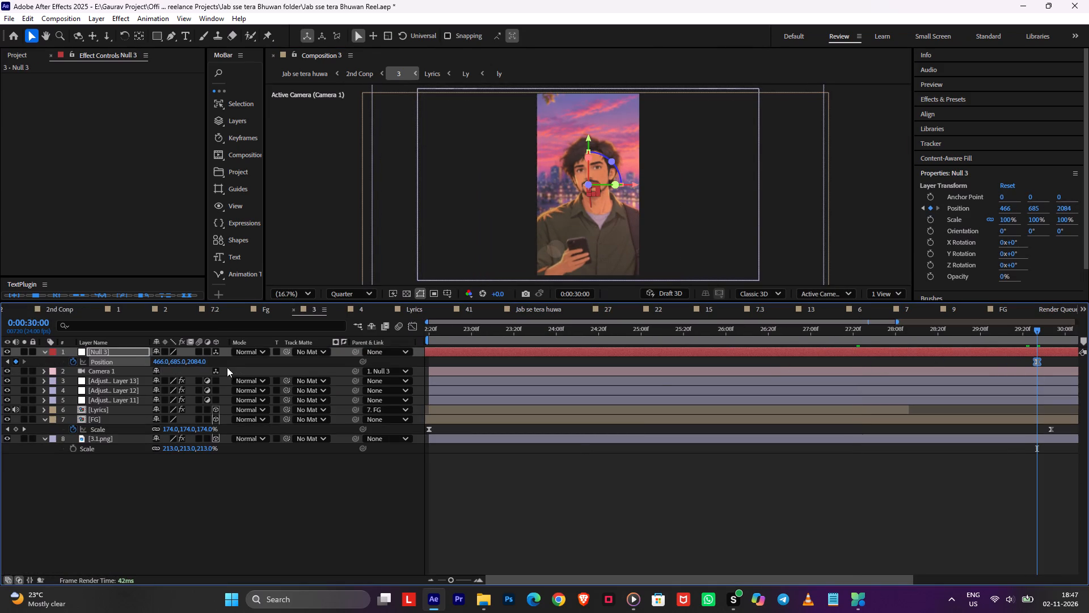
Set Null 3's Z Position to 2292 on the keyframe at 0:00:30:00.
left_click_drag(196, 364, 310, 360)
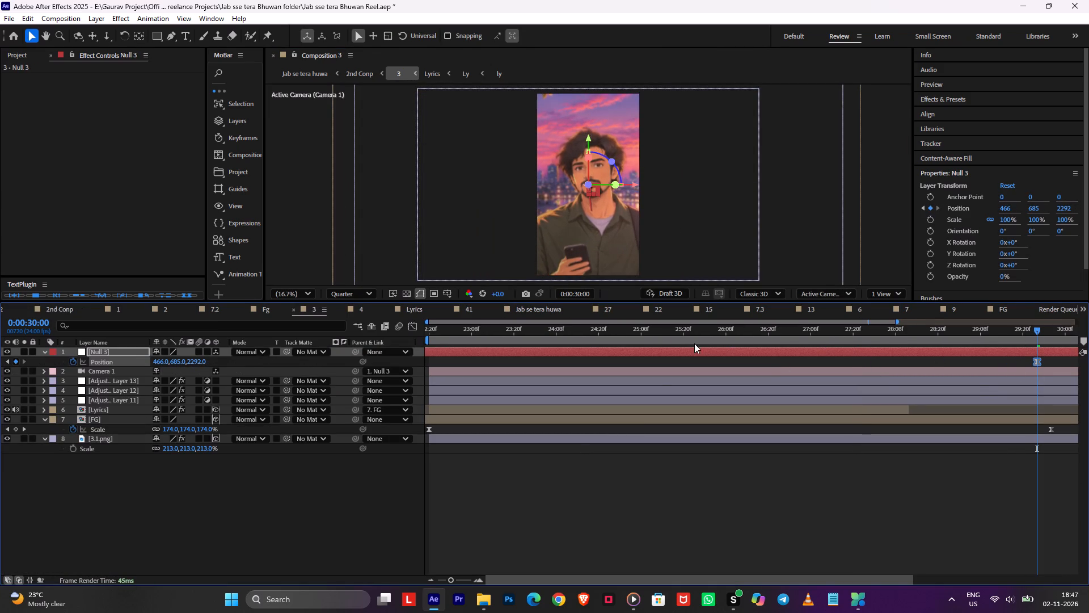
scroll(976, 386, "up", 2, "alt")
scroll(995, 382, "down", 3, "alt")
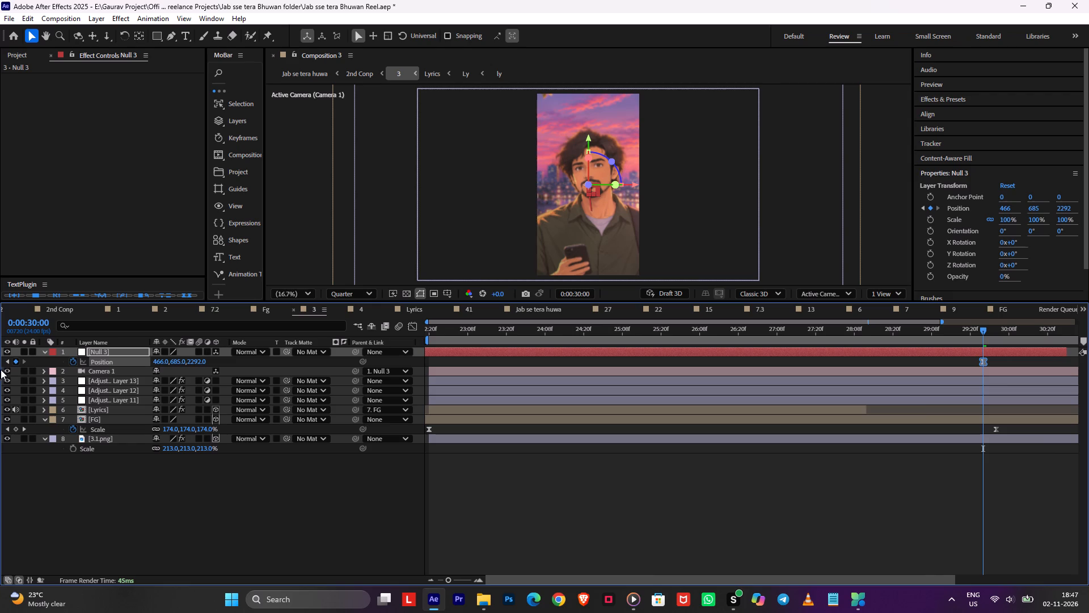
left_click(6, 364)
left_click(24, 365)
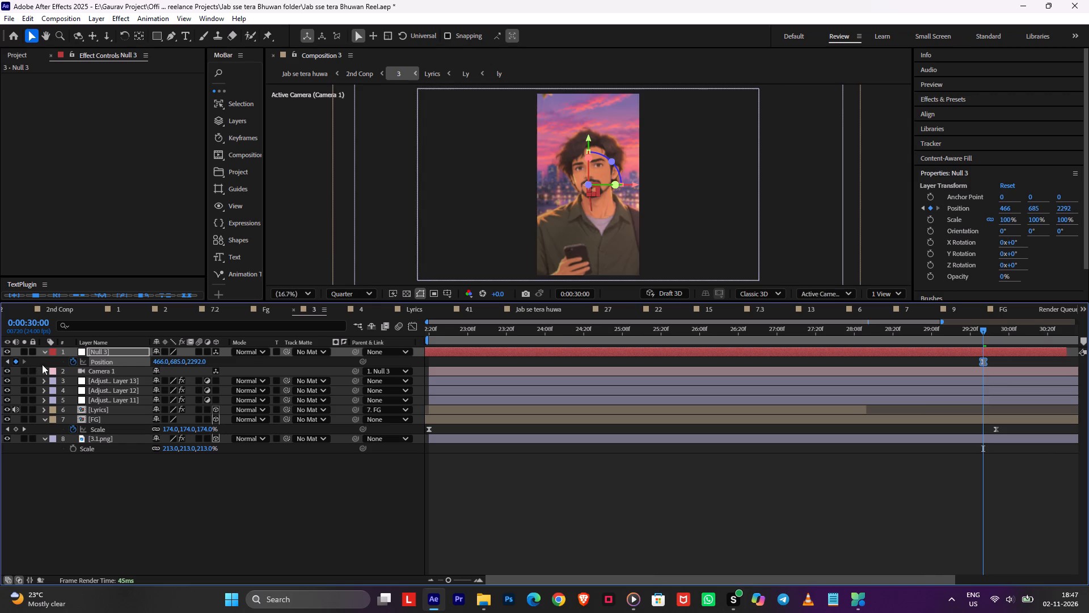
Return to 2nd Conp, play shot 3 from 0:00:22:22 and save the project.
key("Tab")
left_click(28, 366)
left_click_drag(601, 331, 395, 347)
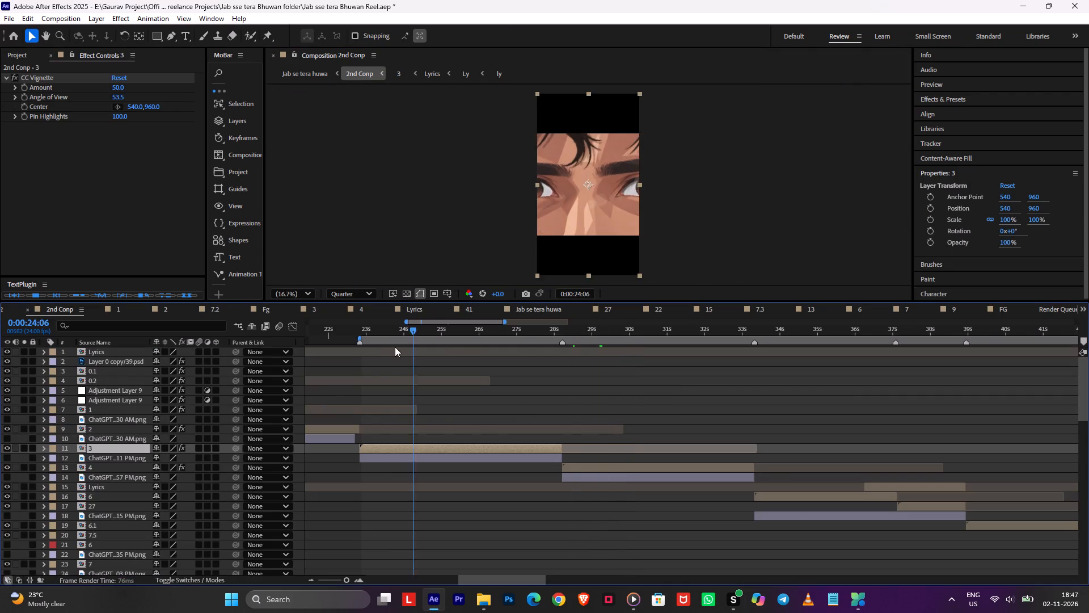
left_click_drag(395, 347, 363, 354)
key("space")
scroll(358, 364, "up", 2, "alt")
key("ctrl+s")
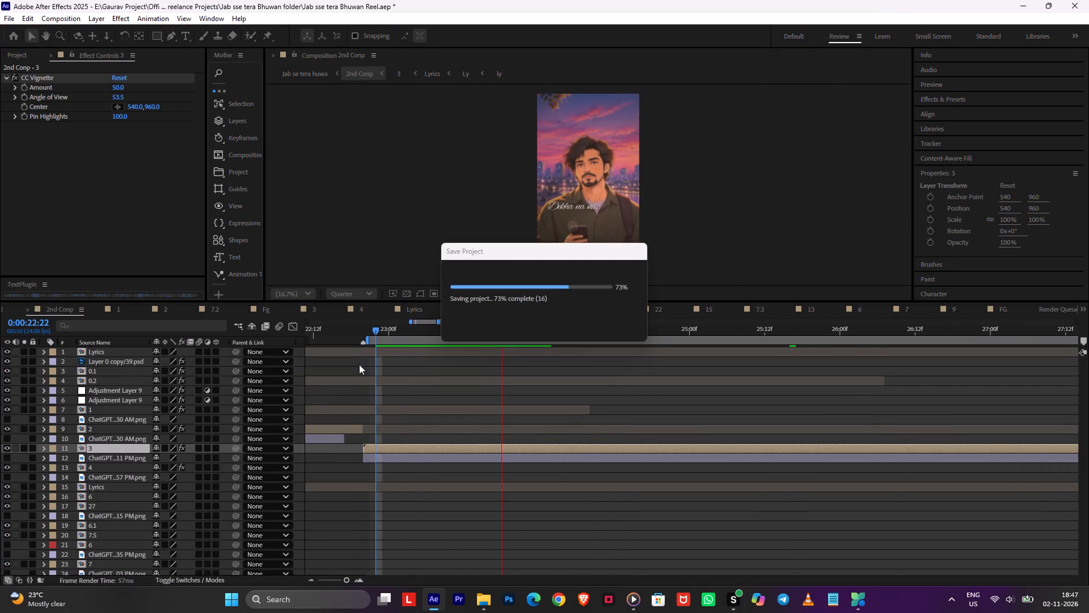
Play shot 3 in 2nd Conp from several points up to its cut into shot 4.
scroll(767, 402, "down", 1, "alt")
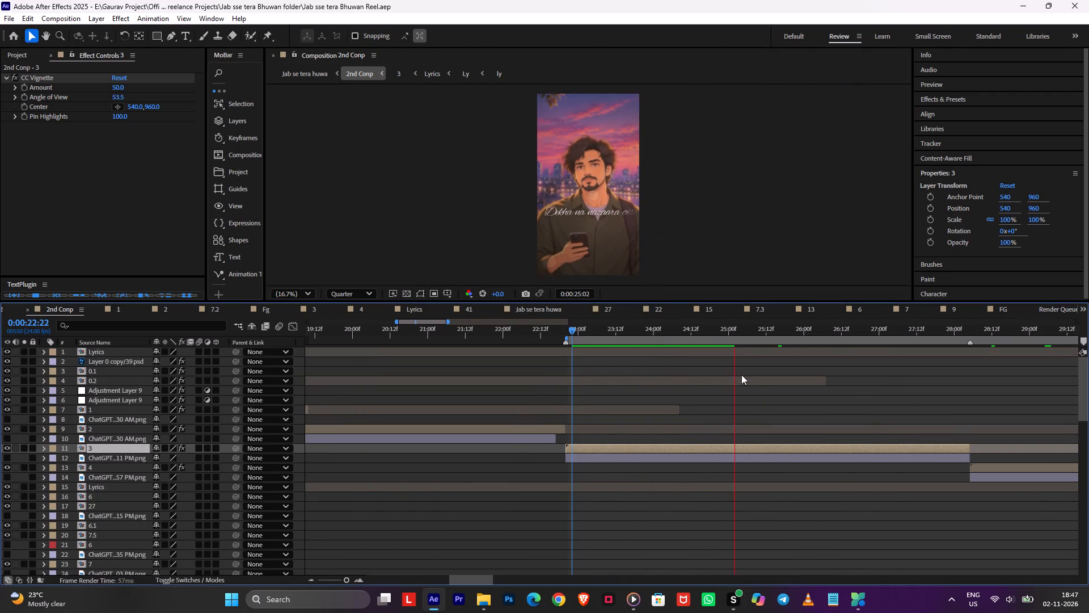
left_click(703, 332)
key("space")
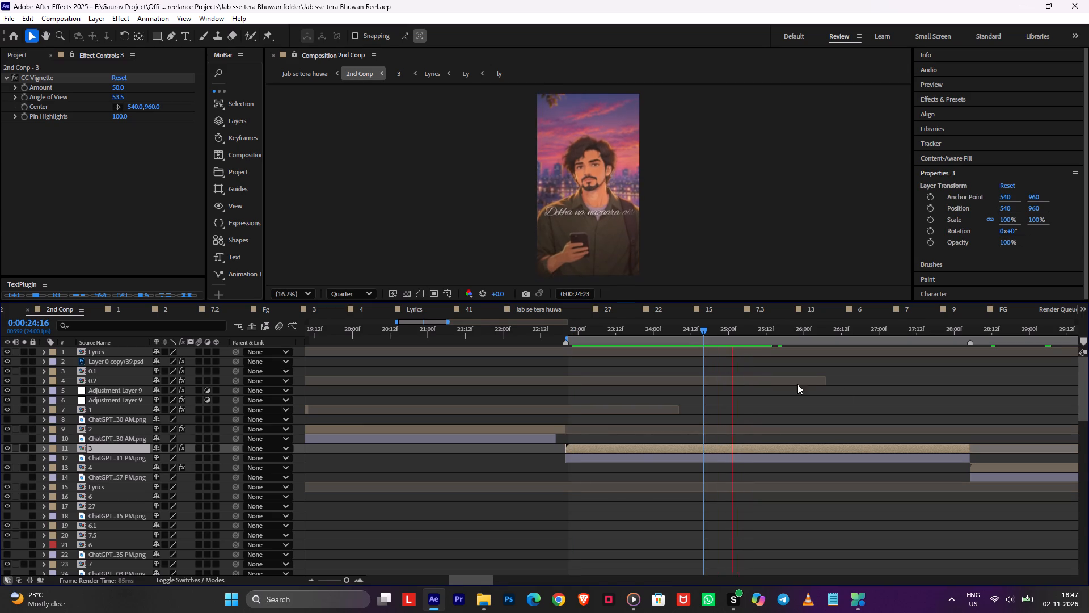
middle_click_drag(870, 394, 439, 392)
key("space")
left_click(488, 333)
key("space")
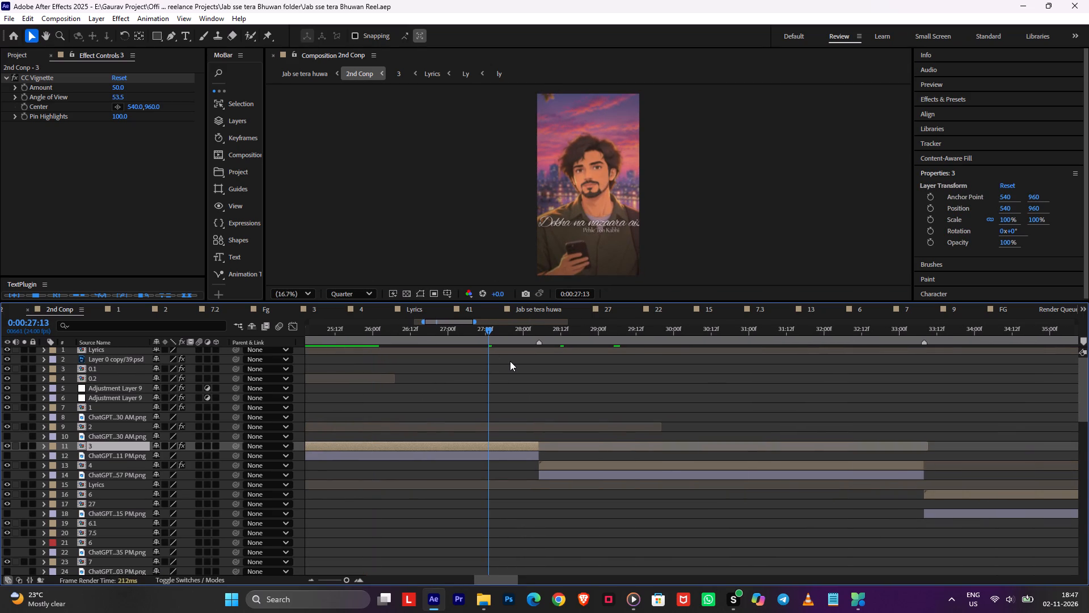
left_click(500, 332)
key("space")
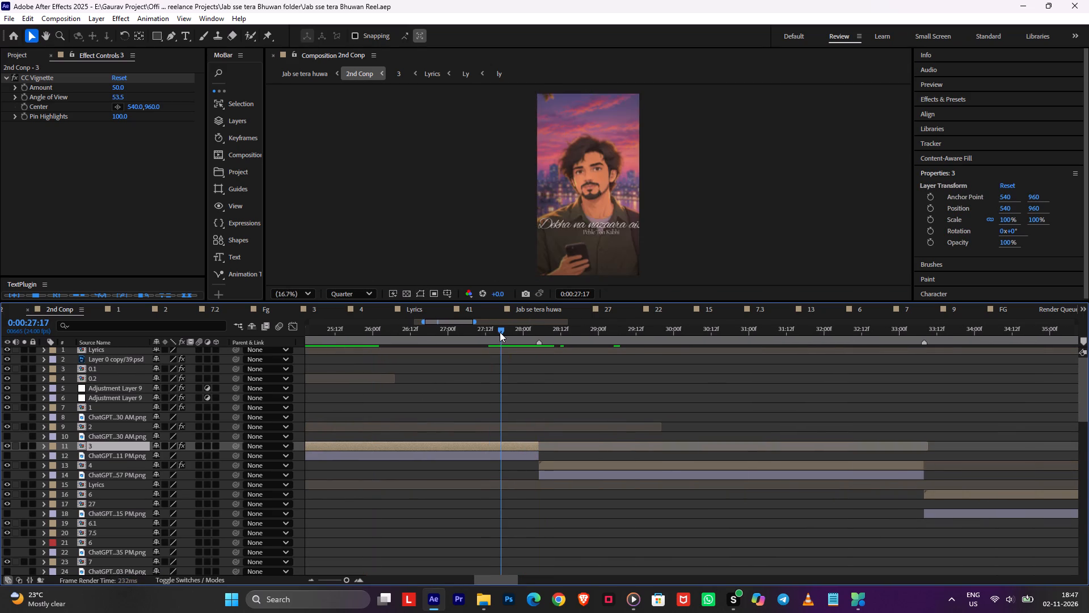
left_click(529, 331)
key("space")
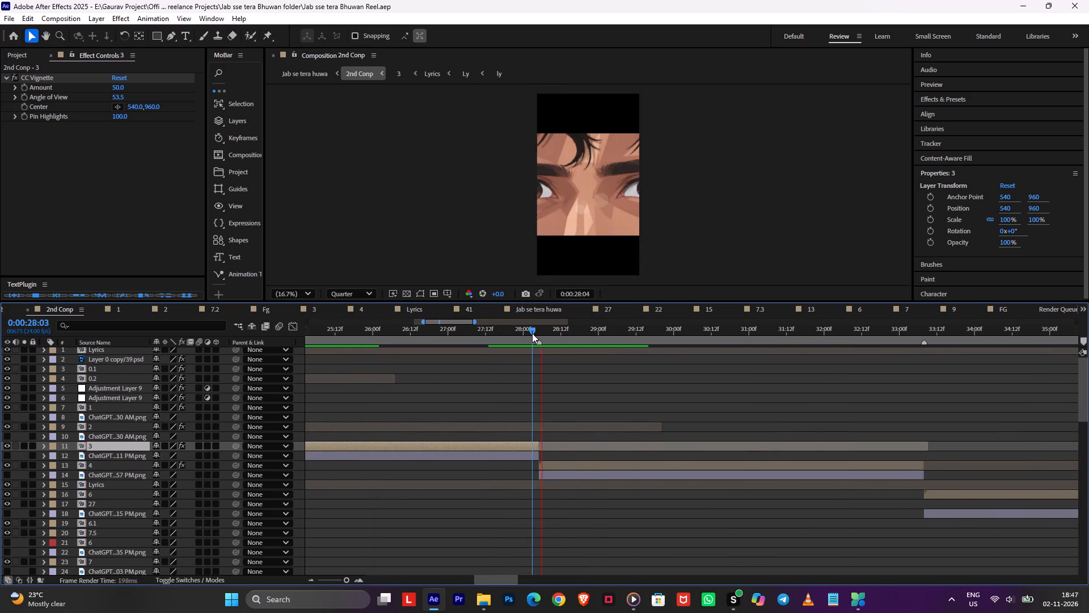
key("space")
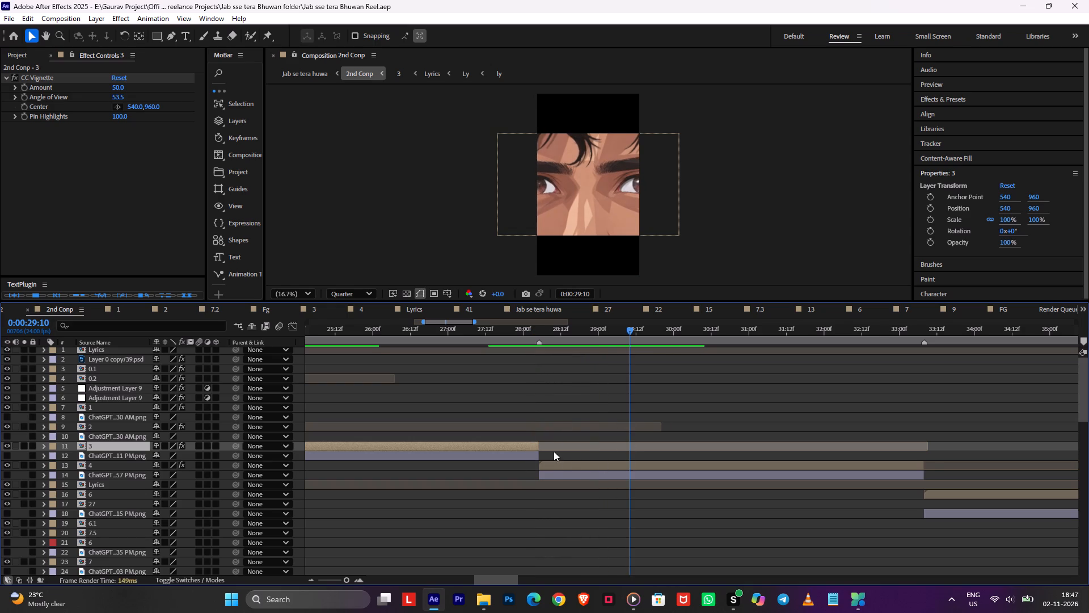
Open composition 4 and set its size to 1080 x 1920 px.
double_click(552, 463)
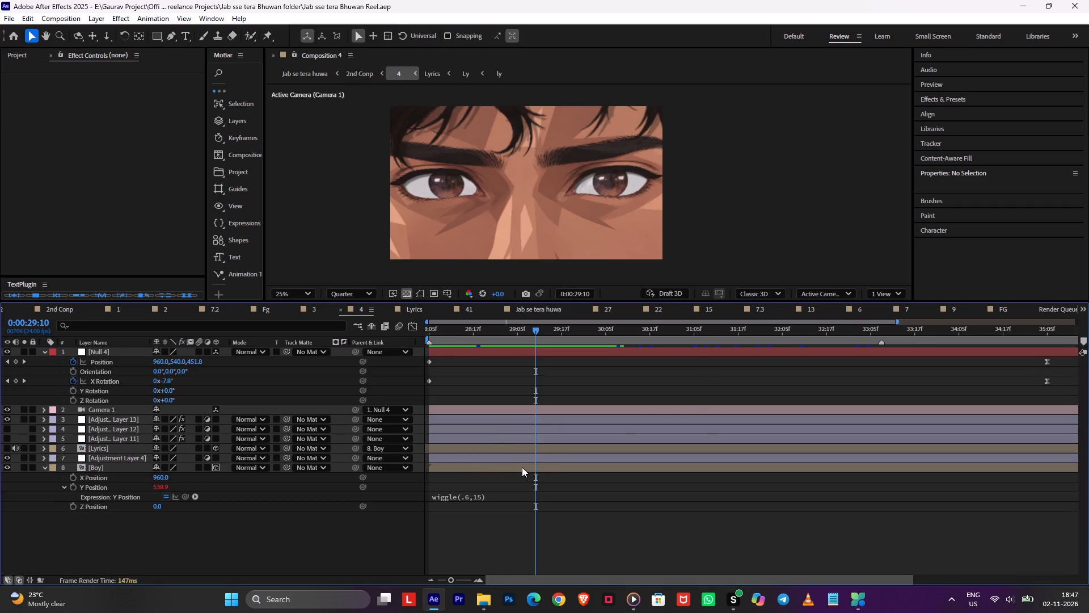
key("ctrl+k")
left_click(462, 229)
key("1")
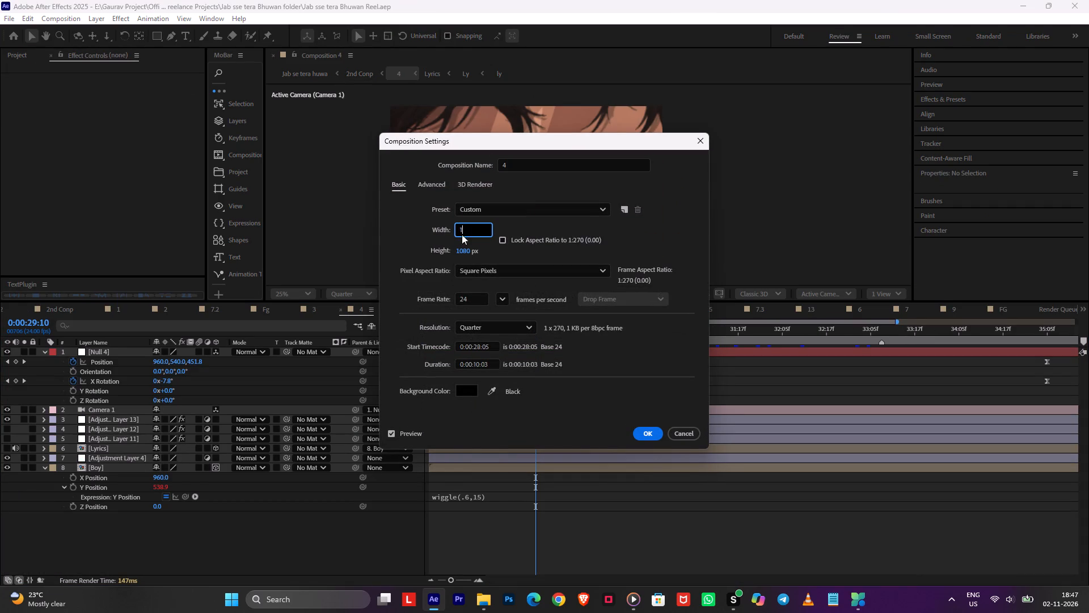
key("0")
key("8")
key("0")
left_click(467, 253)
type("192")
key("0")
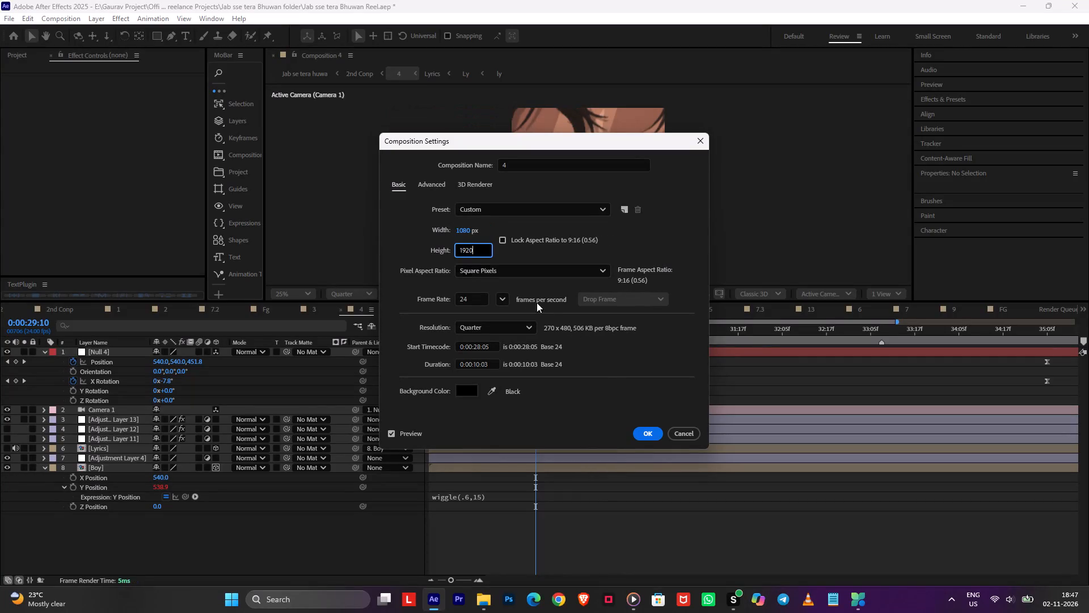
left_click(635, 433)
Scale Adjustment Layers 11, 12 and 13 to 217% and show the layer bounds in the viewer.
scroll(508, 402, "down", 1, "alt")
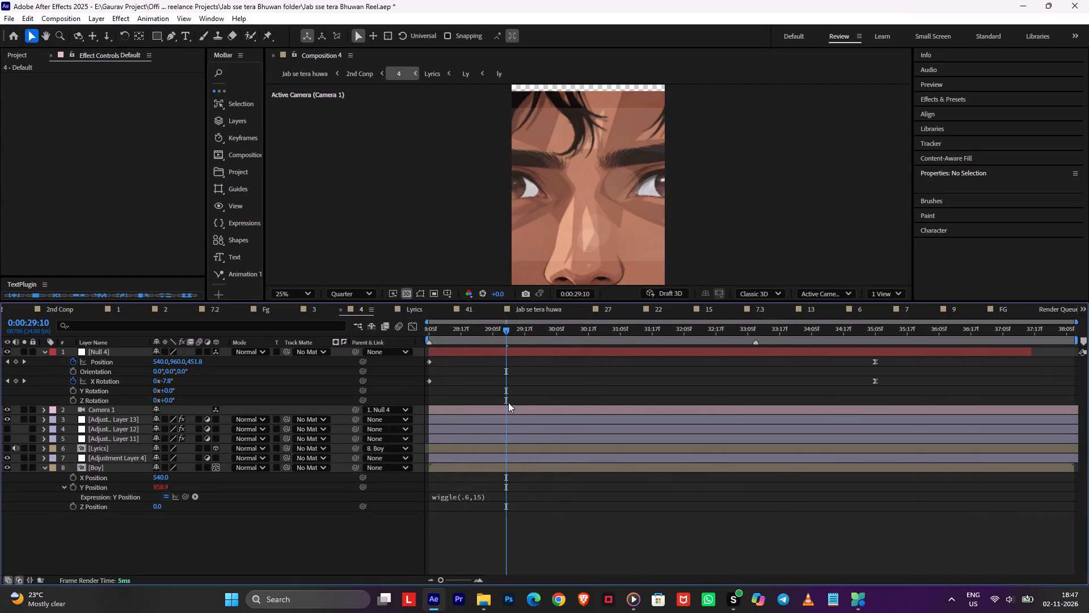
left_click(502, 421)
left_click(499, 436, "shift")
key("s")
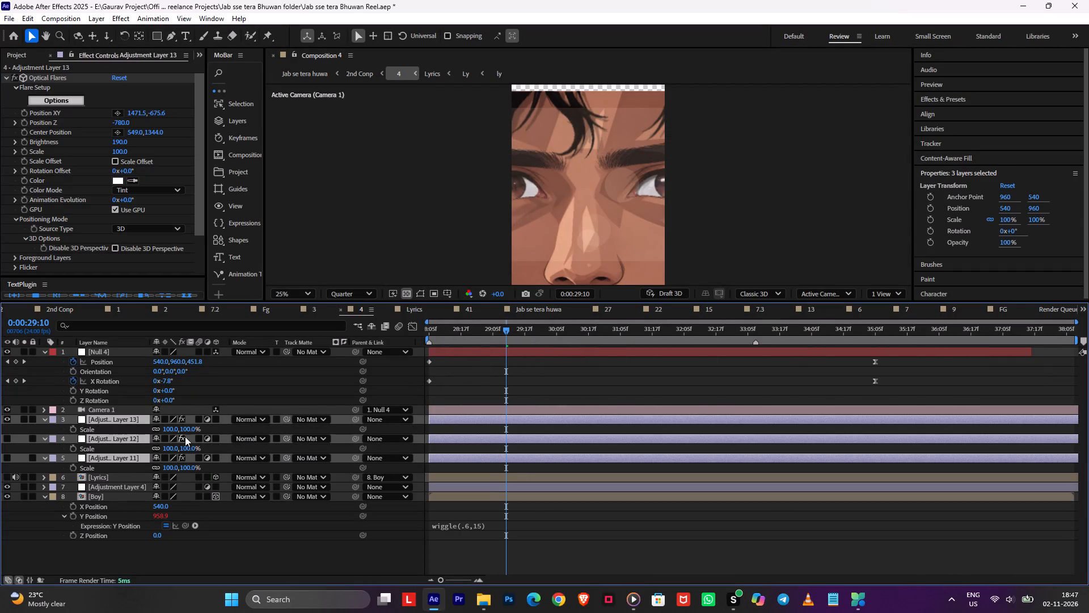
left_click_drag(184, 430, 265, 428)
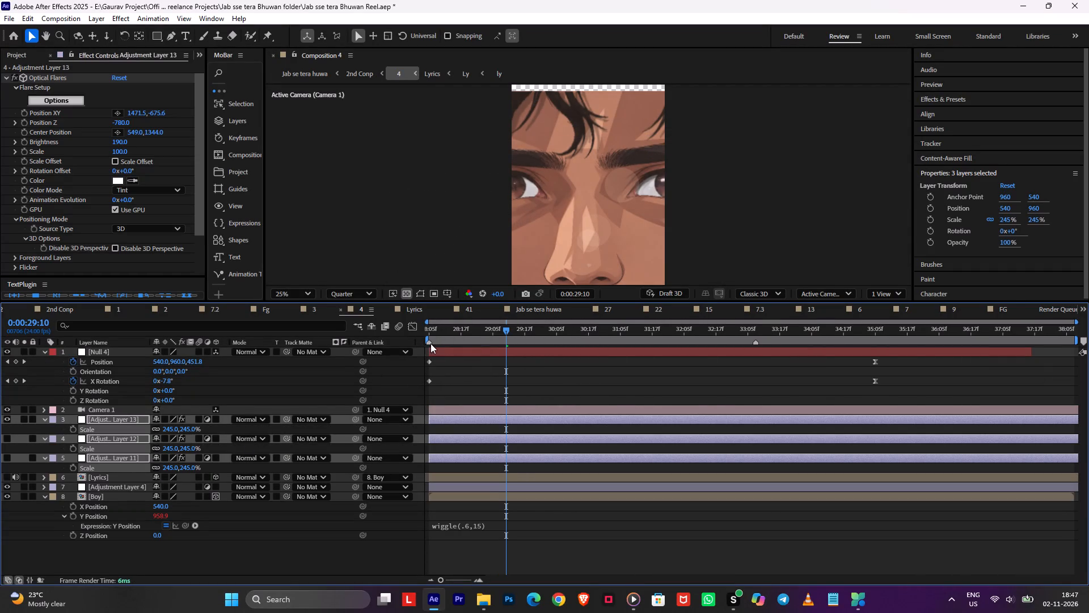
scroll(604, 203, "down", 1)
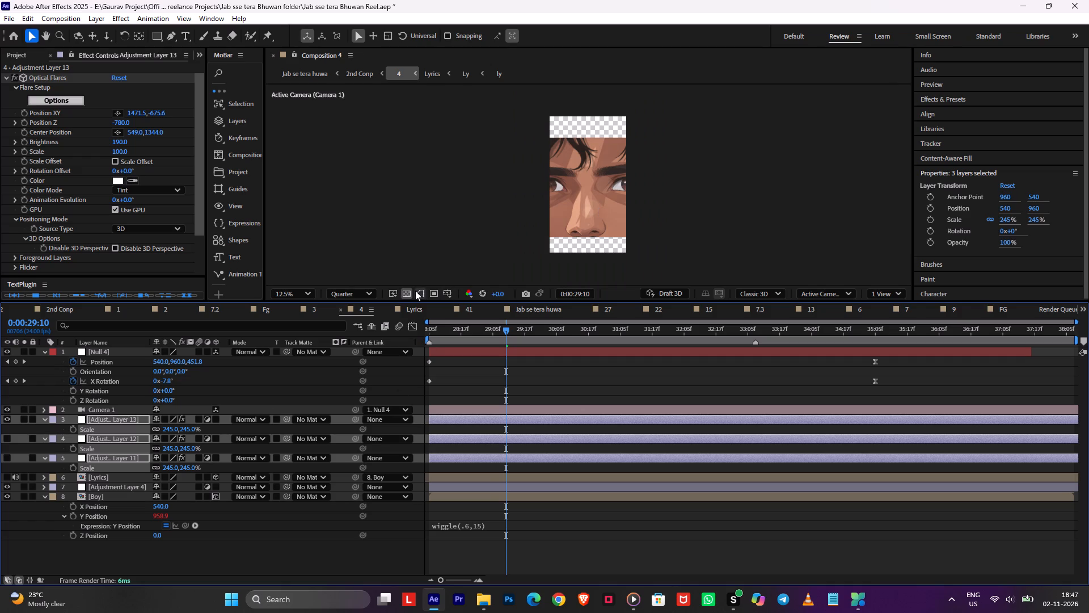
left_click(415, 291)
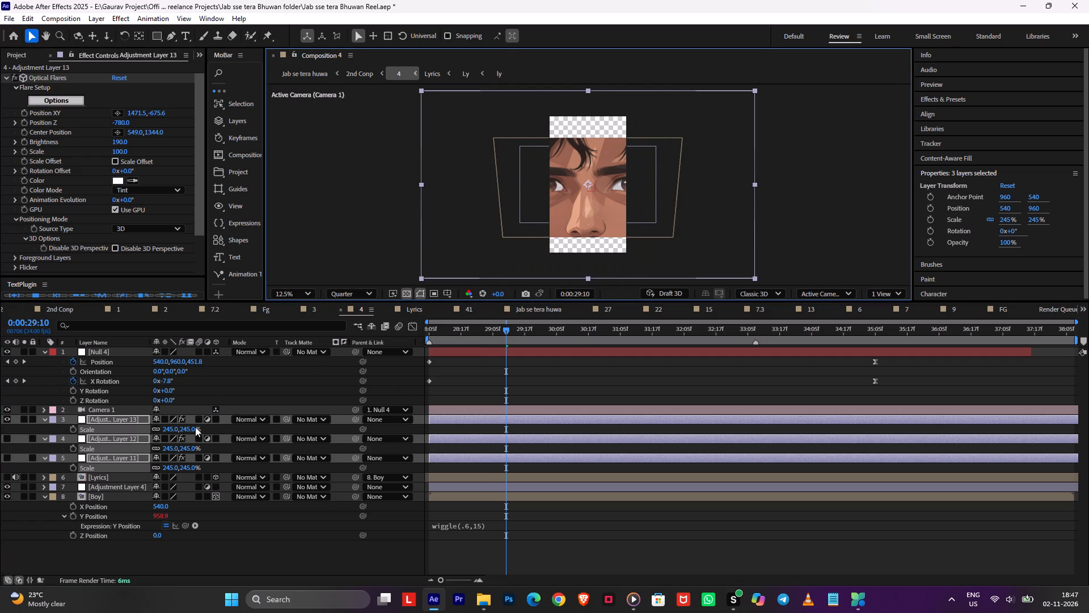
left_click_drag(194, 427, 181, 430)
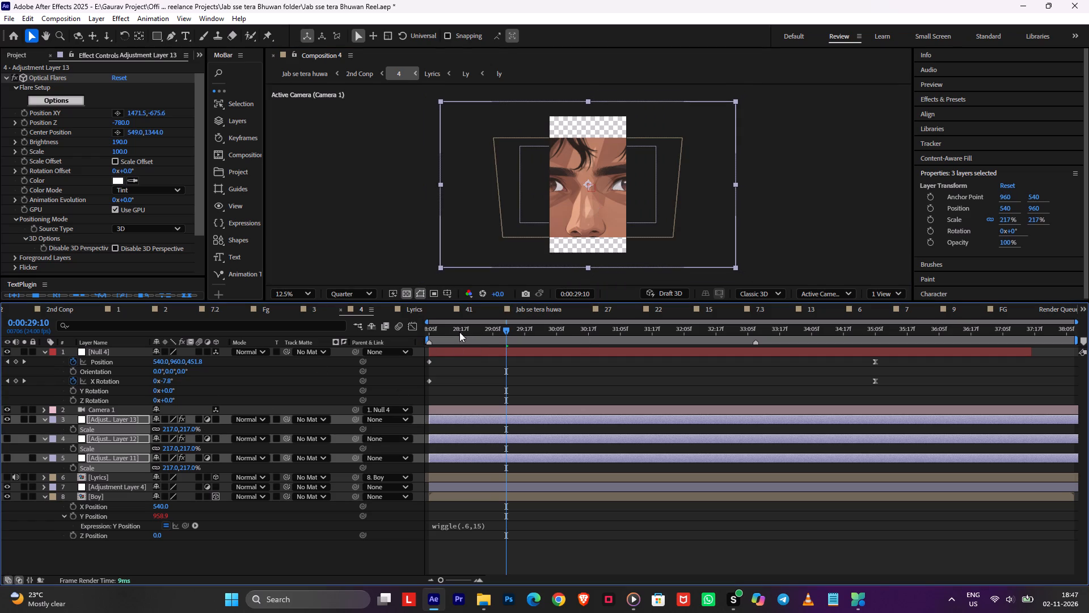
Move to the start of shot 4 at 0:00:28:05, deselect the layers and save the project.
left_click_drag(459, 331, 354, 350)
left_click(506, 374)
key("ctrl+s")
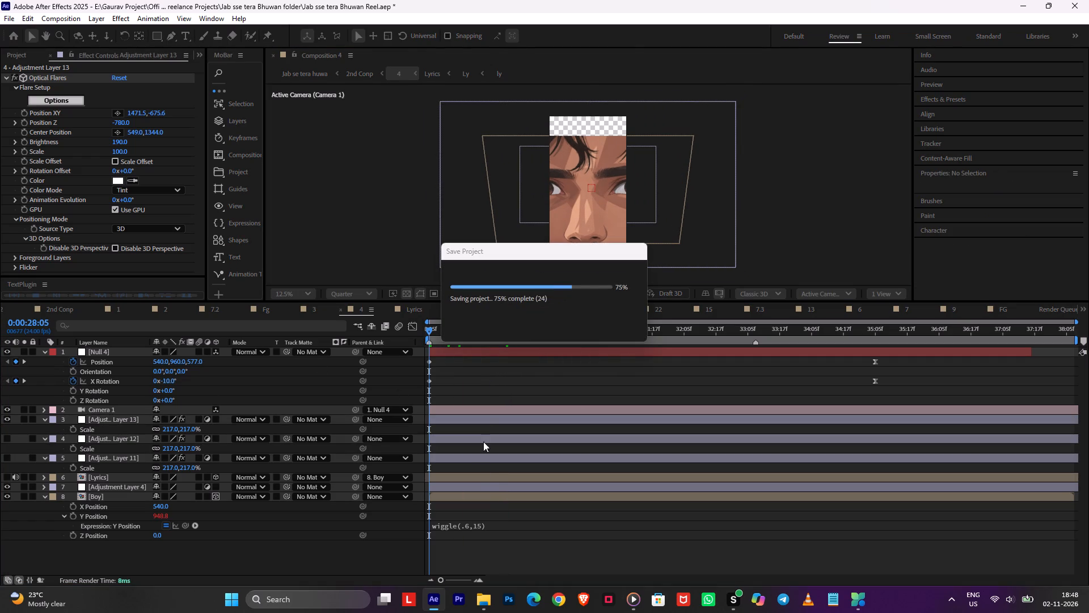
Match Adjustment Layer 4 to 217% Scale by temporarily parenting it to Adjustment Layer 12, resetting its parent to None.
left_click(469, 475)
key("s")
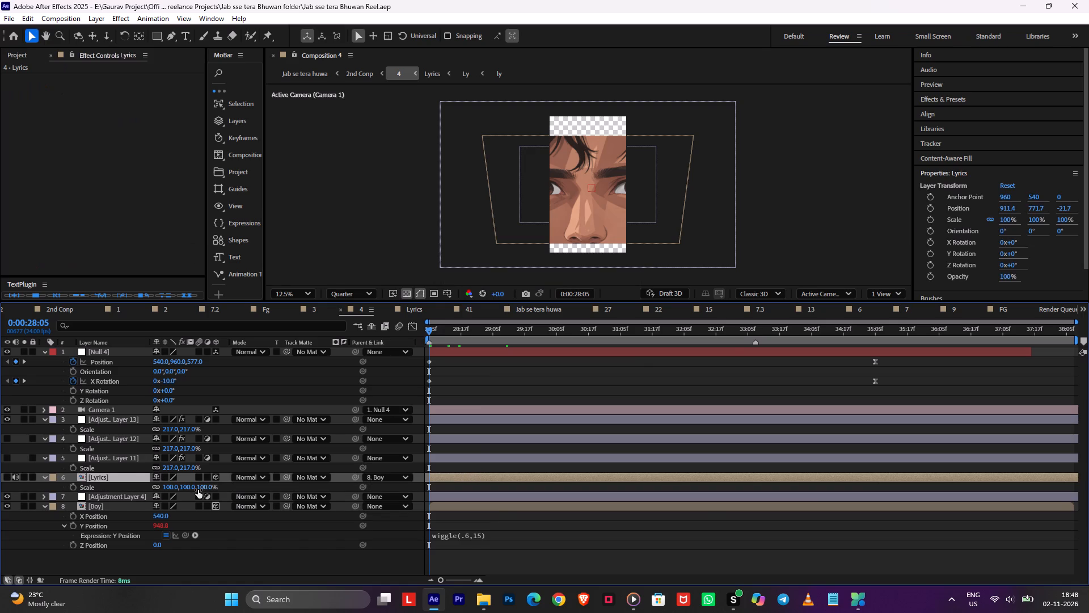
left_click(121, 500)
left_click(116, 506)
left_click(126, 498)
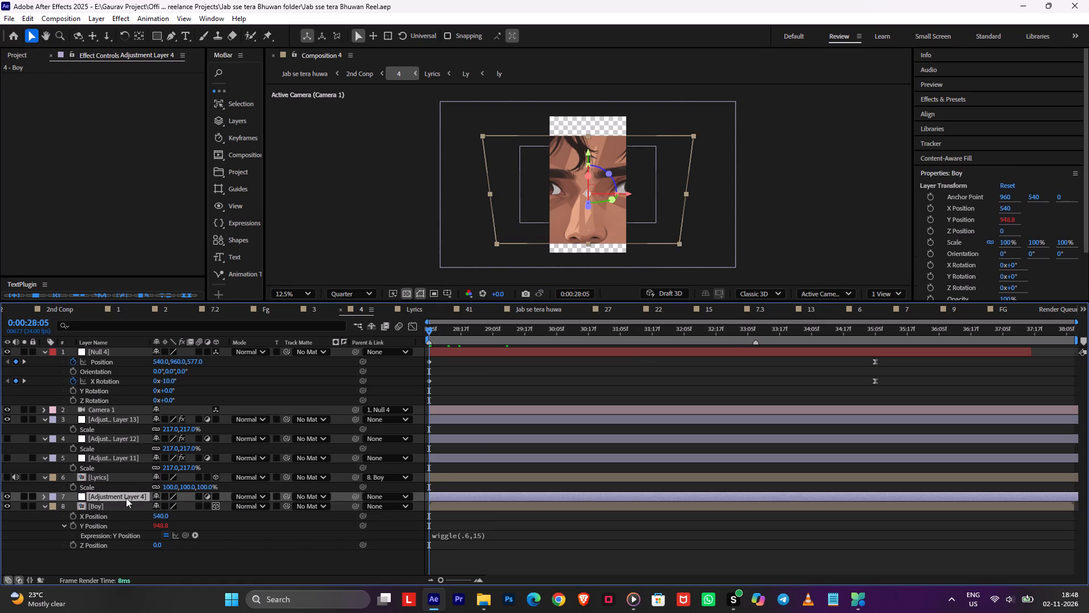
left_click_drag(353, 496, 134, 438)
left_click(392, 496)
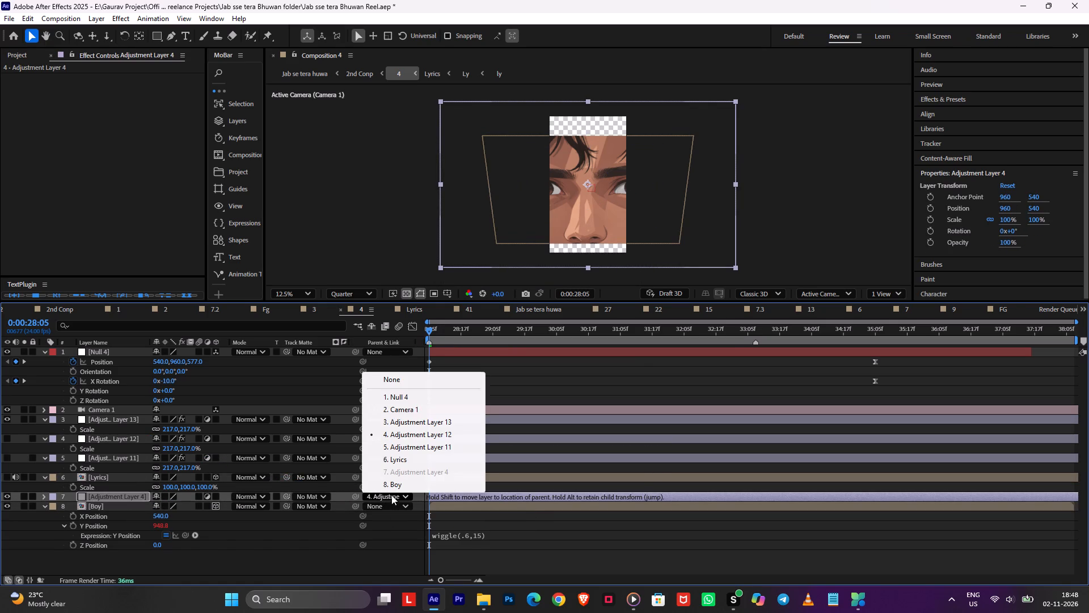
left_click(390, 379)
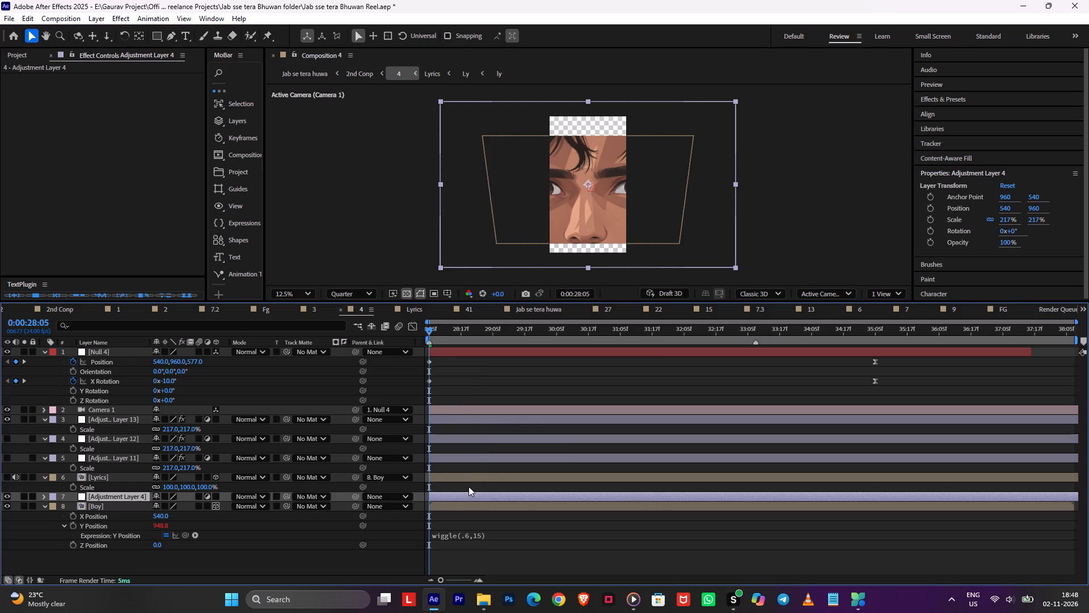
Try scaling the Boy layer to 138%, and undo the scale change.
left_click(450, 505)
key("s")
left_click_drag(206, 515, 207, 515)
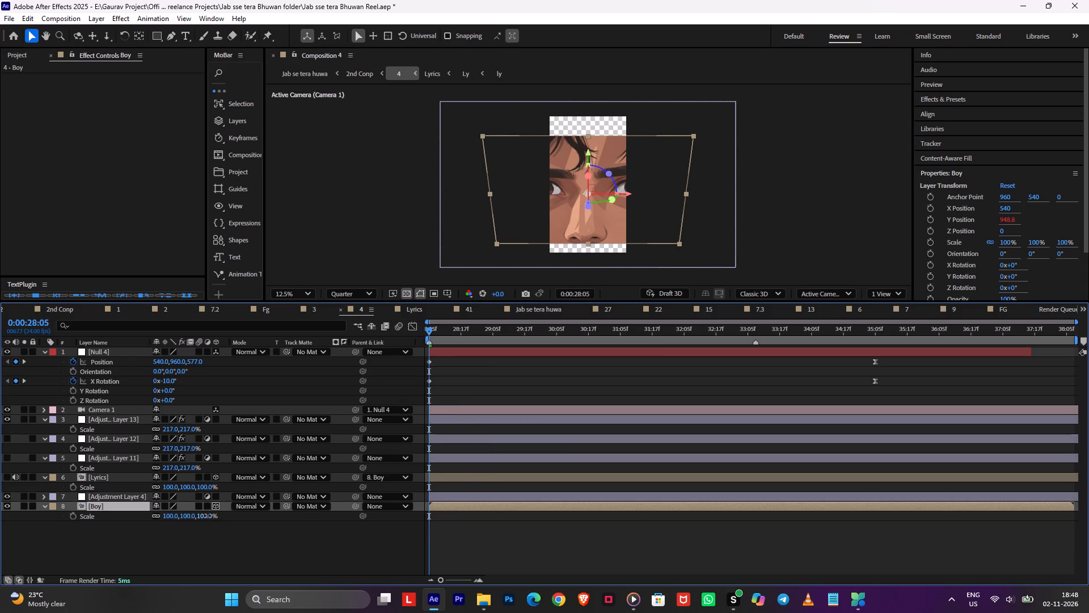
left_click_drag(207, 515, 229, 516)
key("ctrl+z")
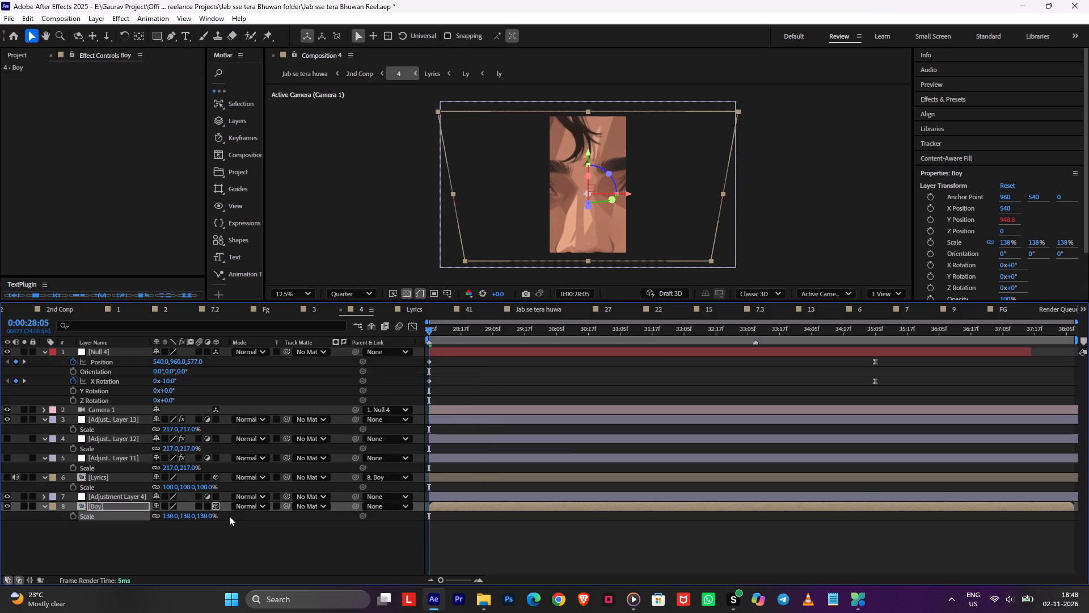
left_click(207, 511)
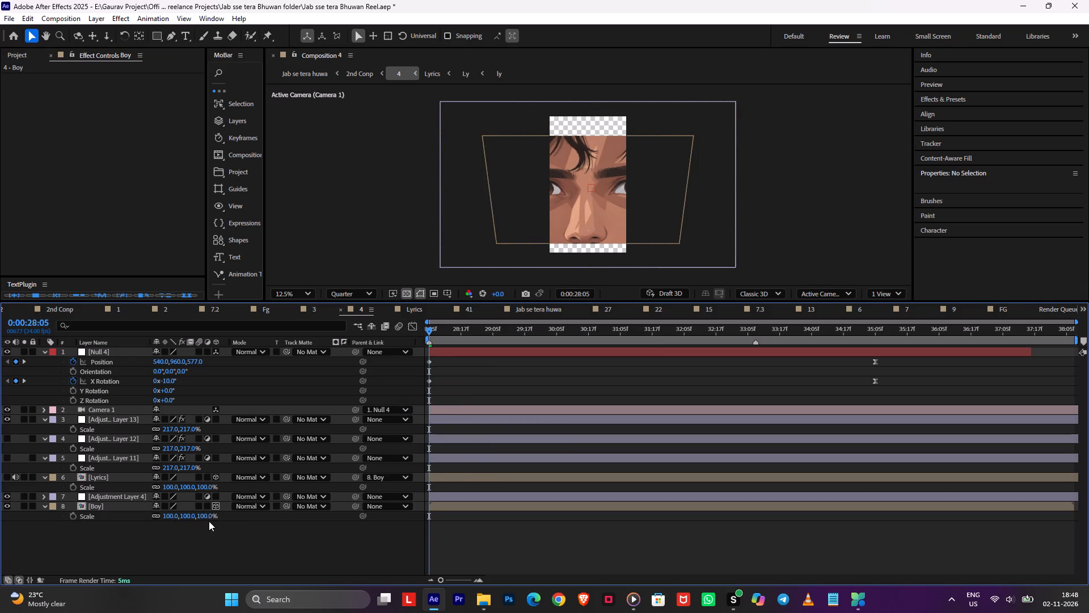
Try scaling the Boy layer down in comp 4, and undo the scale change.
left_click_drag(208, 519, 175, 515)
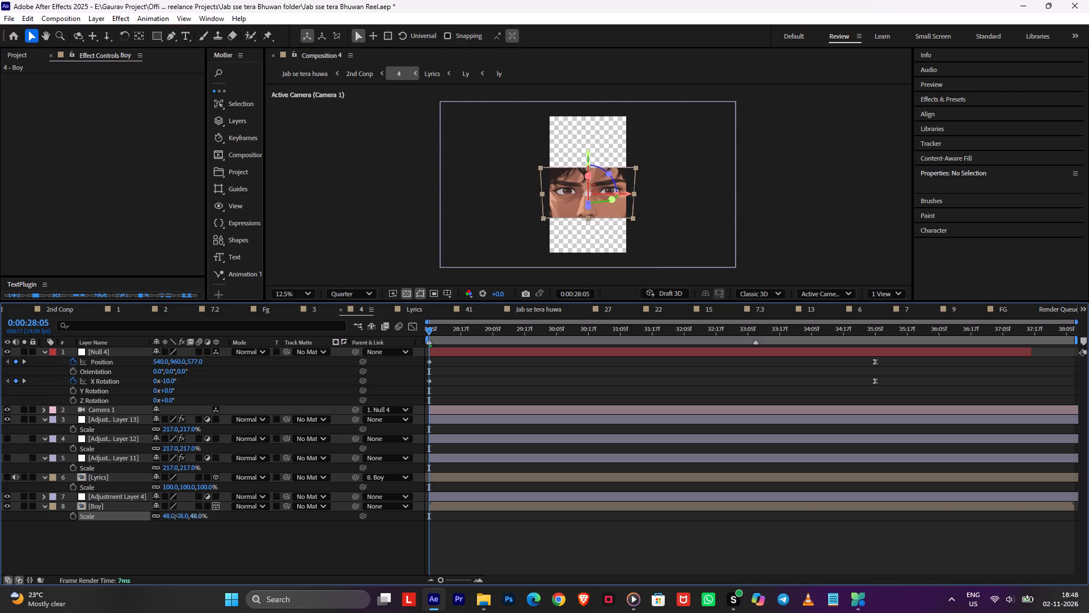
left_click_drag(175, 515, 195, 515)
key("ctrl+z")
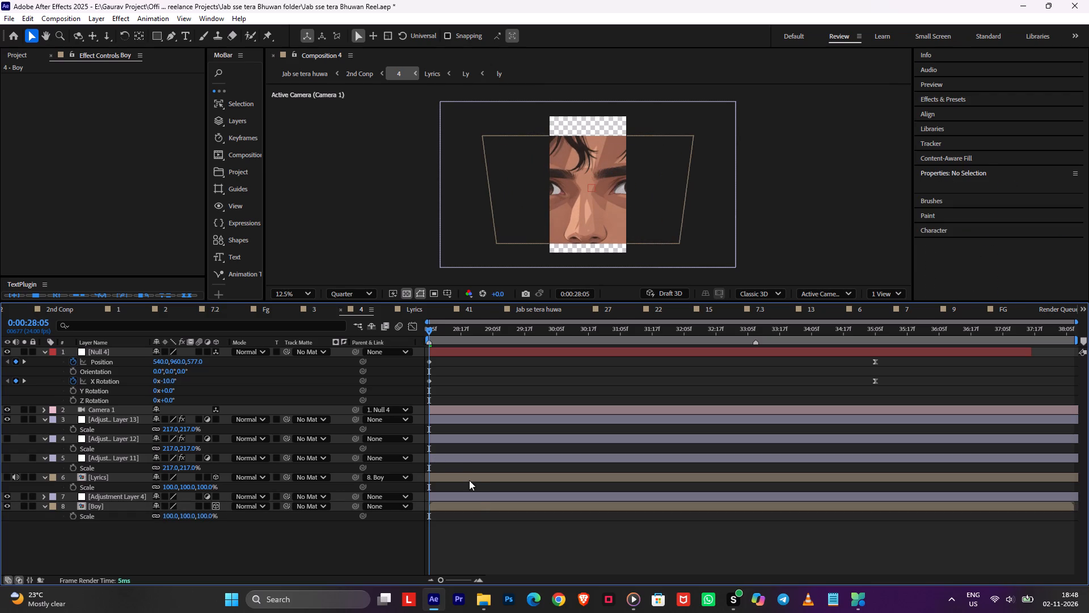
In Eyes Comp 1 inside the Boy precomp, extend the Eyes 2 Comp 2, Eyes Comp 3 and 5 layers to the end.
double_click(472, 507)
left_click(453, 372)
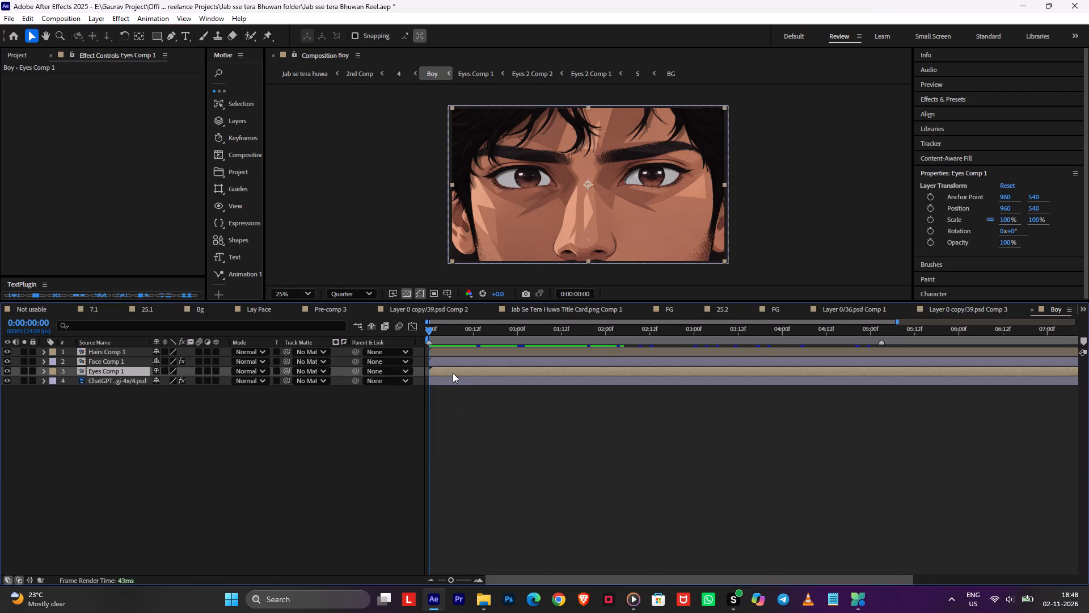
key("Tab")
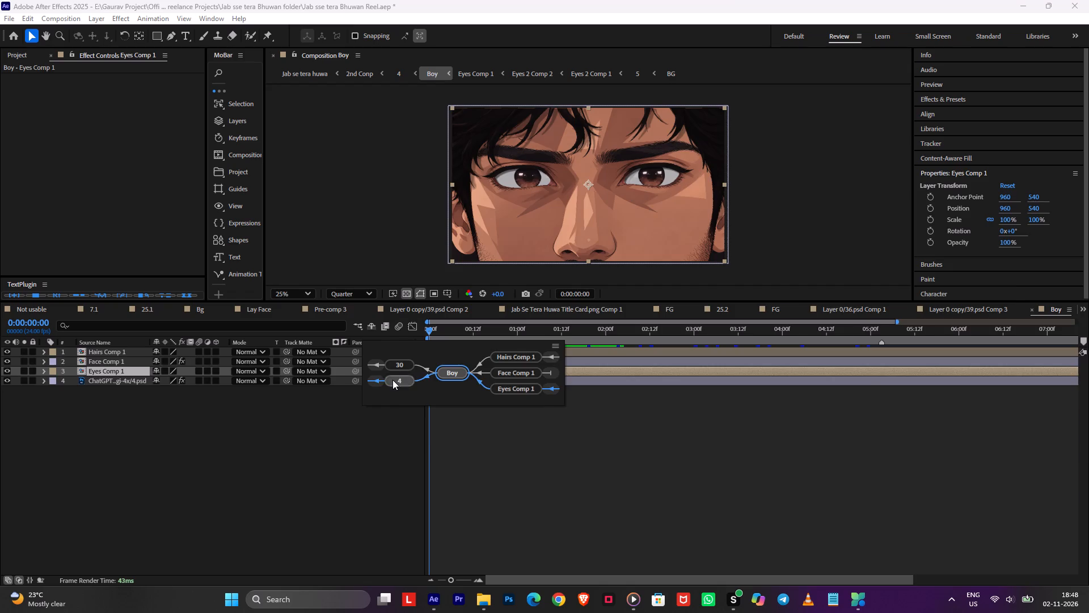
left_click(392, 380)
left_click_drag(457, 336, 763, 353)
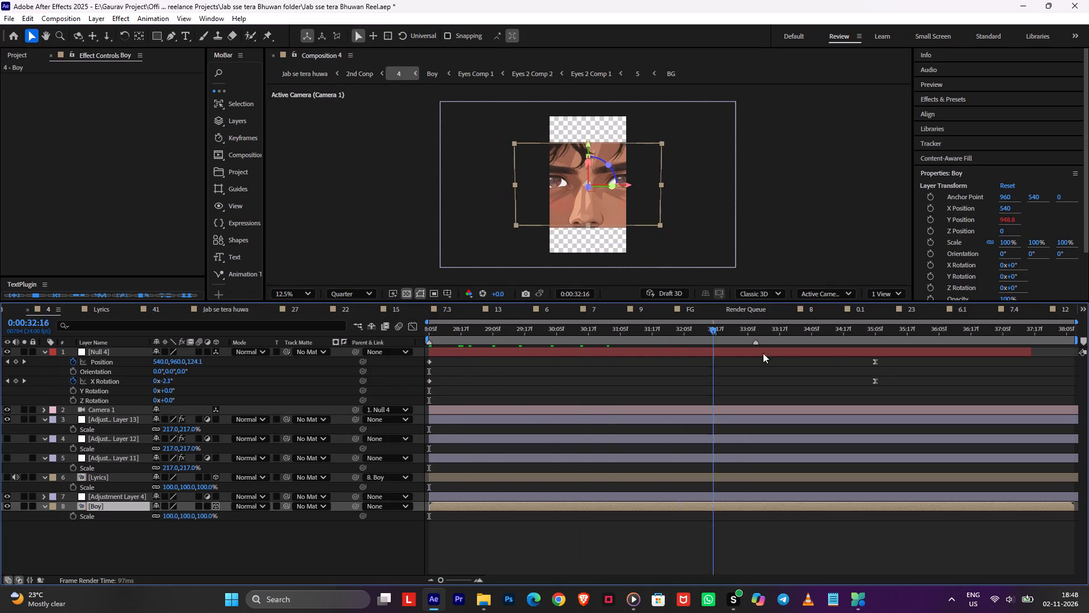
left_click_drag(763, 353, 883, 368)
double_click(869, 507)
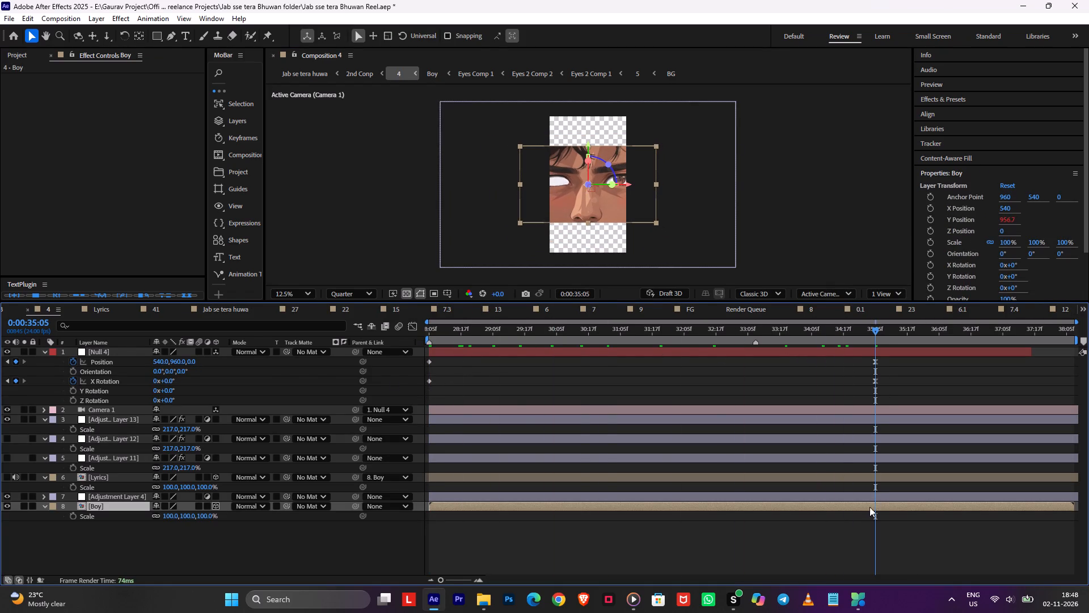
left_click(668, 371)
left_click(668, 371)
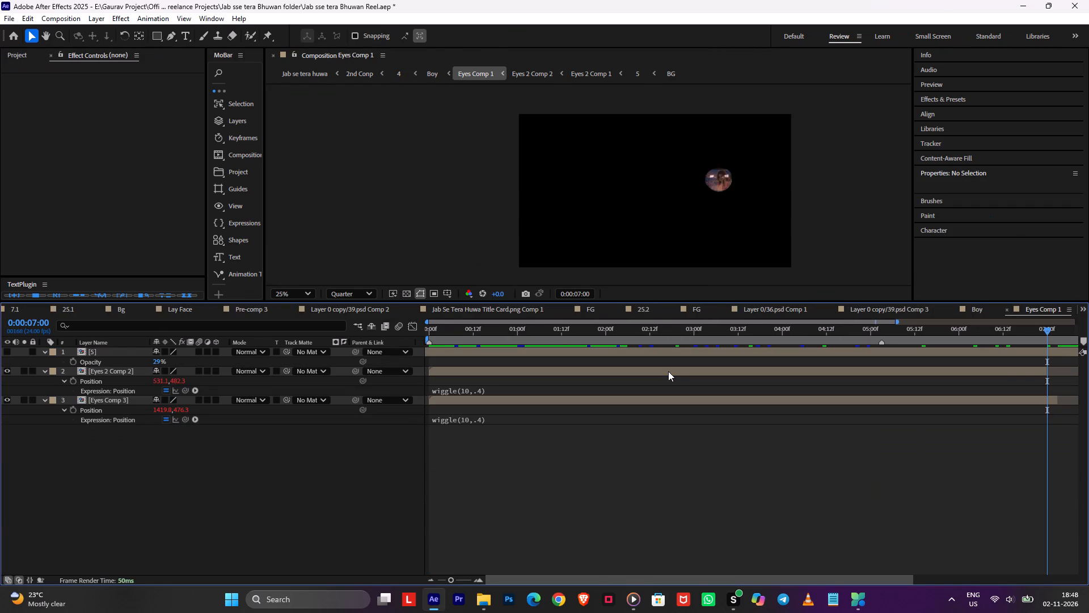
left_click_drag(1048, 373, 1088, 392)
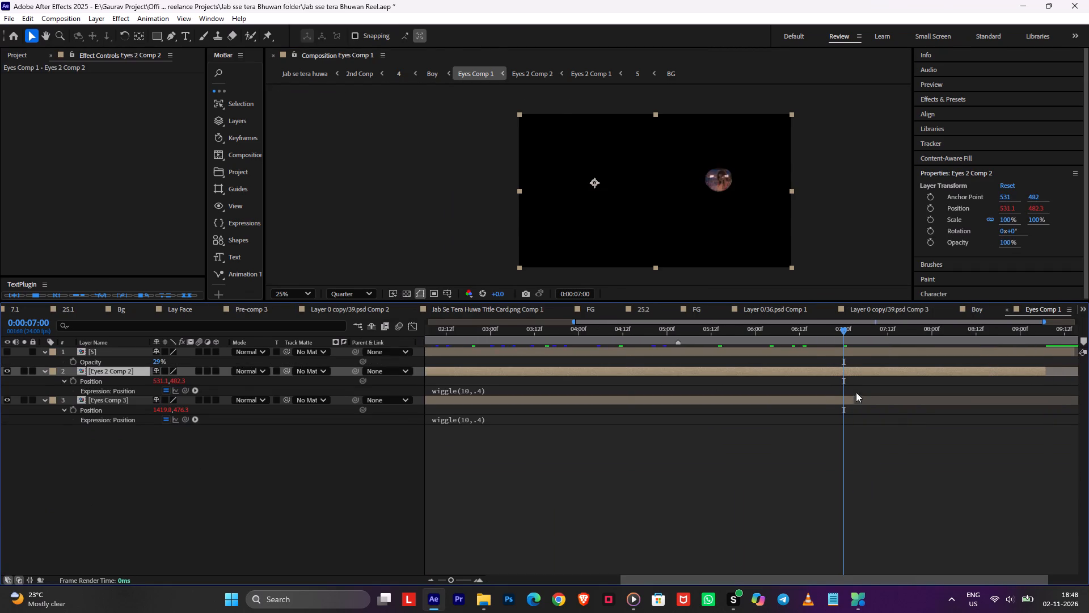
left_click_drag(855, 401, 1088, 466)
left_click_drag(1004, 371, 1007, 372)
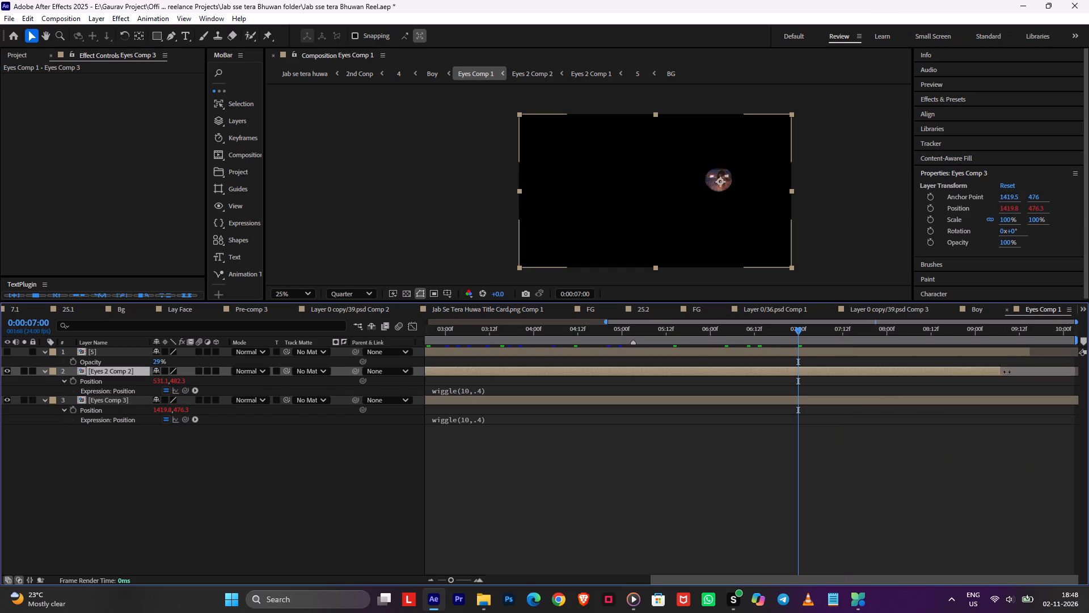
left_click_drag(1007, 372, 1088, 411)
left_click_drag(1031, 352, 1088, 366)
Open Eyes 2 Comp 2 and extend the Eyes 2 layer to the end of the composition.
key("Tab")
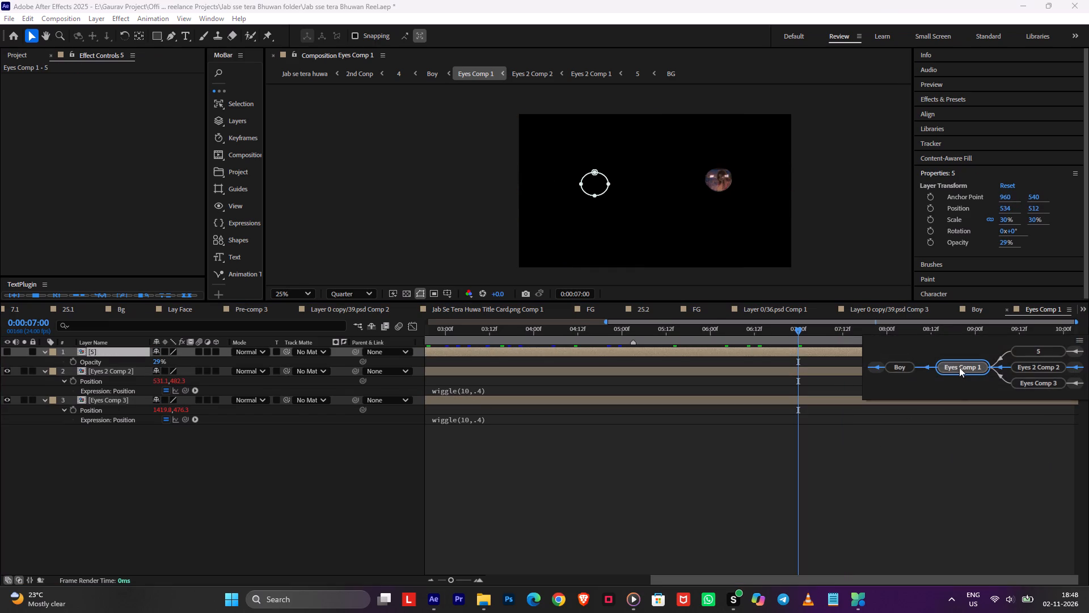
left_click(906, 370)
left_click(811, 415)
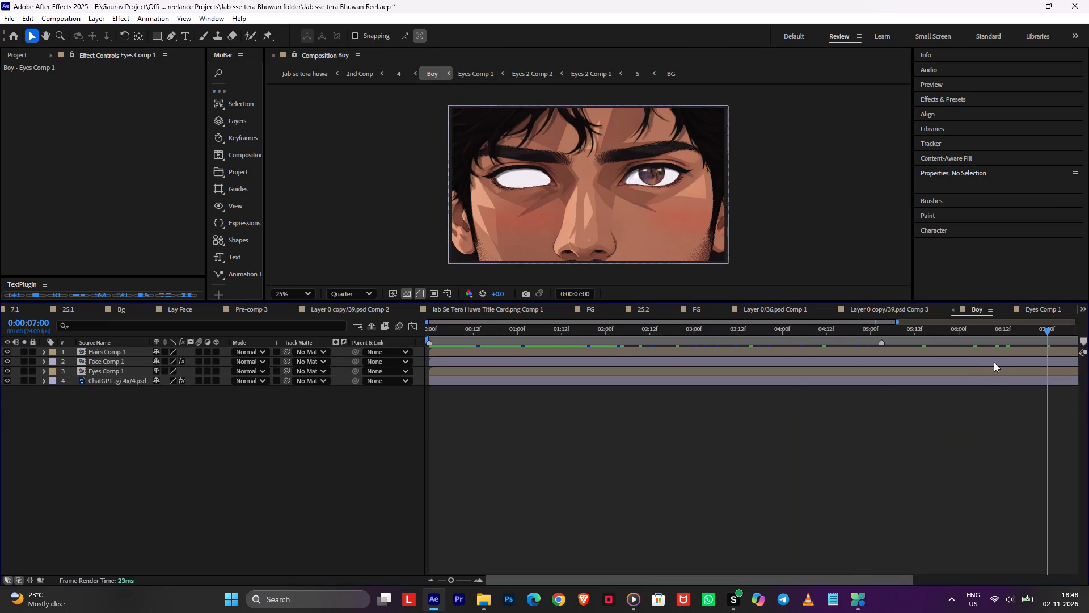
double_click(983, 373)
double_click(854, 373)
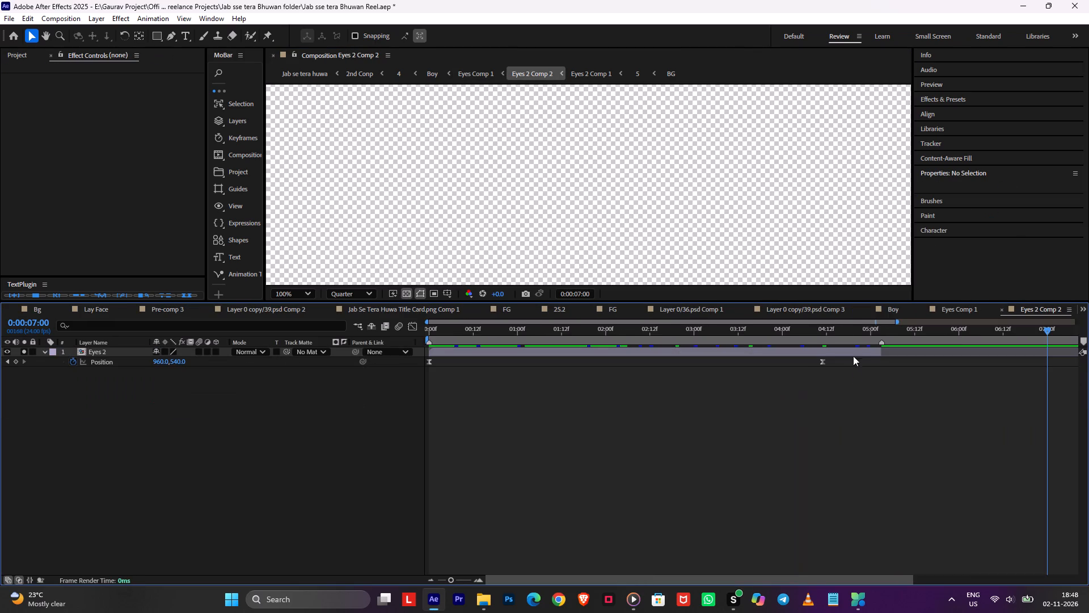
left_click_drag(884, 351, 1088, 333)
scroll(784, 383, "down", 7, "alt")
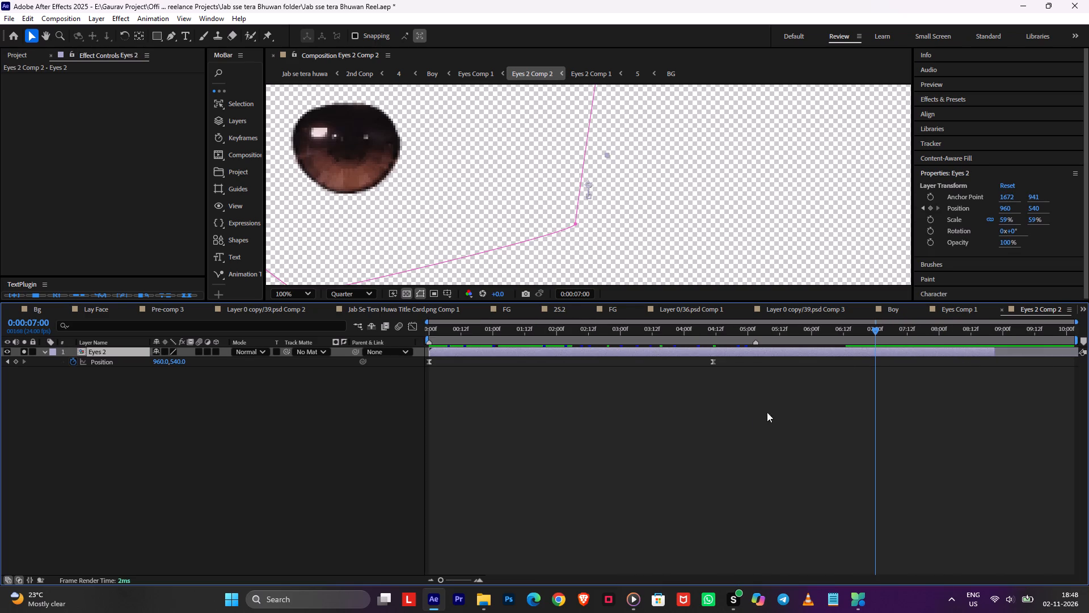
scroll(810, 398, "down", 1, "alt")
scroll(811, 398, "up", 1, "alt")
scroll(812, 398, "down", 1, "alt")
left_click_drag(994, 350, 1088, 351)
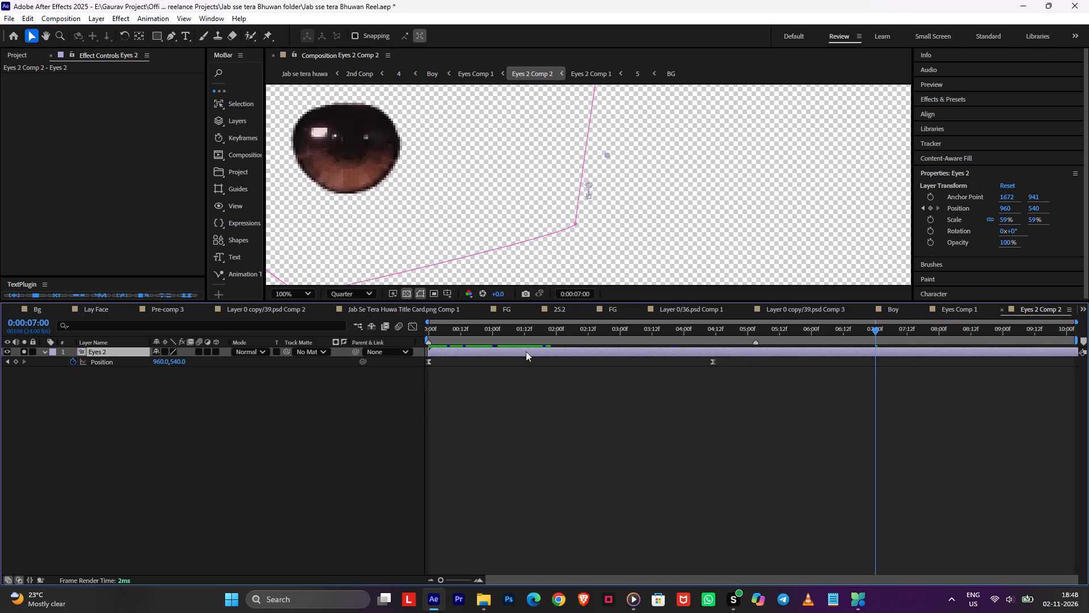
Open Eyes 2 Comp 1 and extend the out point of layer 5 past 0:00:07:00.
left_click(21, 355)
key("Tab")
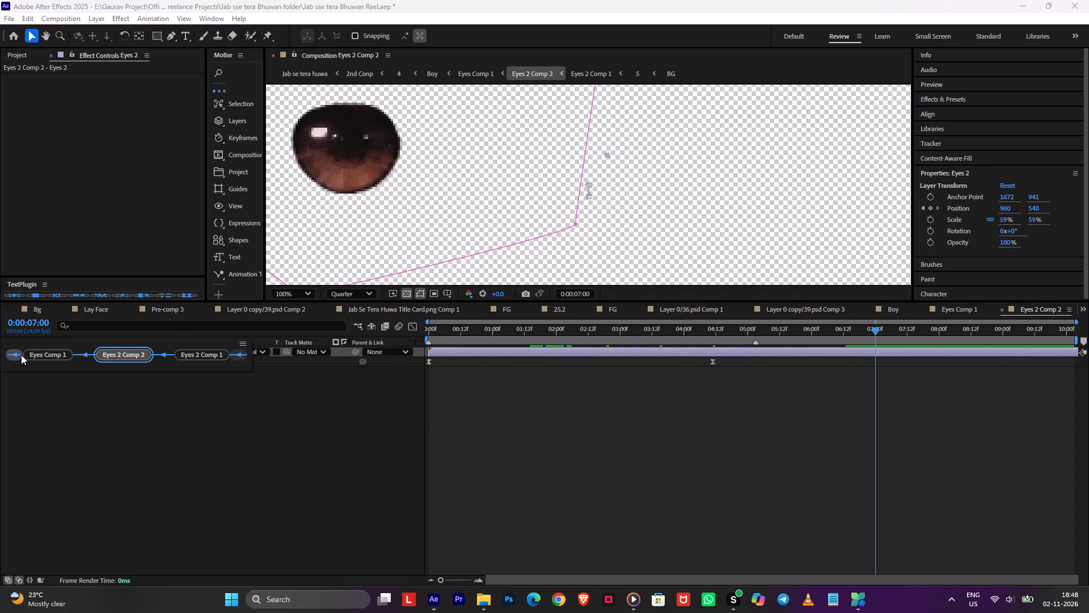
left_click(62, 391)
double_click(86, 351)
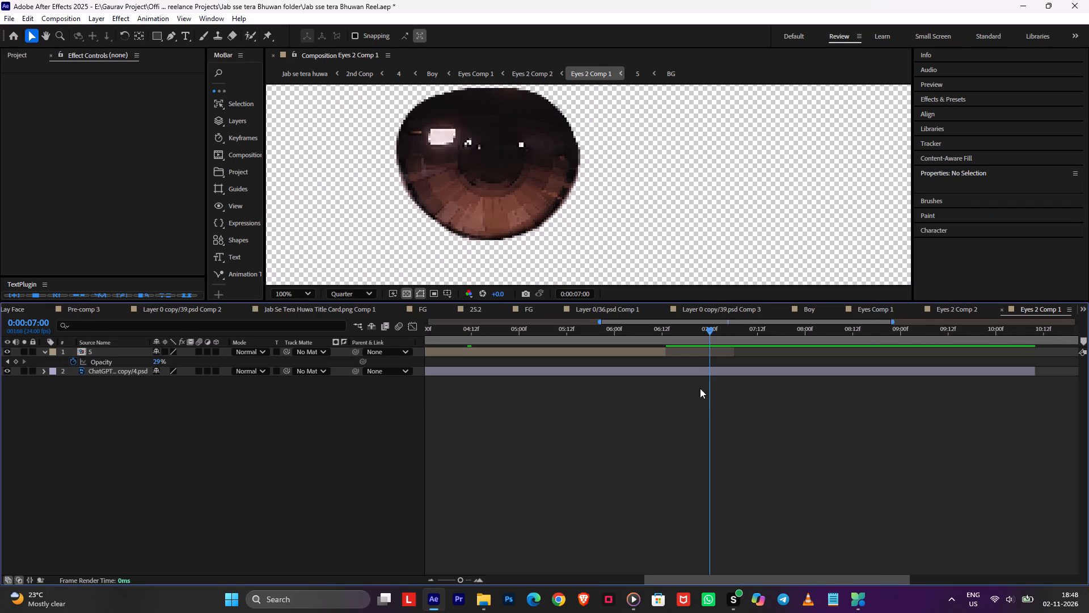
left_click_drag(665, 353, 995, 360)
Return to Eyes Comp 1 and scrub back to 0:00:07:07 to check the reflections in both eyes.
key("Tab")
left_click(893, 360)
key("Tab")
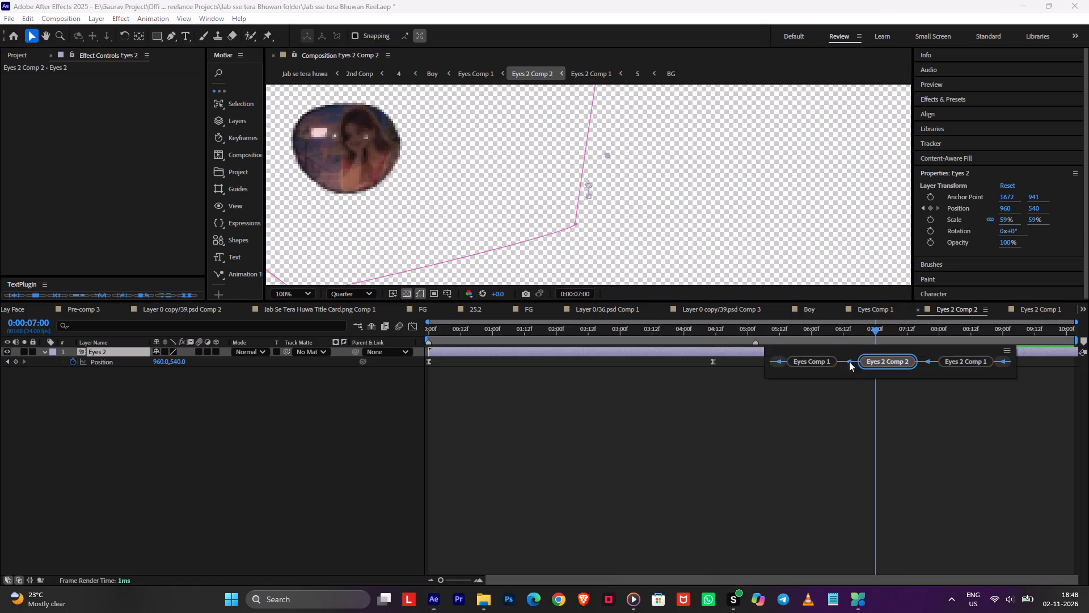
left_click(830, 362)
key("Tab")
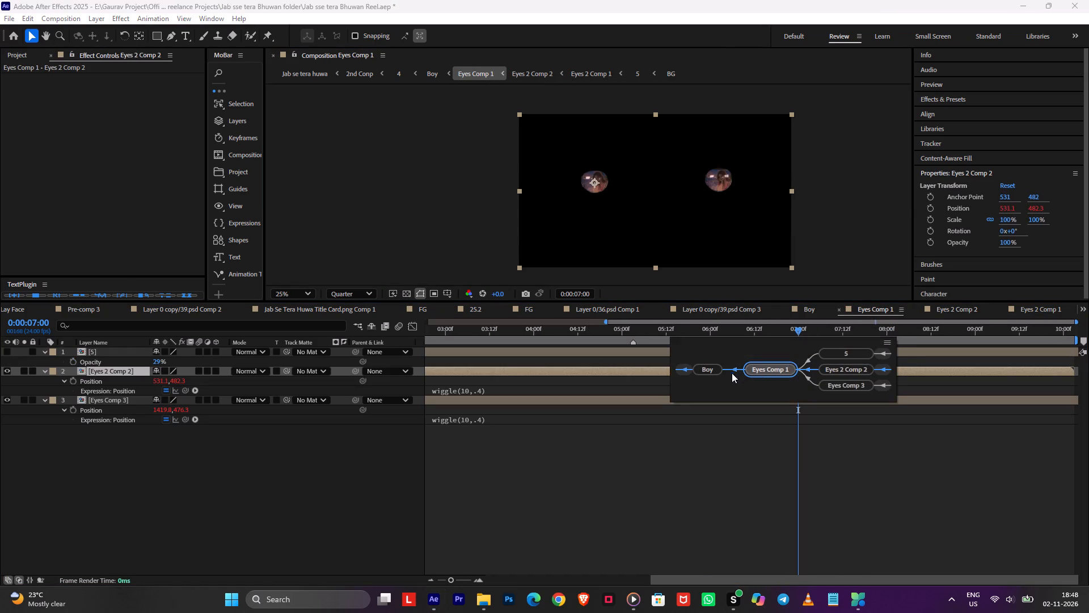
left_click(745, 440)
left_click(884, 329)
left_click_drag(884, 329, 827, 338)
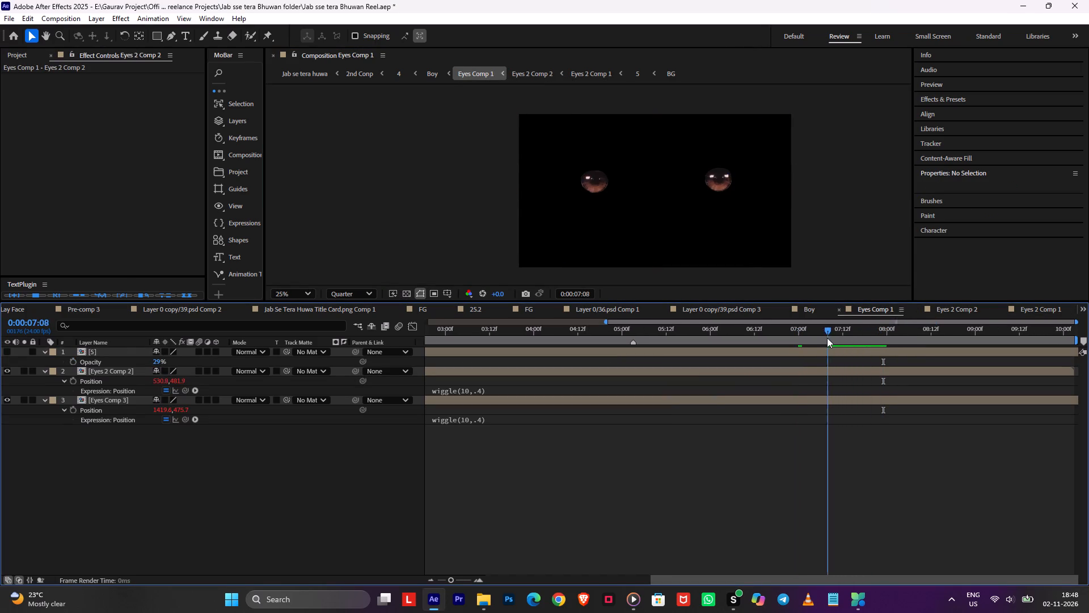
left_click_drag(827, 338, 824, 342)
left_click(827, 351)
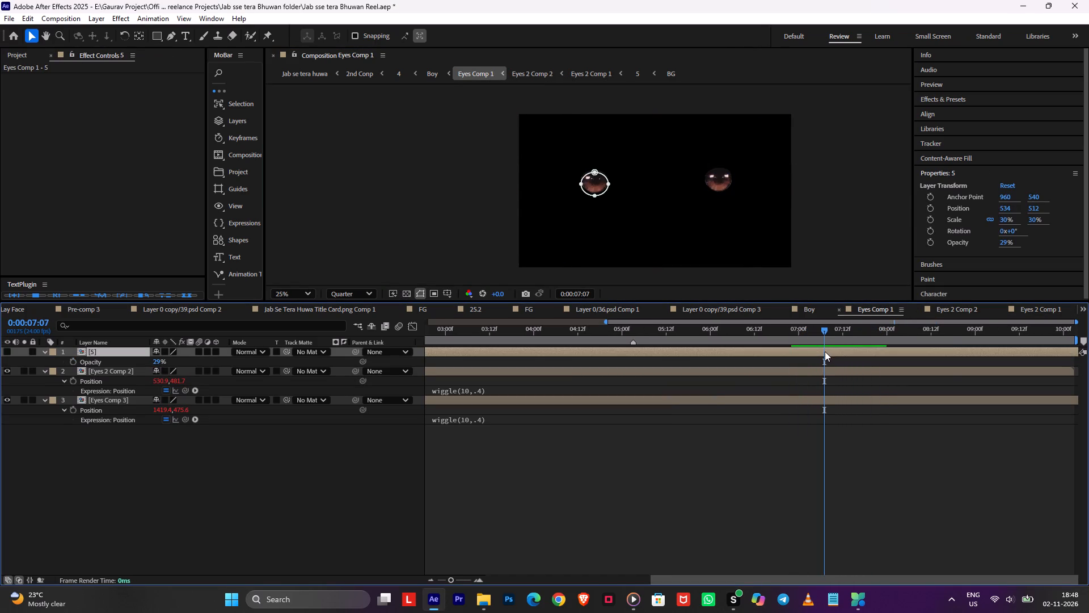
Go back up to 2nd Conp and preview shot 4 from 0:00:28:04.
key("Tab")
left_click(755, 350)
key("Tab")
left_click(702, 356)
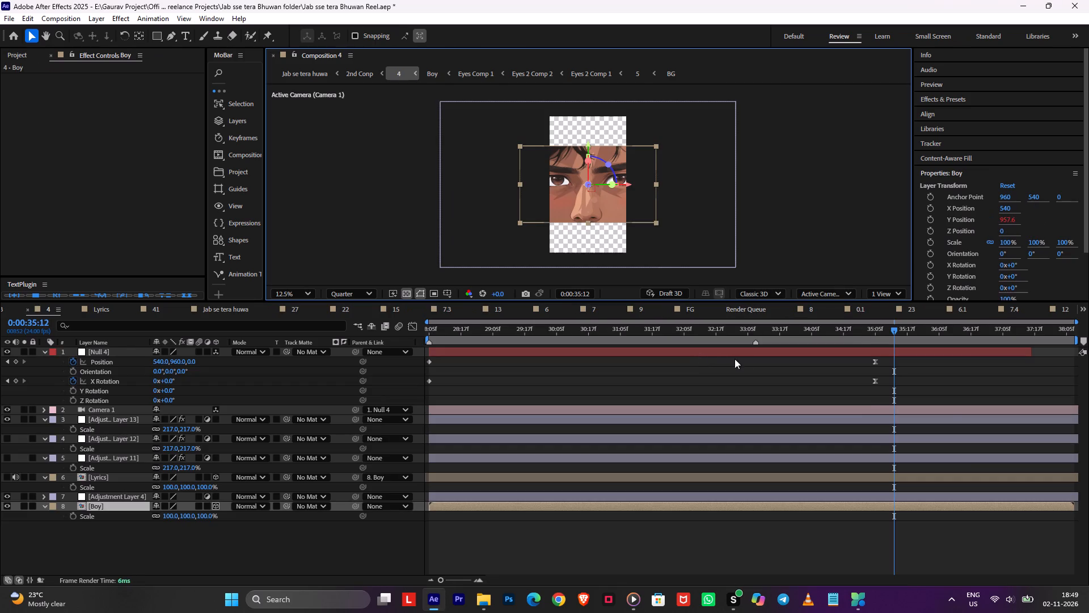
scroll(866, 396, "down", 2, "alt")
key("Tab")
left_click(792, 392)
scroll(792, 392, "down", 2, "alt")
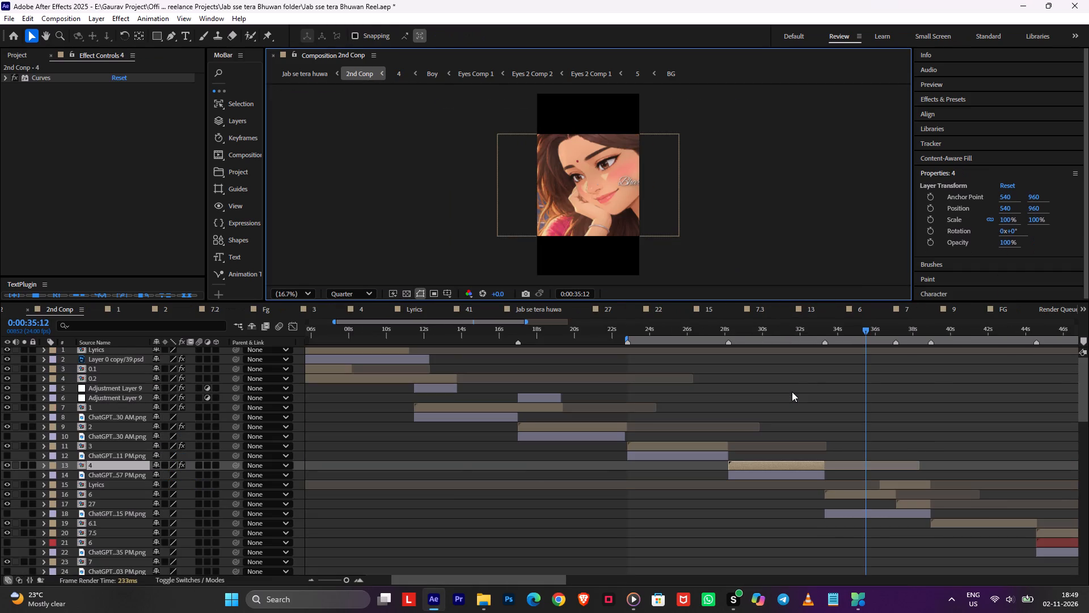
left_click_drag(851, 333, 748, 350)
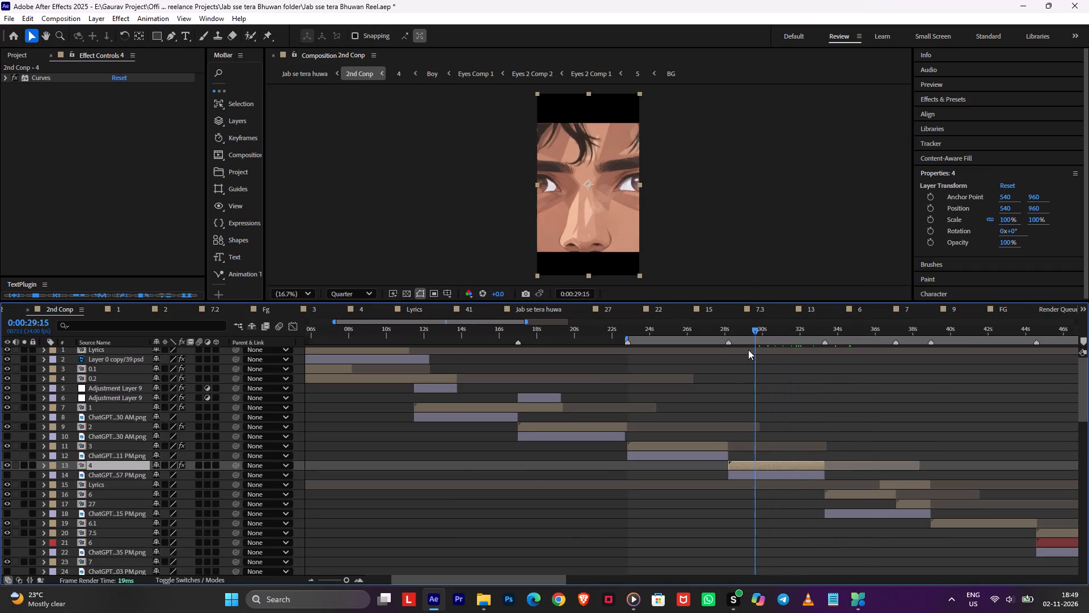
left_click_drag(748, 350, 718, 358)
key("space")
scroll(737, 422, "up", 1, "alt")
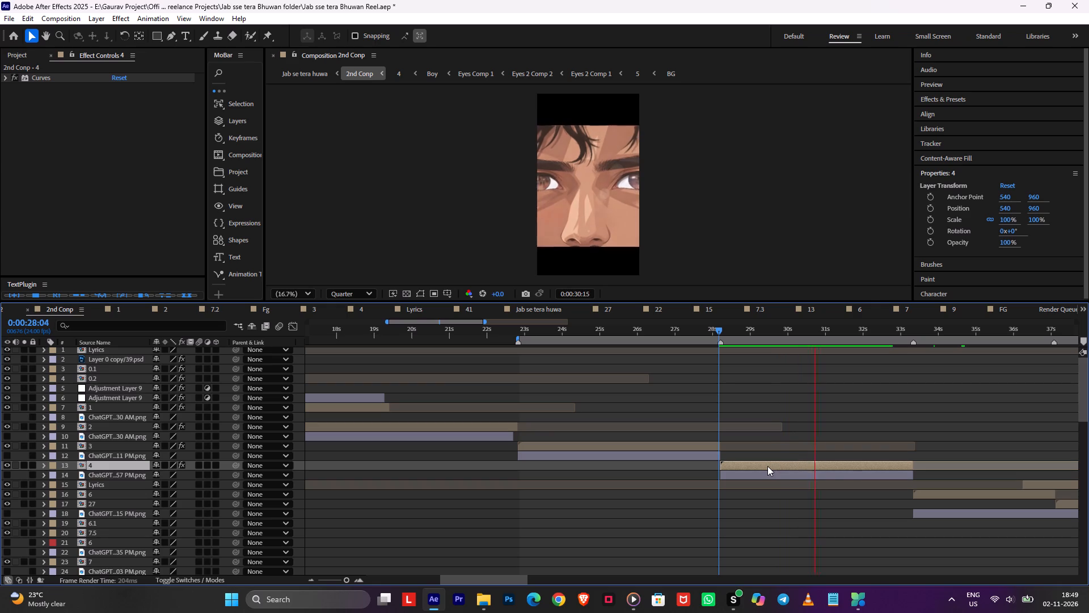
key("space")
Reopen comp 4 and move to the frame at 0:00:37:02.
double_click(842, 461)
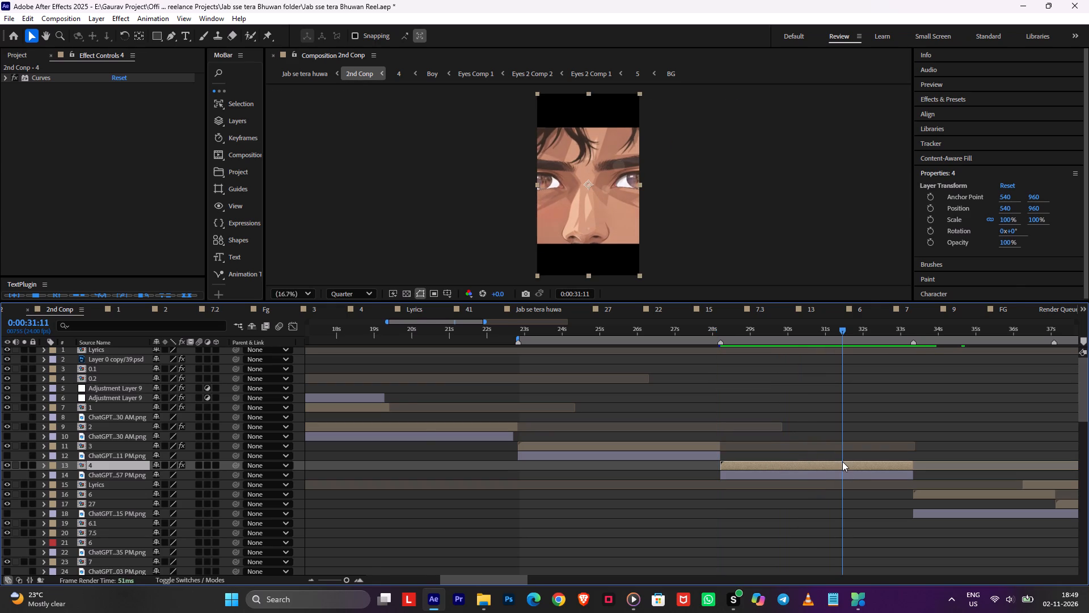
left_click(600, 515)
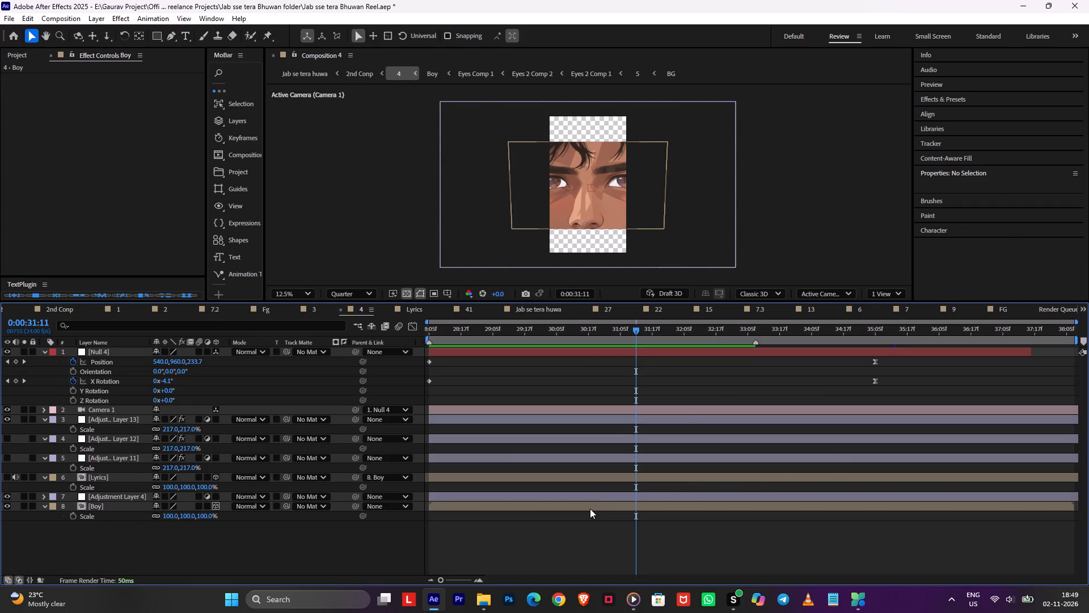
left_click_drag(805, 336, 888, 337)
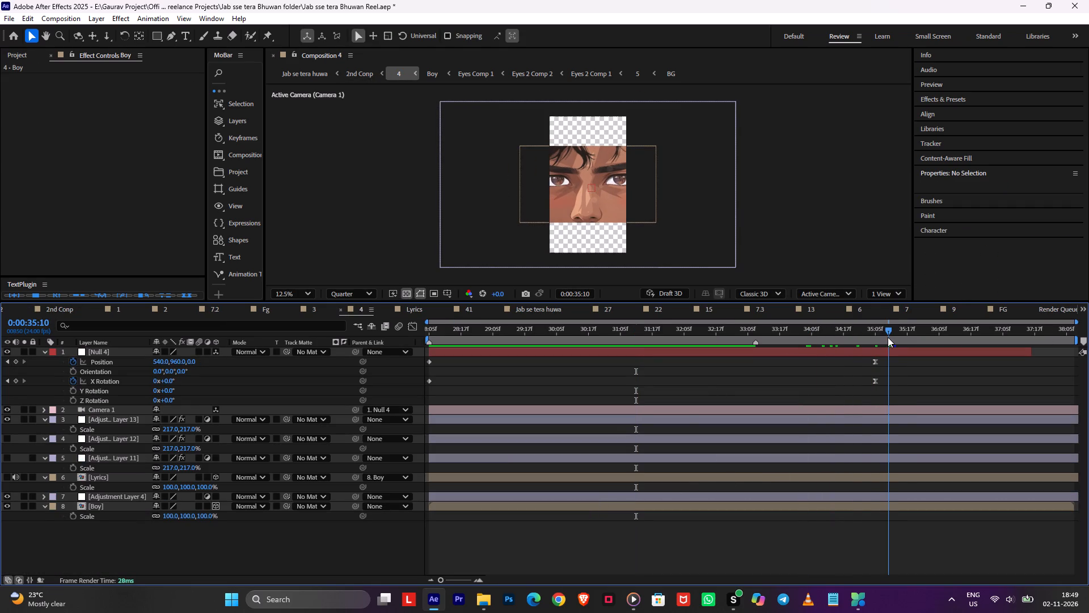
left_click_drag(888, 337, 995, 347)
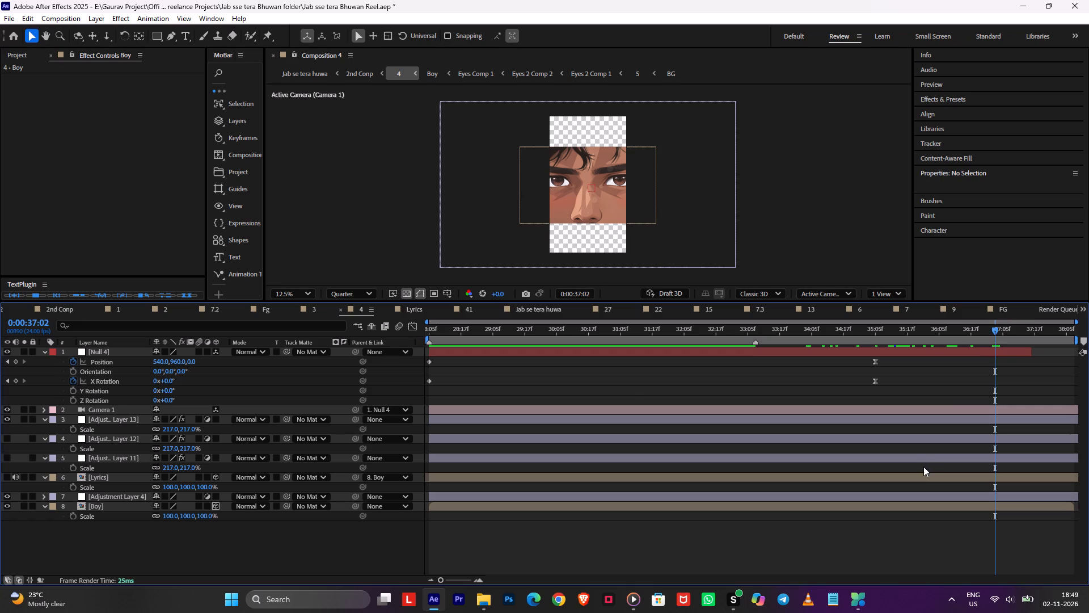
left_click(921, 473)
double_click(920, 475)
key("Tab")
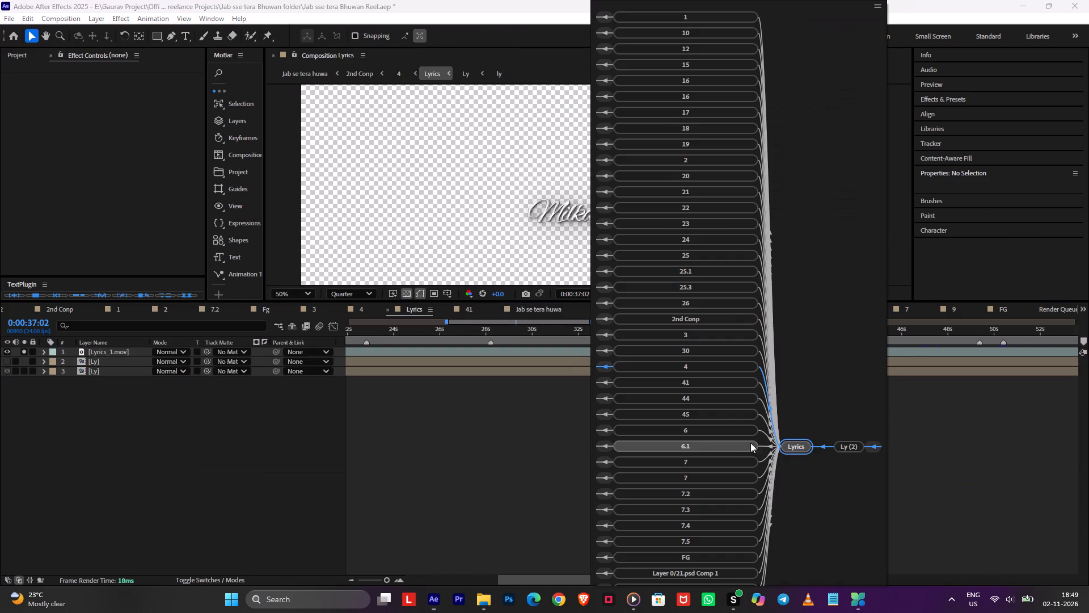
left_click(698, 368)
Open the Boy precomp, set the preview resolution to Full and copy the current frame to the clipboard.
double_click(794, 507)
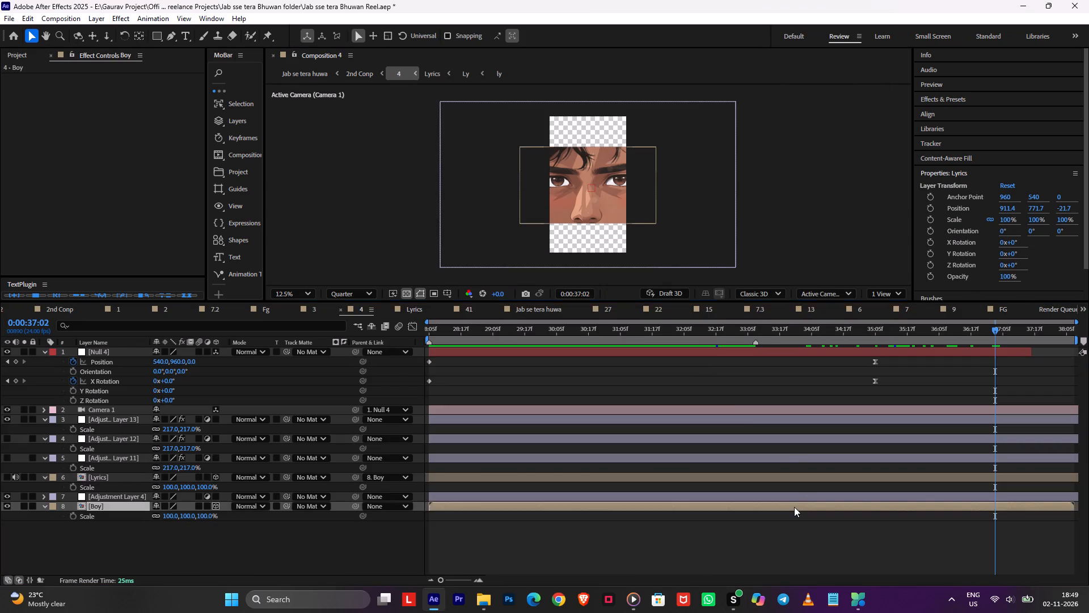
left_click(696, 475)
key("space")
left_click(347, 296)
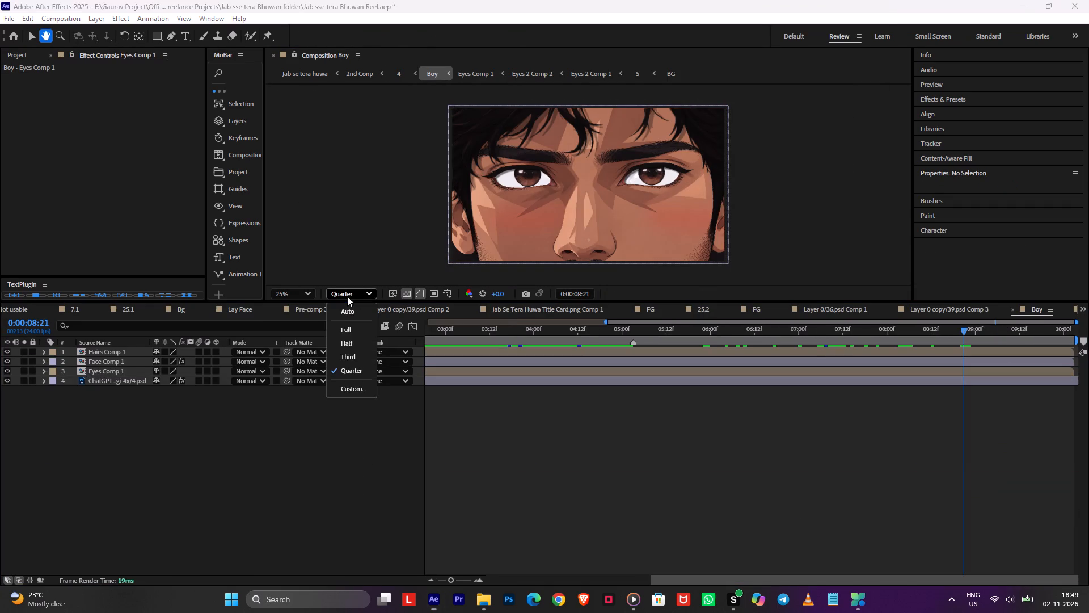
left_click(347, 328)
key("v")
left_click(486, 404)
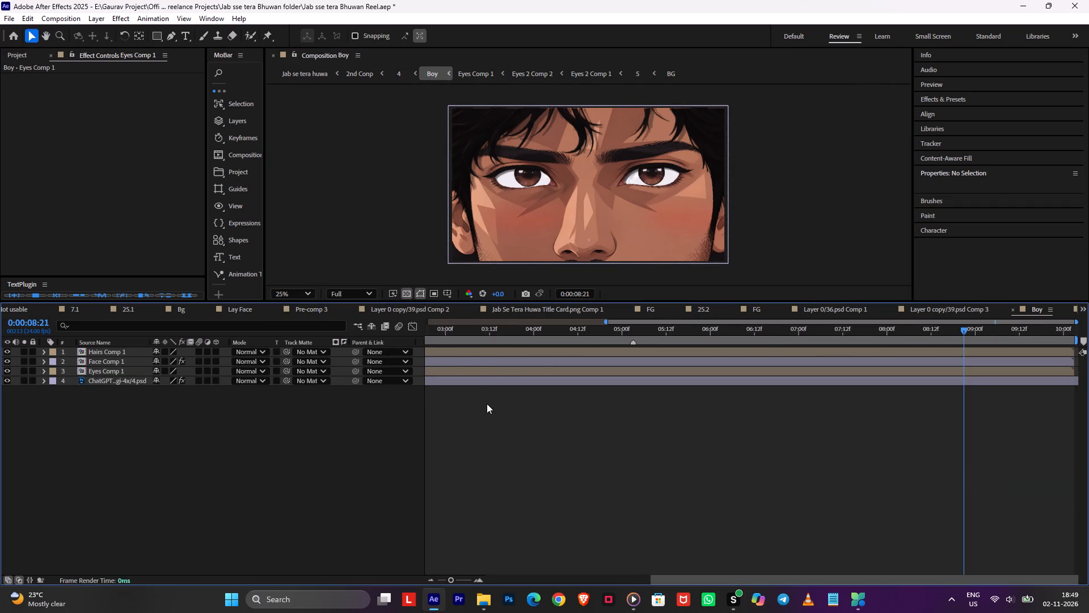
key("space")
left_click(488, 377)
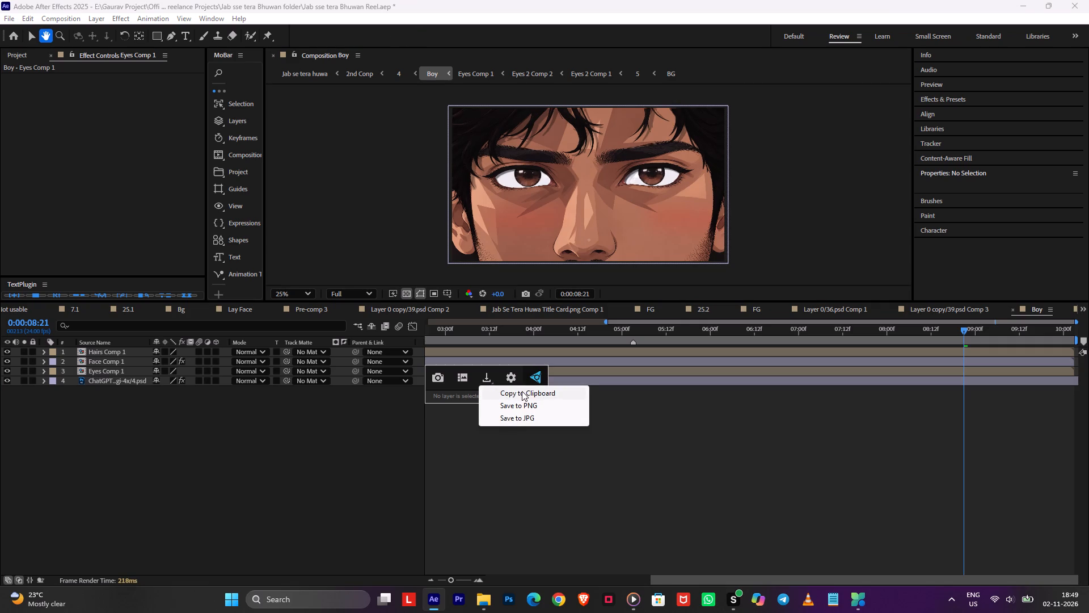
left_click(522, 391)
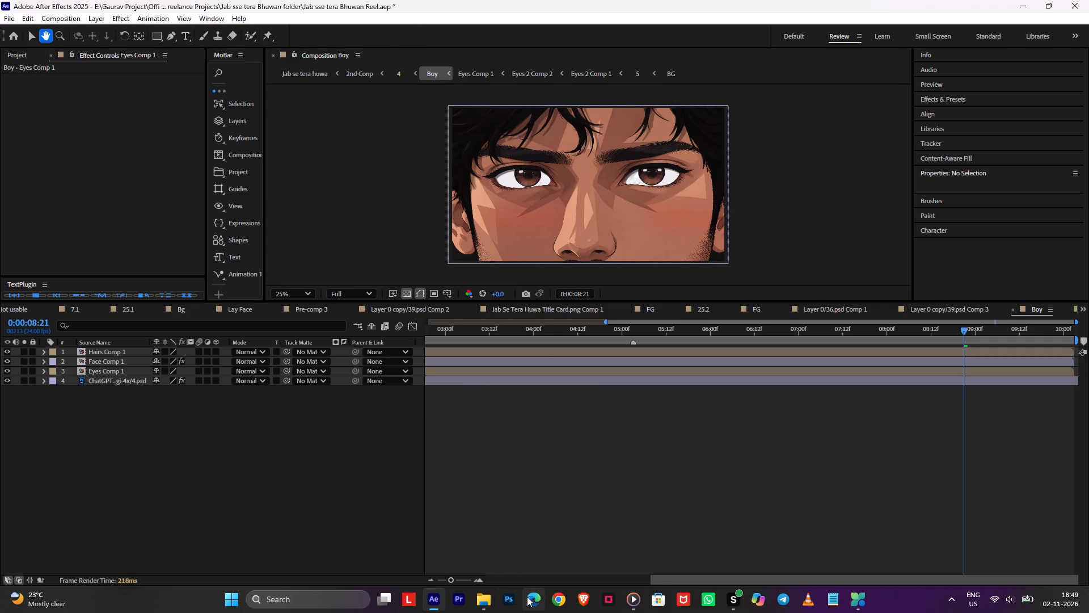
left_click(527, 597)
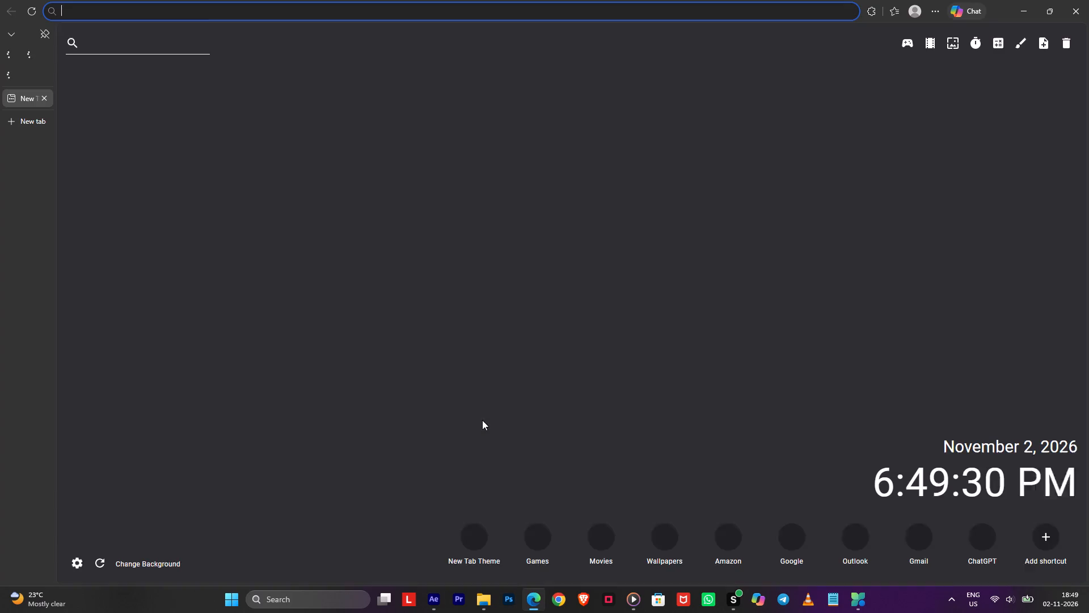
key("ctrl+shift+t")
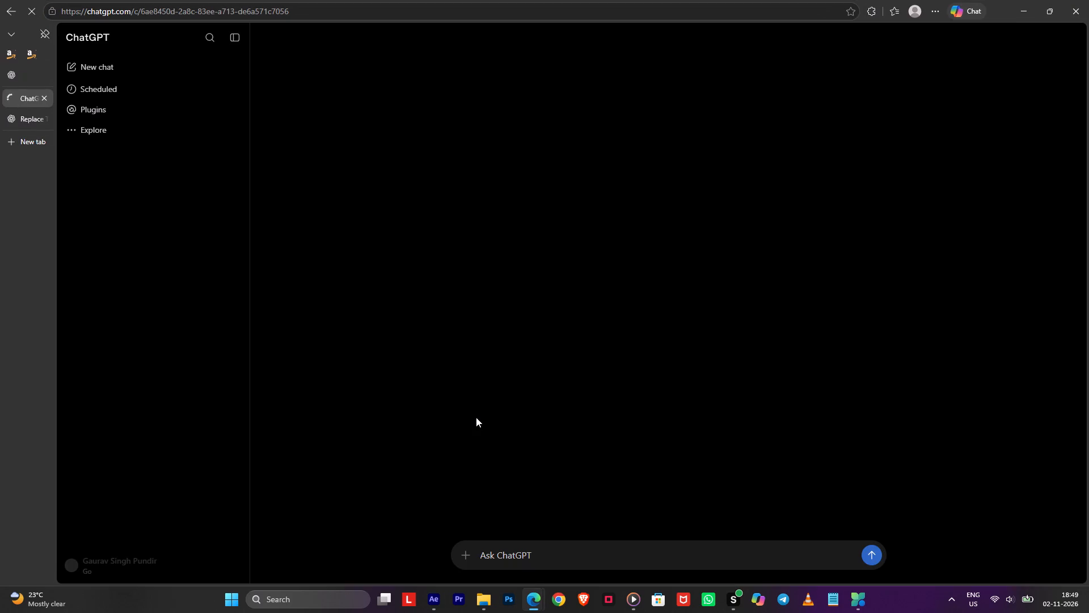
key("alt+Tab")
key("alt+Tab")
key("alt+Tab")
left_click(1086, 0)
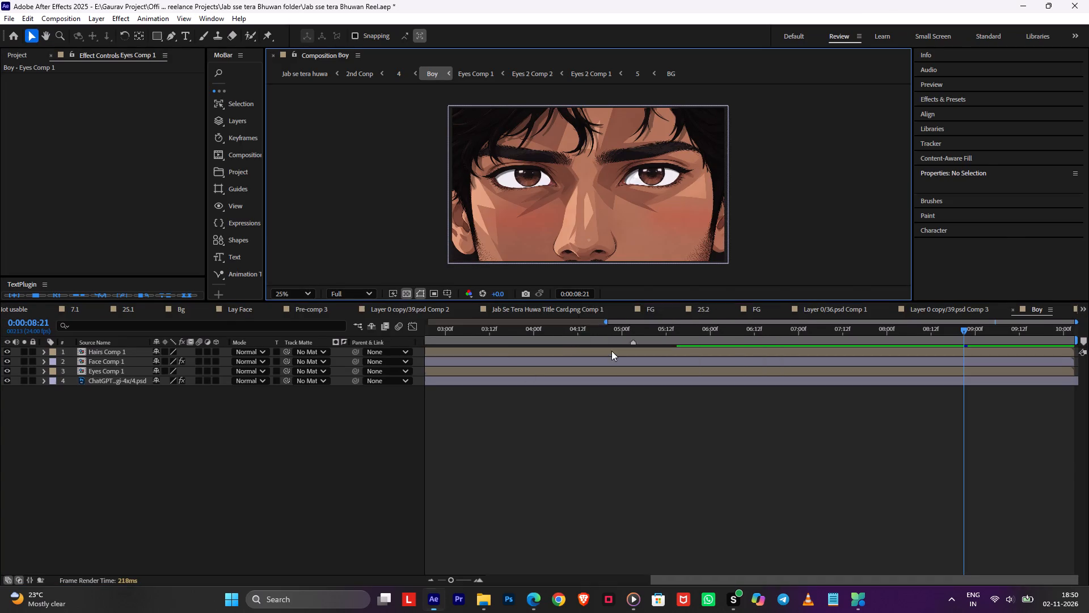
left_click_drag(603, 333, 187, 386)
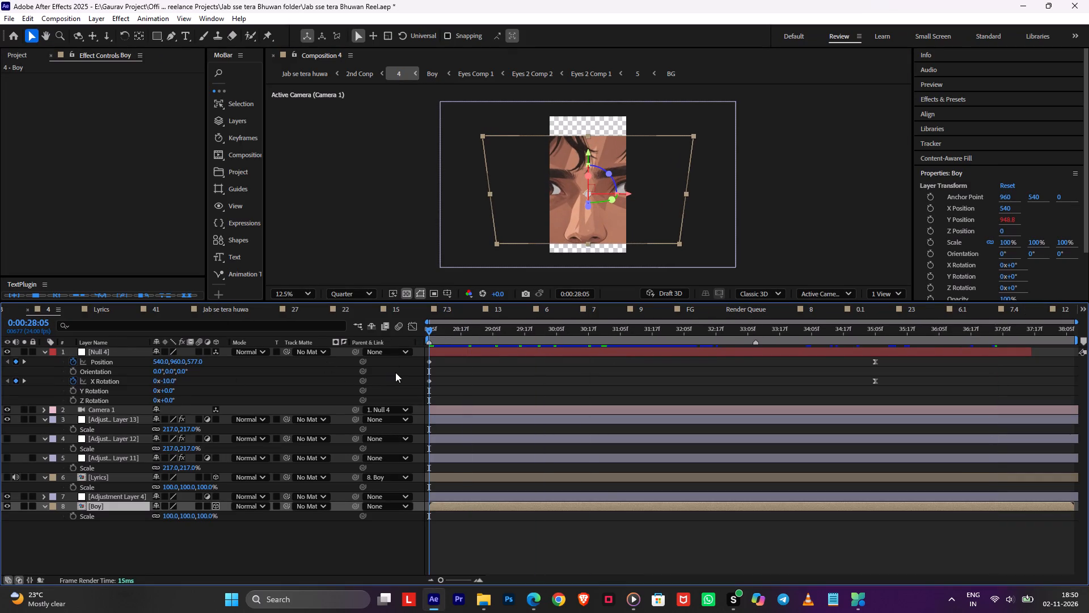
key("Tab")
left_click(124, 363)
key("space")
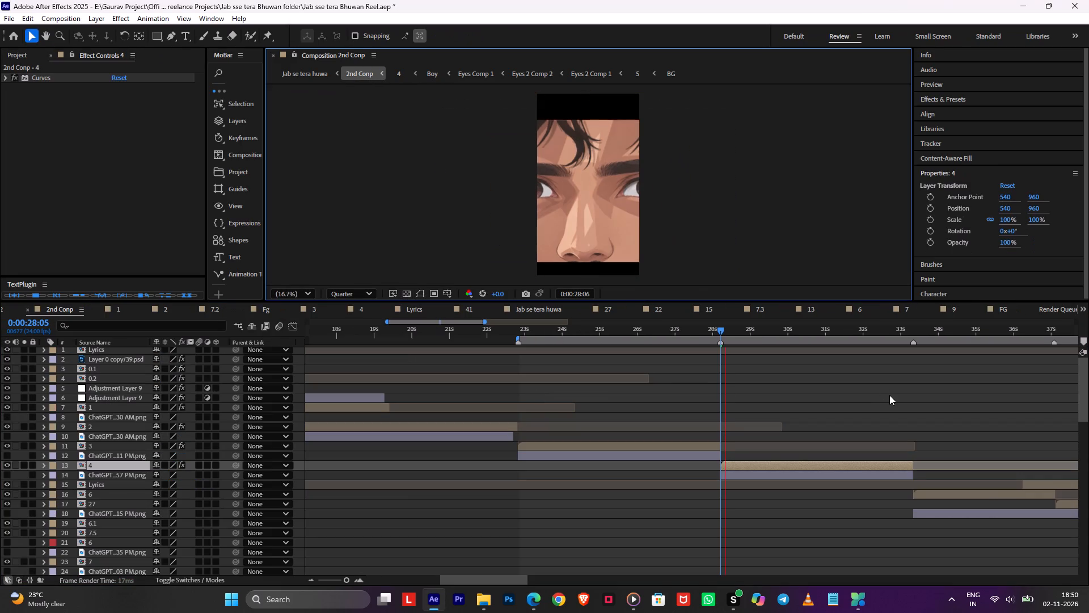
middle_click_drag(887, 395, 538, 391)
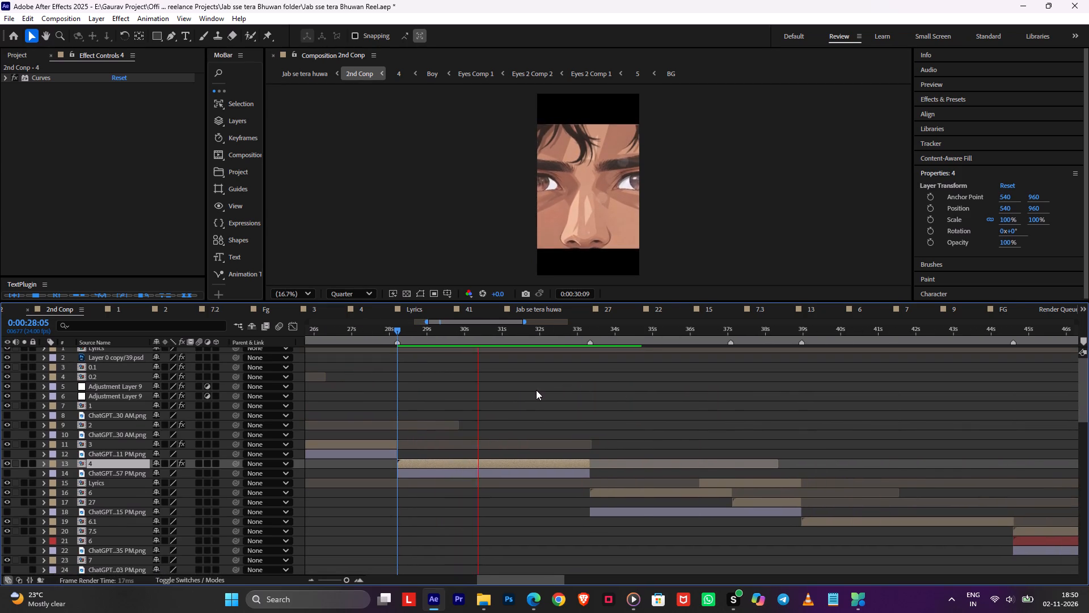
scroll(536, 390, "up", 1, "alt")
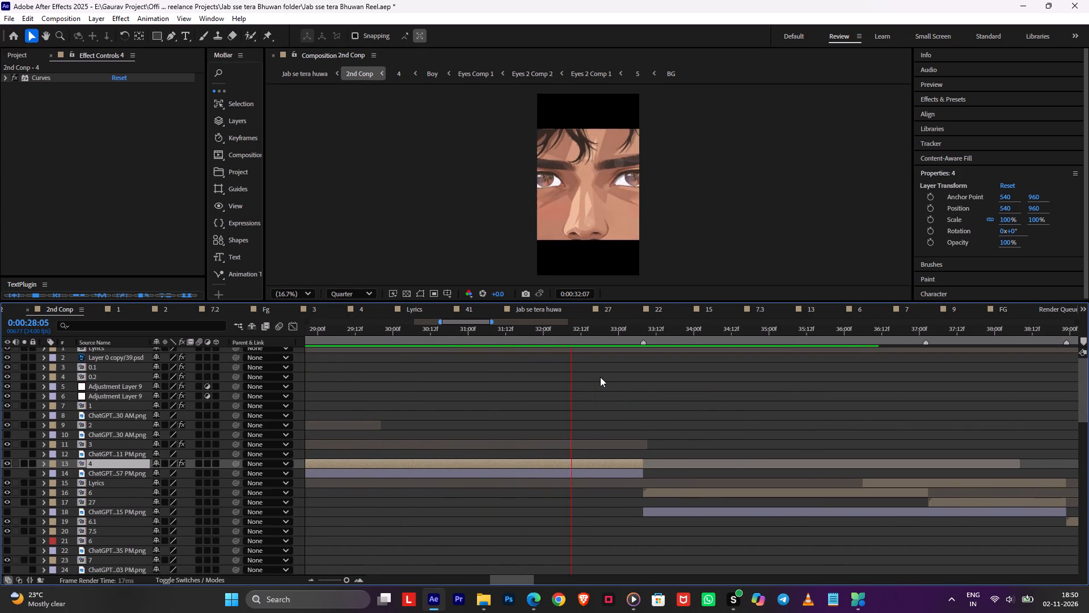
key("space")
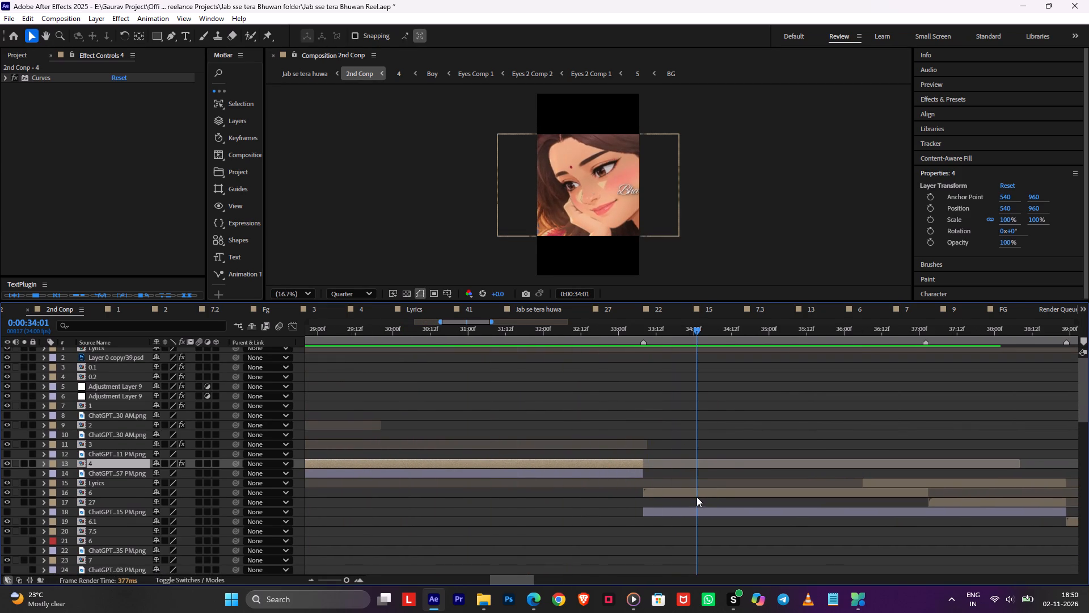
Open comp 6 and change its composition size to 1080 x 1920 px.
double_click(697, 496)
scroll(614, 234, "down", 1)
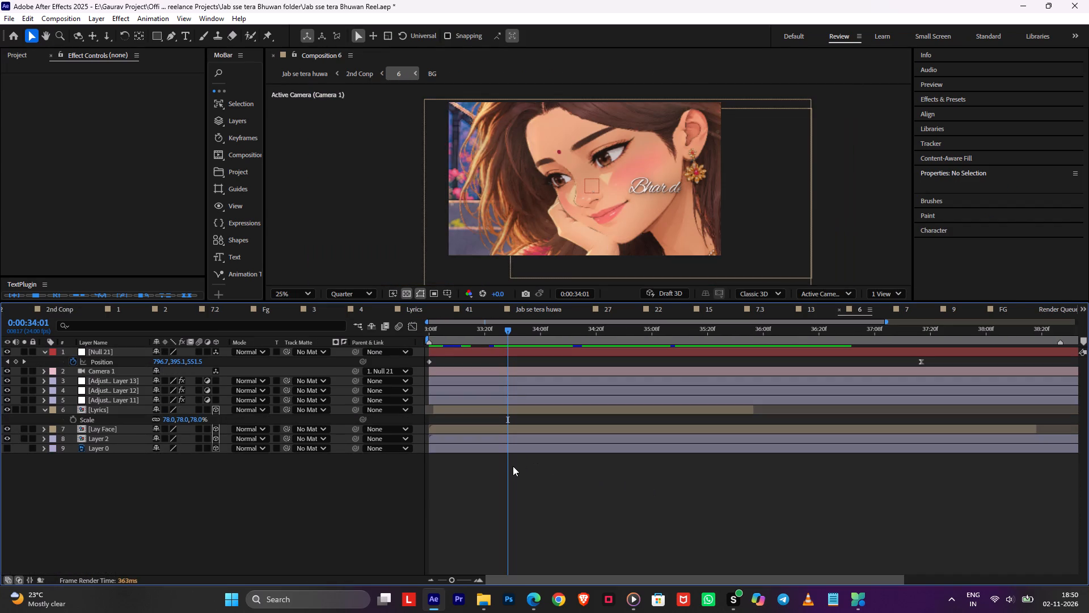
key("ctrl+k")
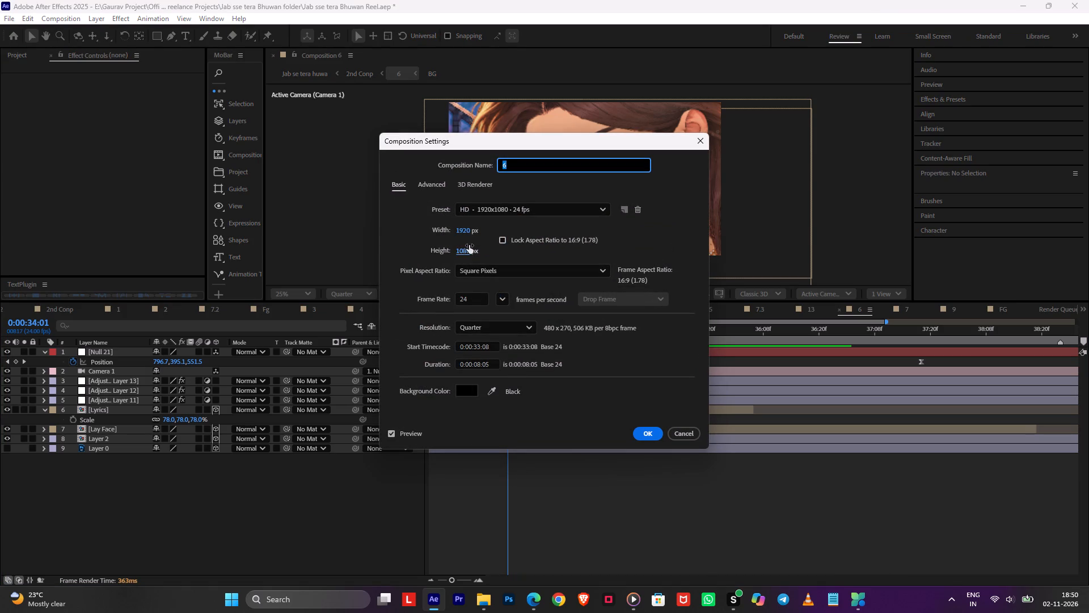
left_click(506, 242)
left_click(467, 232)
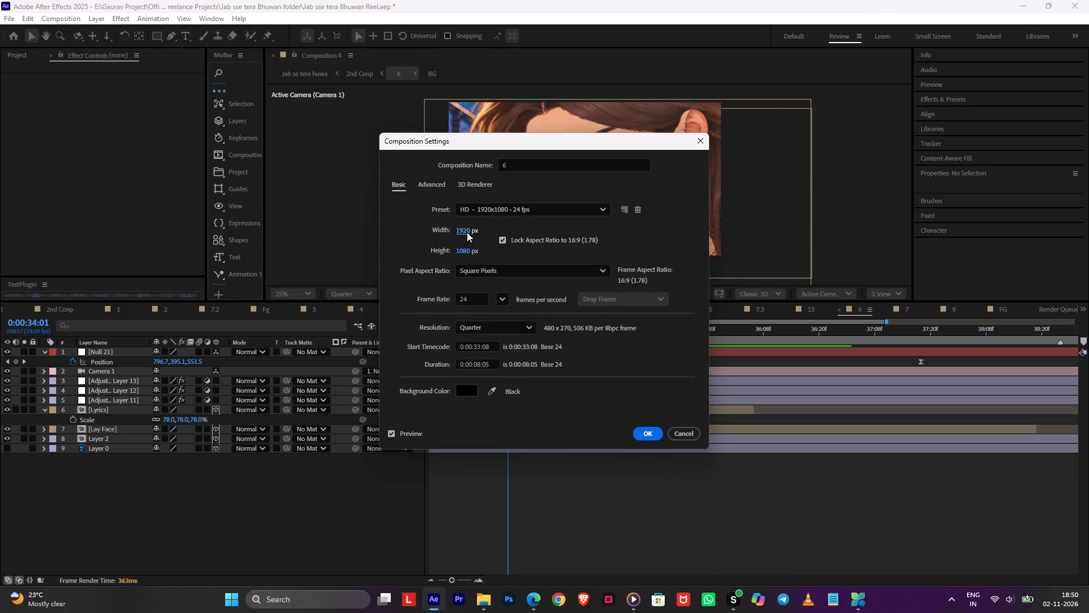
key("1")
key("0")
type("80")
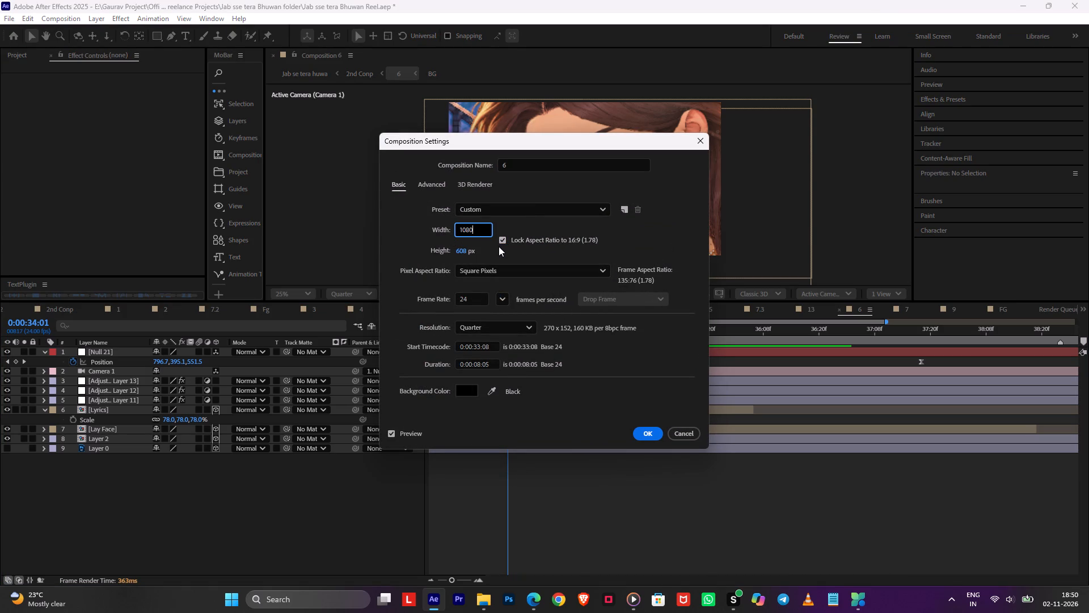
left_click(502, 243)
left_click(468, 251)
type("1920")
left_click(643, 430)
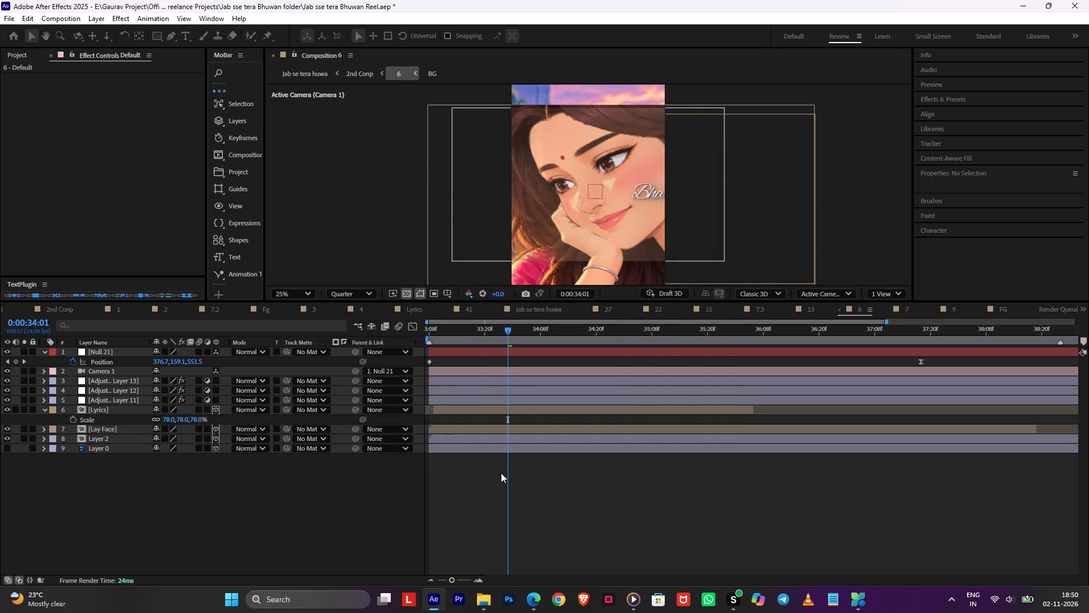
Scale Adjustment Layers 11, 12 and 13 in comp 6 to 209%.
left_click(501, 473)
left_click(510, 388)
left_click(510, 384)
left_click(499, 402, "shift")
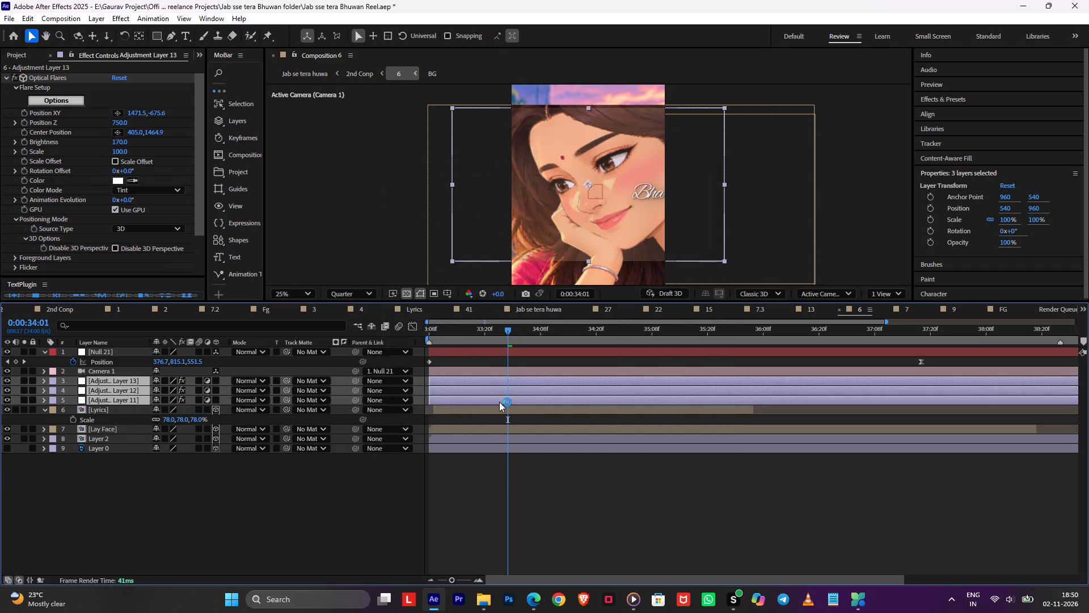
key("s")
left_click_drag(194, 390, 257, 388)
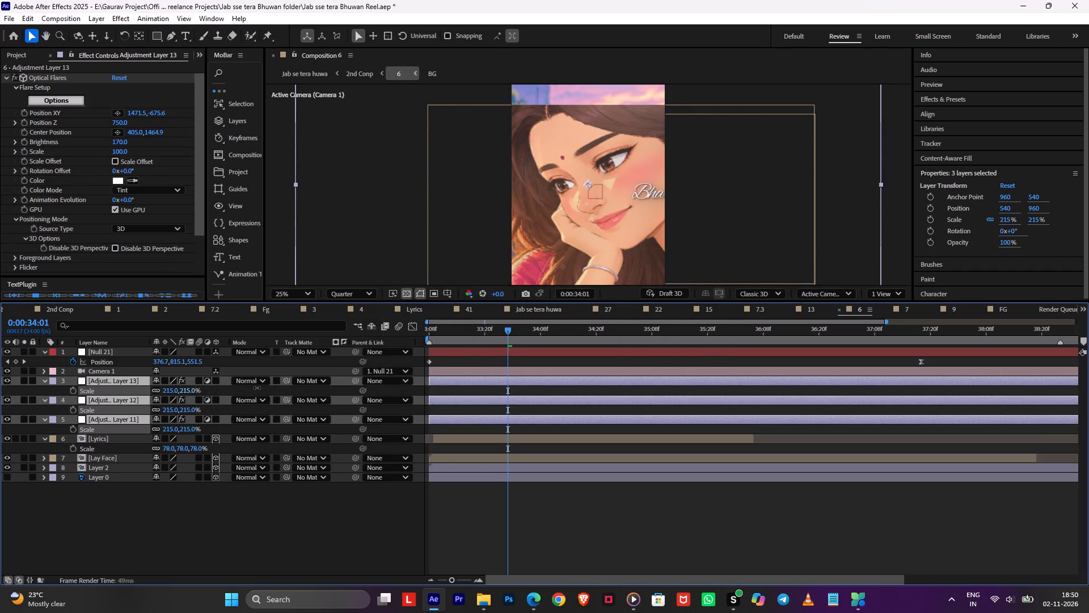
left_click_drag(257, 388, 254, 388)
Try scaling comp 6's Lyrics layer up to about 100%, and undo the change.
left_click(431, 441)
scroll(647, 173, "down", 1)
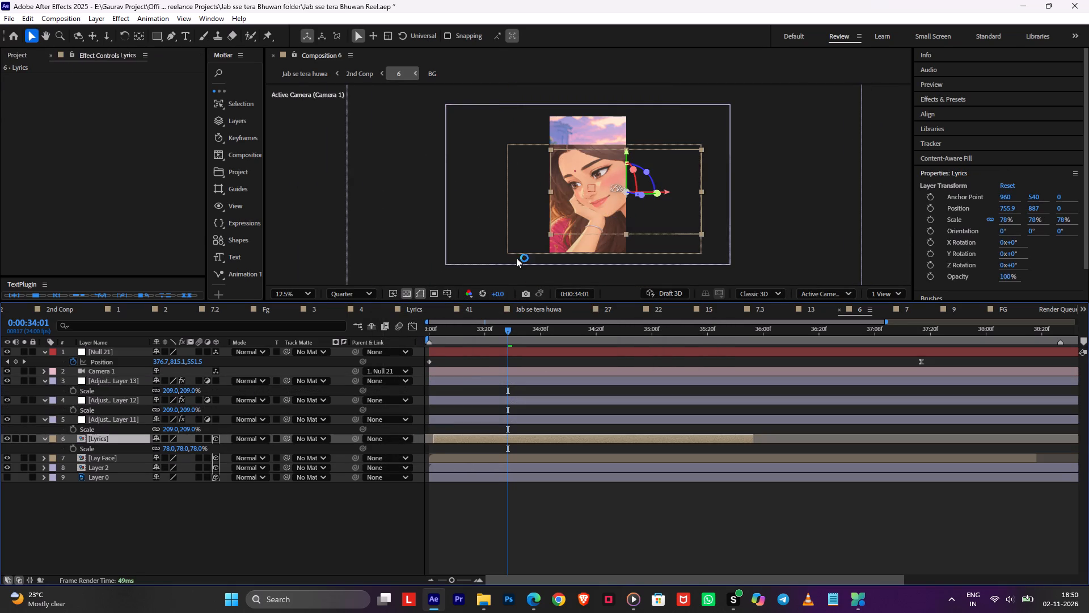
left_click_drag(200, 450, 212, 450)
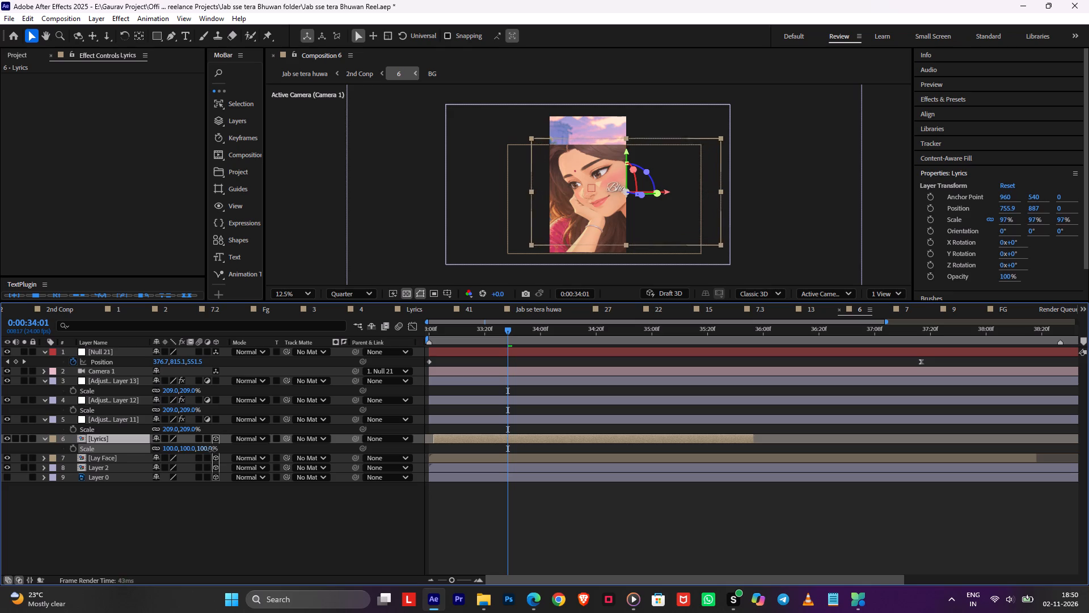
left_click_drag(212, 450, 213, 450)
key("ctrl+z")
Scale the Lay Face layer in comp 6 to 153%.
left_click(96, 461)
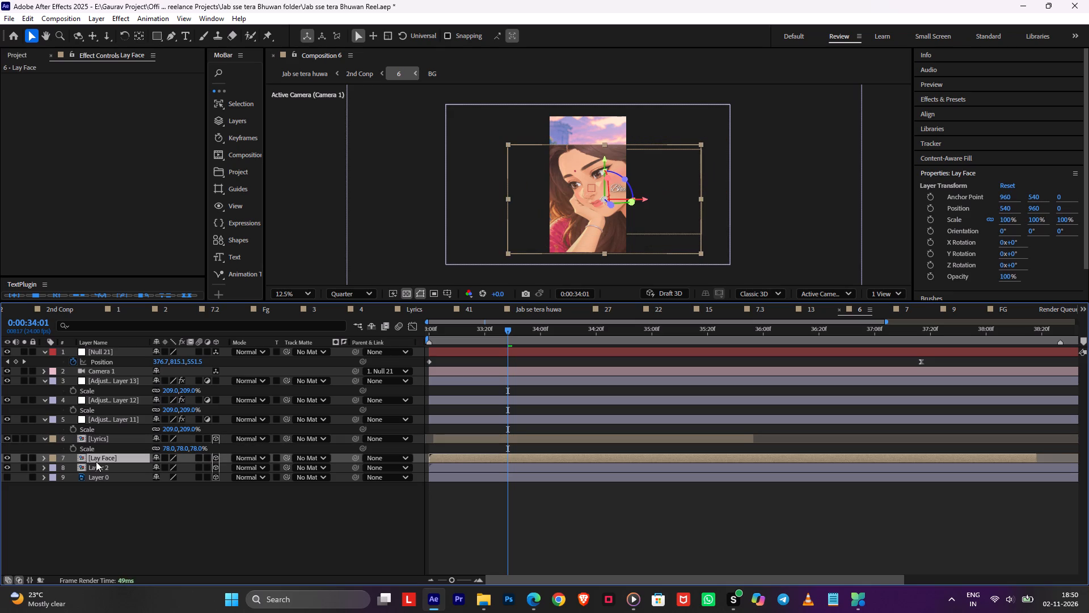
key("s")
left_click_drag(206, 471, 216, 471)
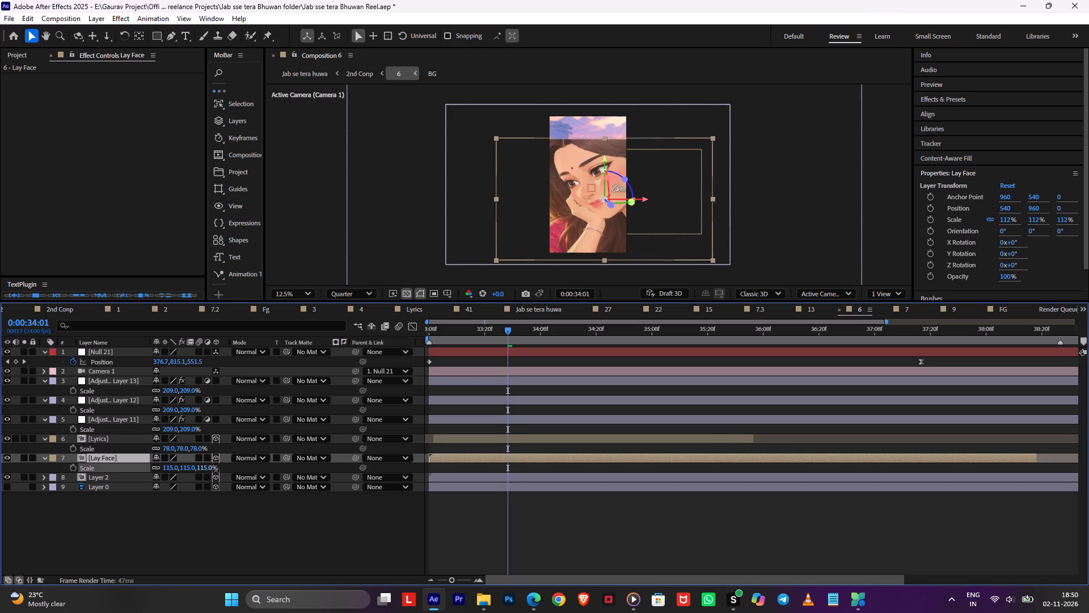
left_click_drag(216, 471, 233, 467)
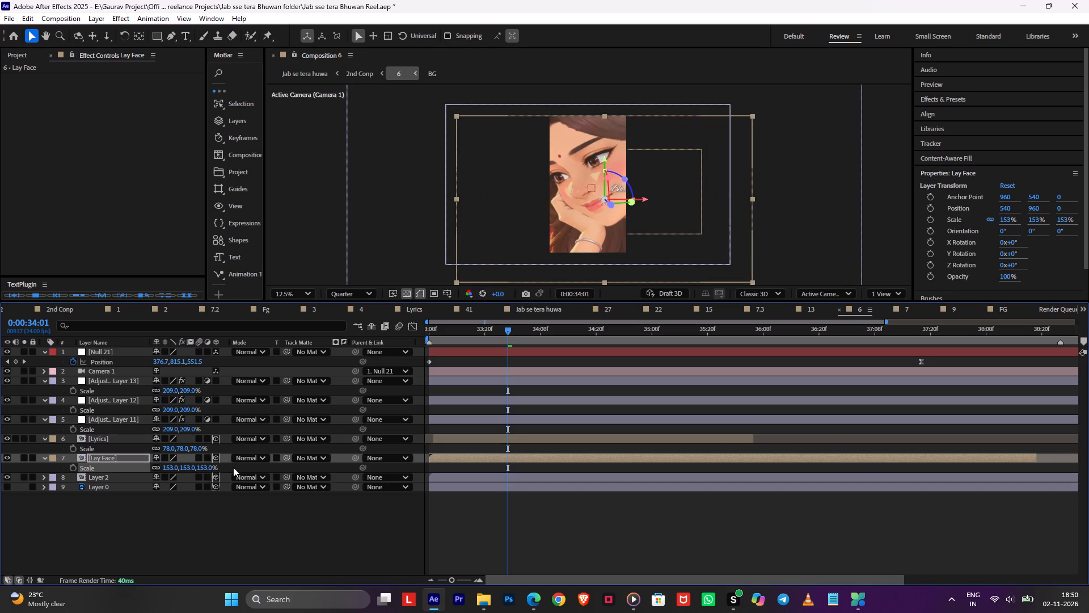
Nudge the Lay Face layer to position 796, 984 to reframe the girl's face in the vertical frame.
key("shift+Up")
key("shift+Right")
key("shift+Right")
key("shift+Right")
key("shift+Left")
key("shift+Left")
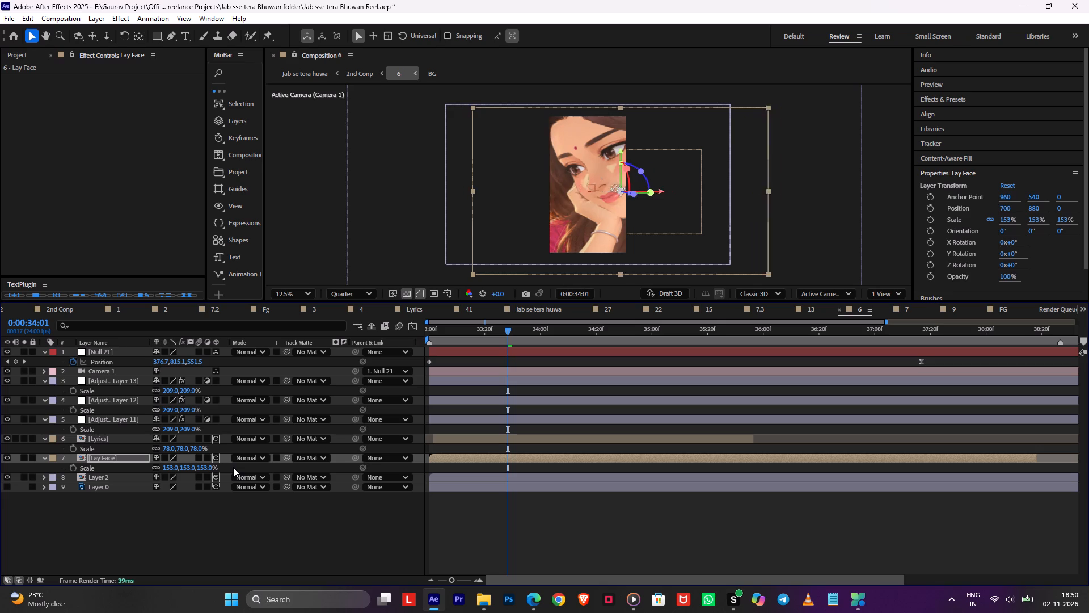
key("shift+Left")
key("shift+Left")
key("shift+Down")
key("shift+Down")
key("shift+Up")
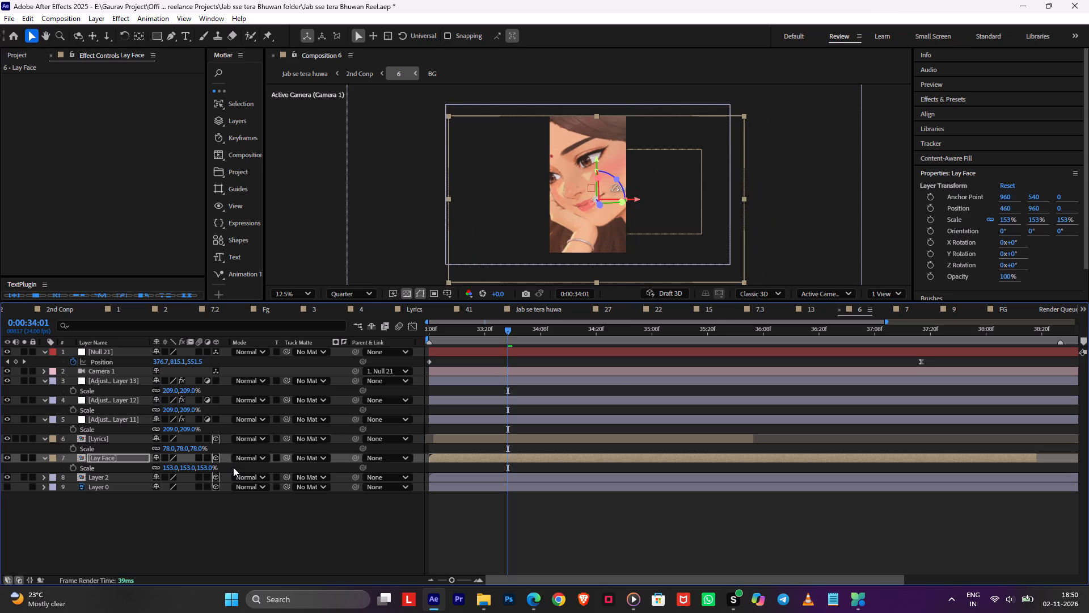
key("Down")
key("Down")
key("Down")
key("Right")
key("Right")
key("shift+Right")
key("shift+Right")
key("shift+Right")
key("shift+Right")
key("shift+Right")
key("shift+Right")
key("shift+Right")
key("shift+Right")
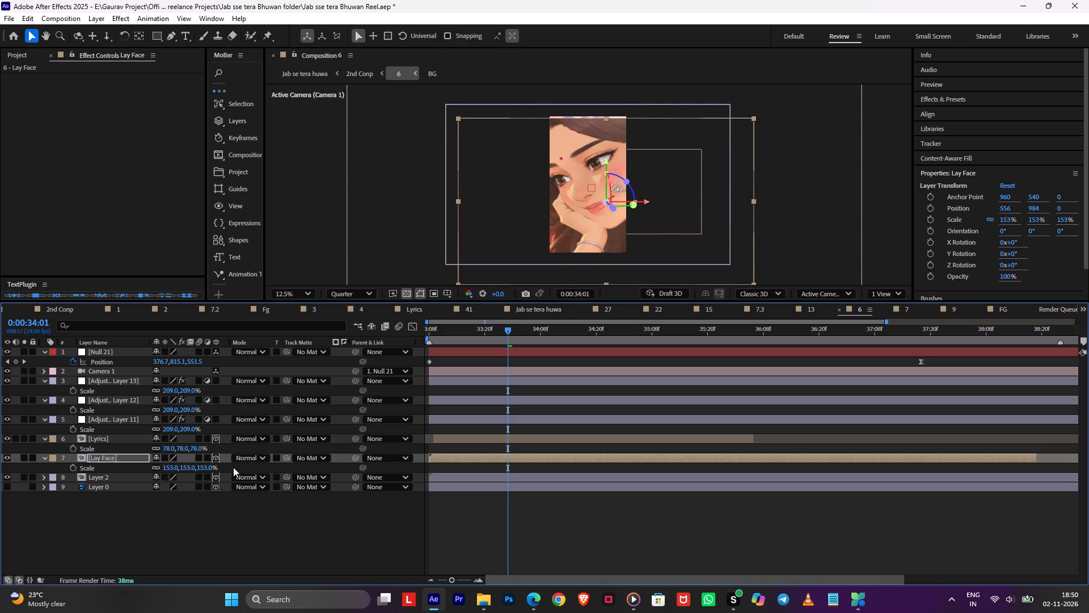
key("shift+Left")
key("shift+Left")
key("shift+Left")
key("shift+Left")
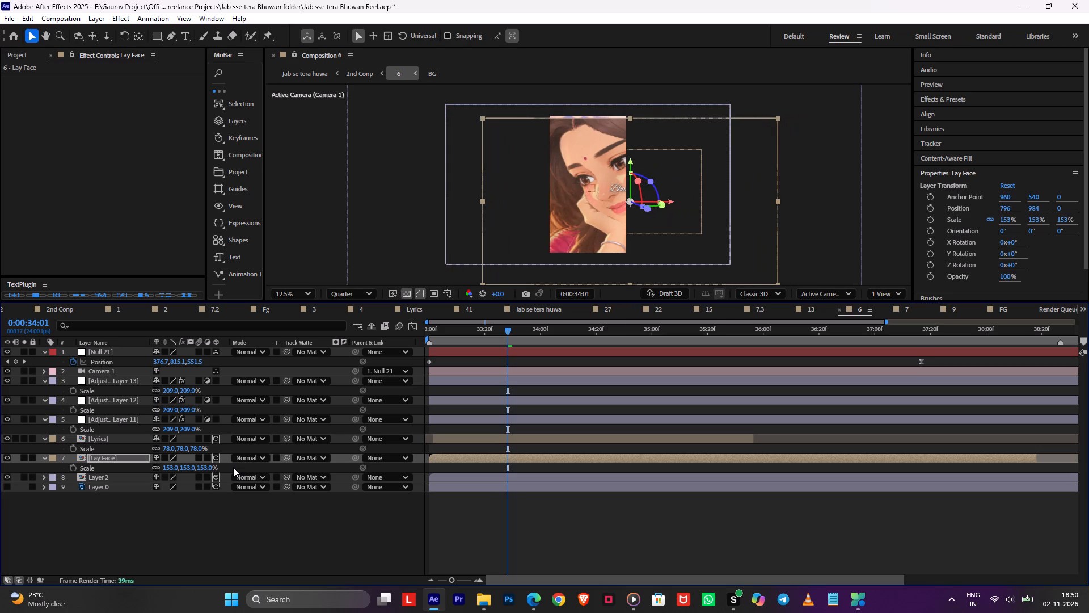
Scrub comp 6 from 0:00:33:10 to the last camera null keyframe at 0:00:37:18 to check the framing.
left_click_drag(434, 331, 471, 335)
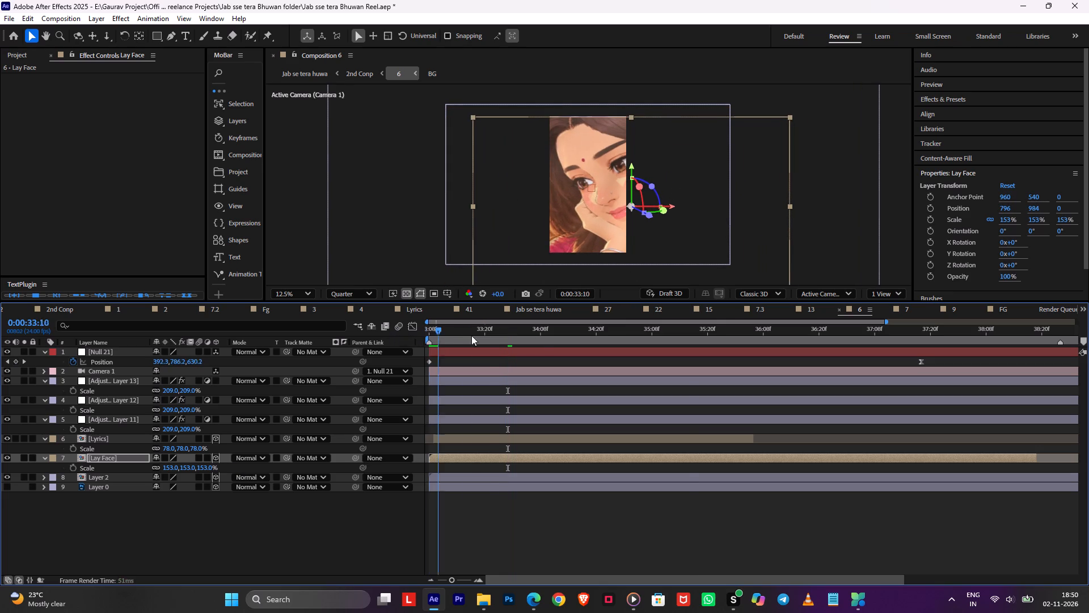
left_click_drag(471, 335, 928, 351)
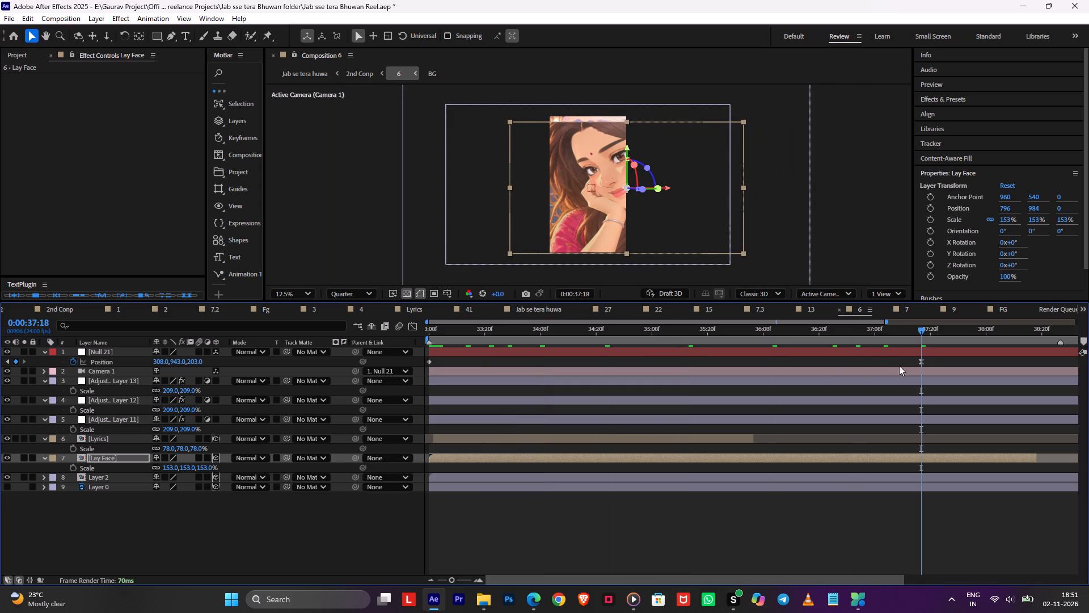
Replace Null 21's end position keyframe at 0:00:37:18 in comp 6 with an Easy Ease keyframe at 614, 972, 232.
left_click(919, 362)
key("Delete")
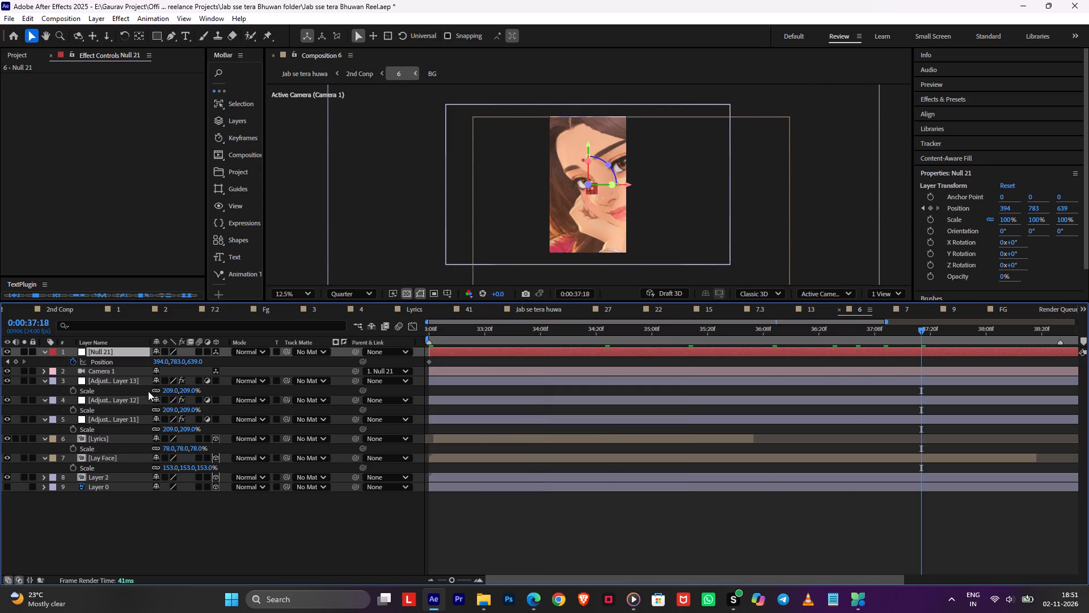
left_click_drag(162, 358, 284, 354)
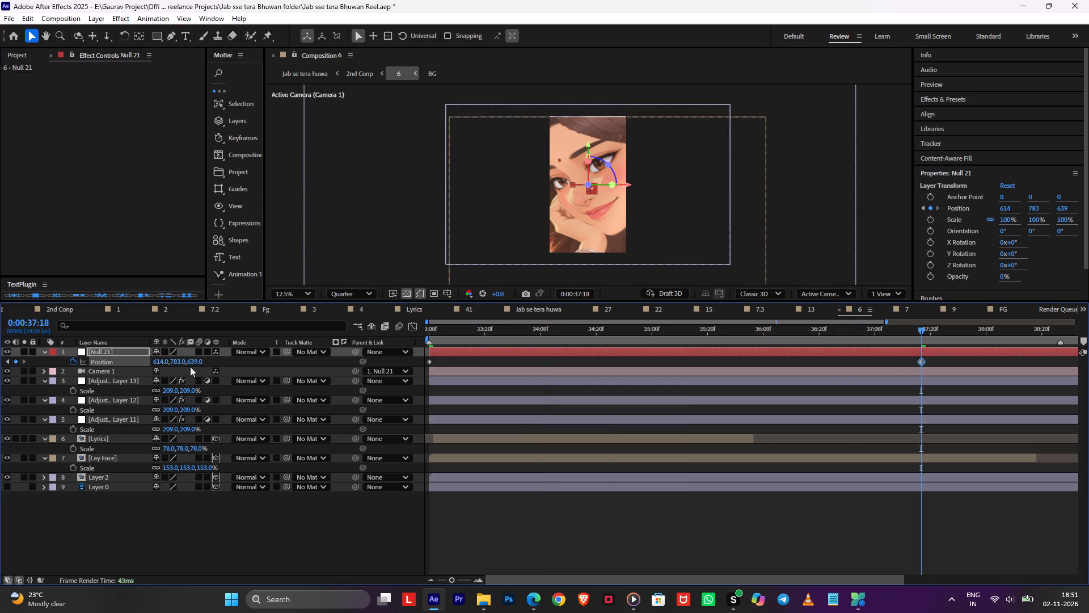
left_click_drag(194, 362, 9, 370)
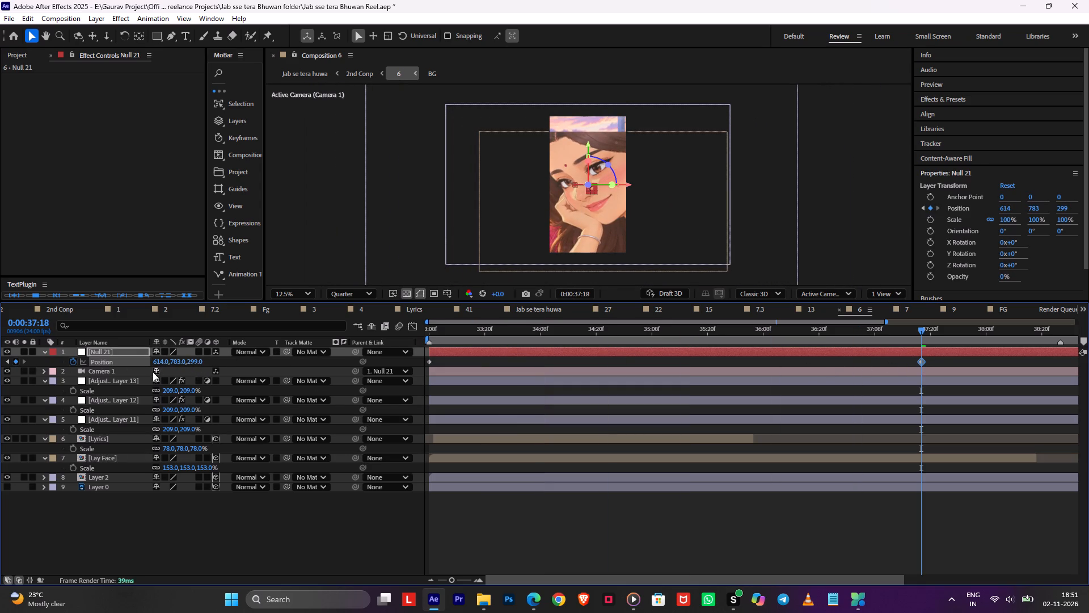
left_click_drag(176, 363, 265, 356)
left_click_drag(195, 359, 102, 368)
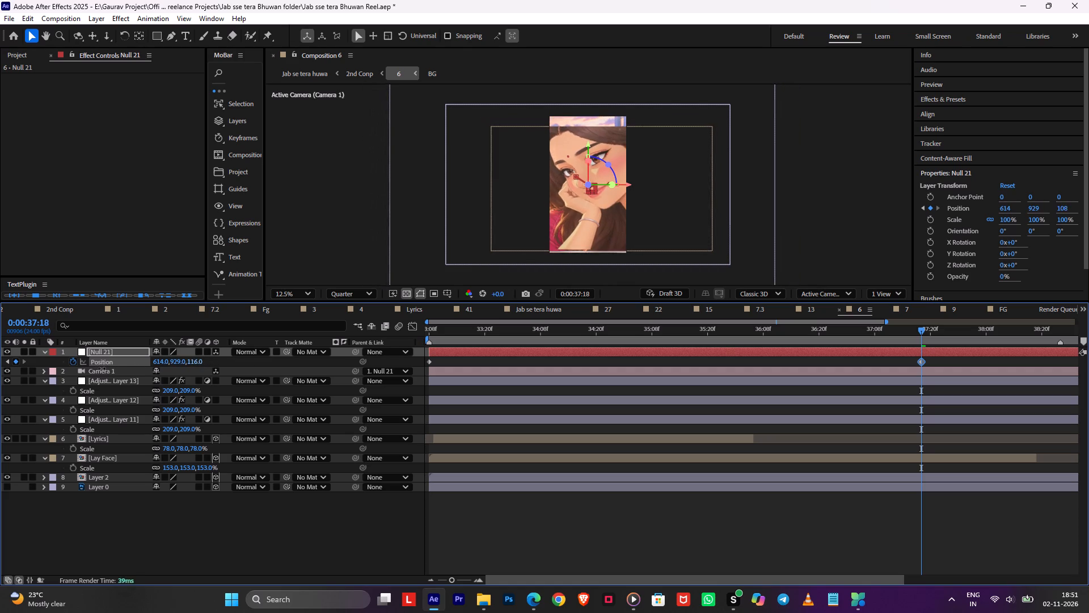
left_click_drag(102, 368, 160, 362)
left_click_drag(178, 362, 193, 362)
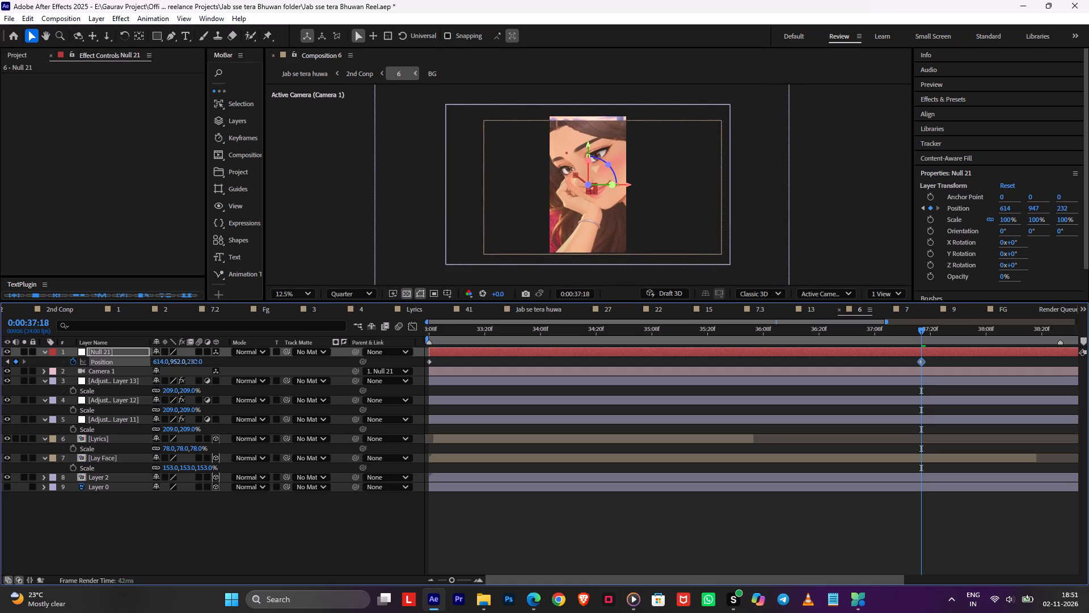
left_click_drag(193, 362, 203, 361)
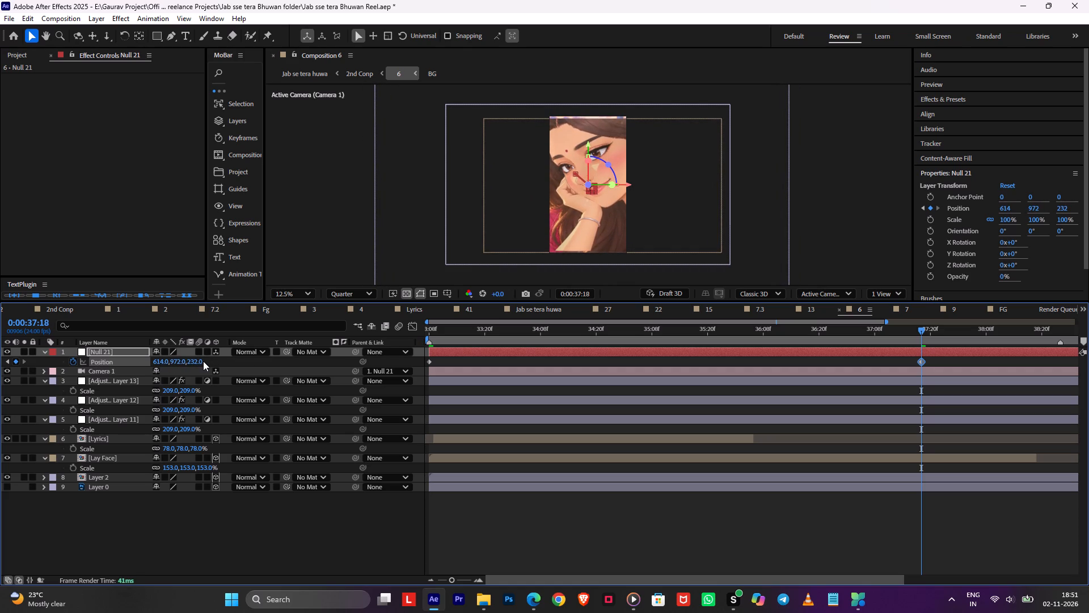
key("F9")
Preview reframed shot 6 within 2nd Conp, save the project, and park the time at 0:00:36:06.
left_click_drag(702, 333, 273, 354)
key("Tab")
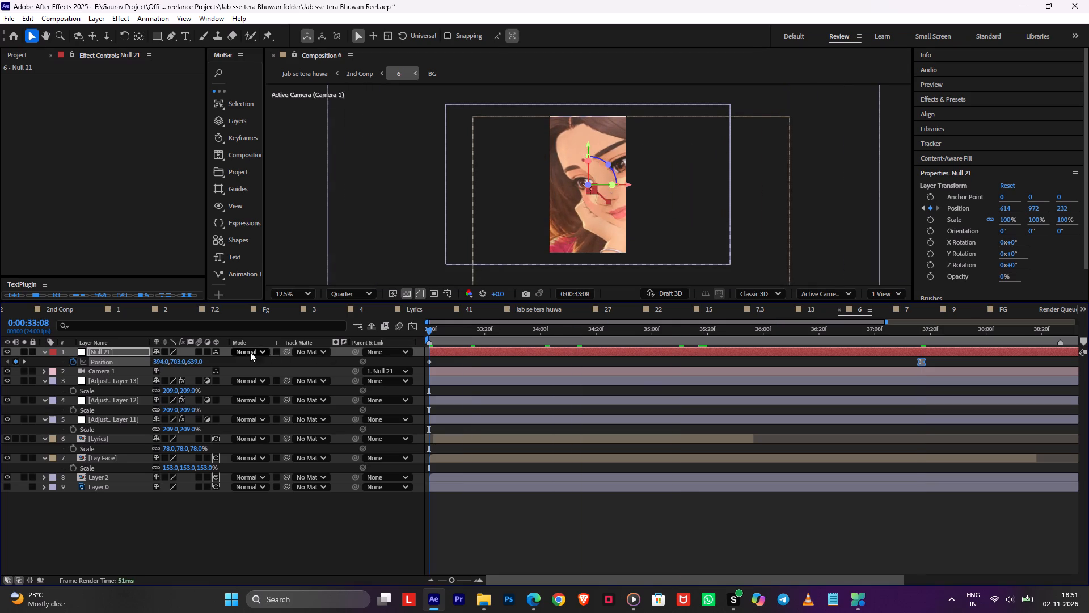
left_click(188, 349)
key("space")
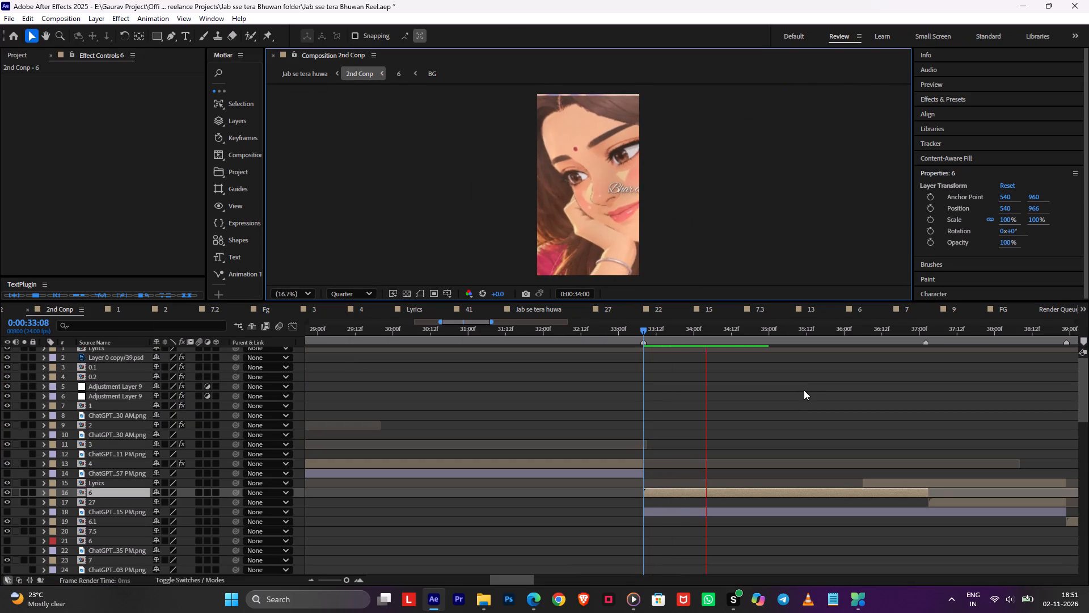
key("ctrl+s")
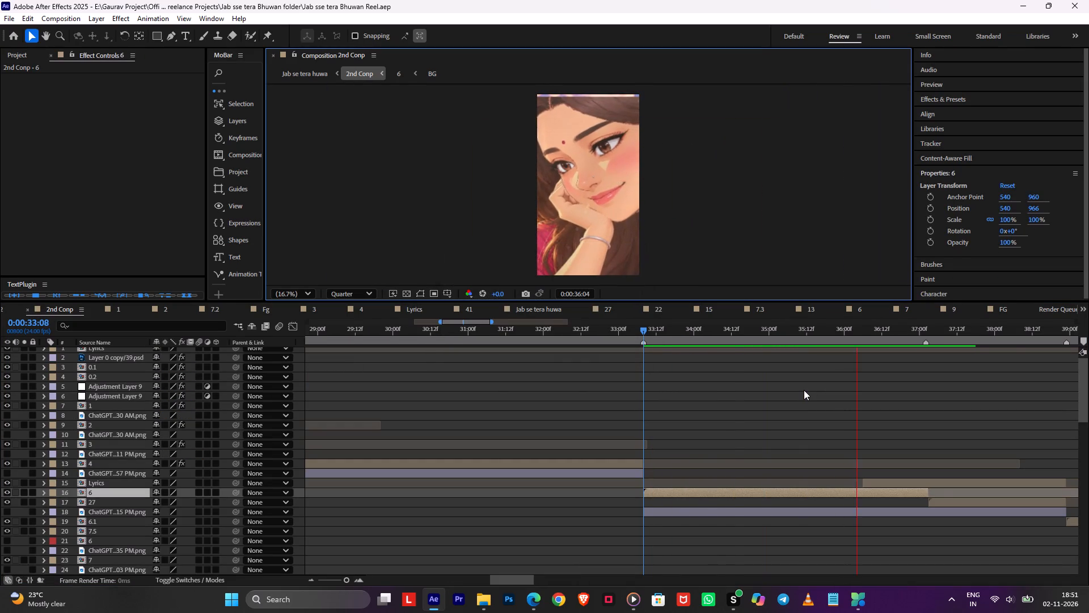
key("space")
left_click(877, 338)
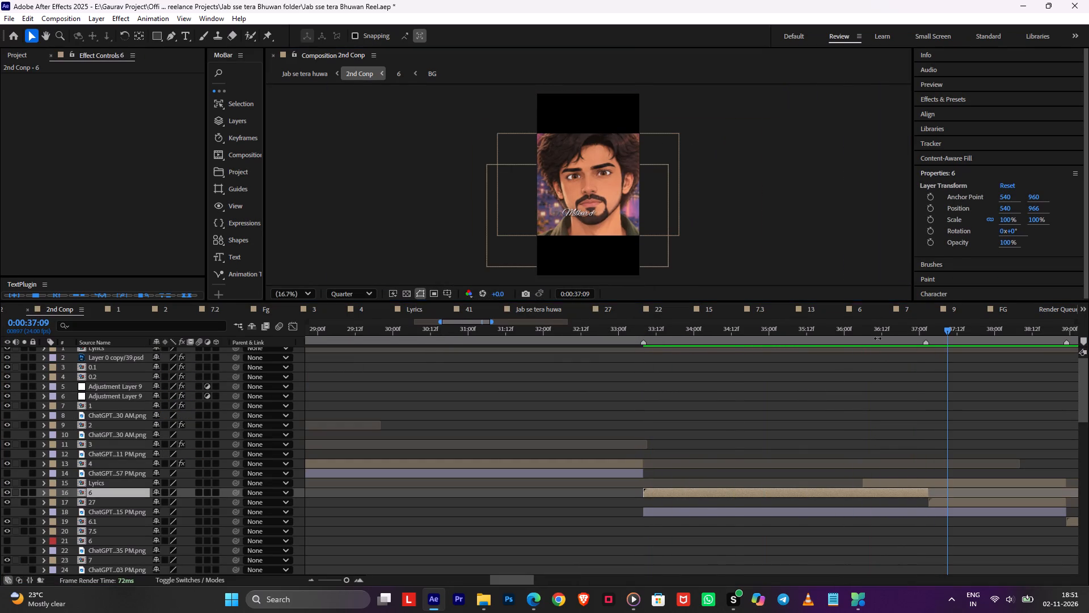
left_click(877, 337)
left_click_drag(872, 333, 867, 334)
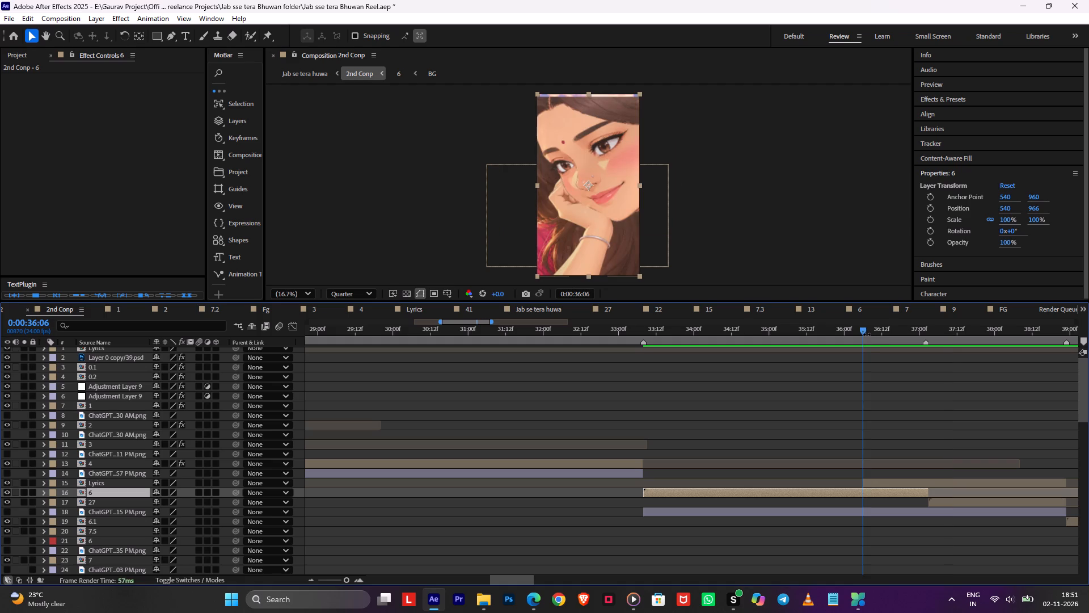
Move comp 6's Lyrics layer down and left so the text sits over the girl's hand inside the vertical frame.
left_click(883, 482)
double_click(865, 492)
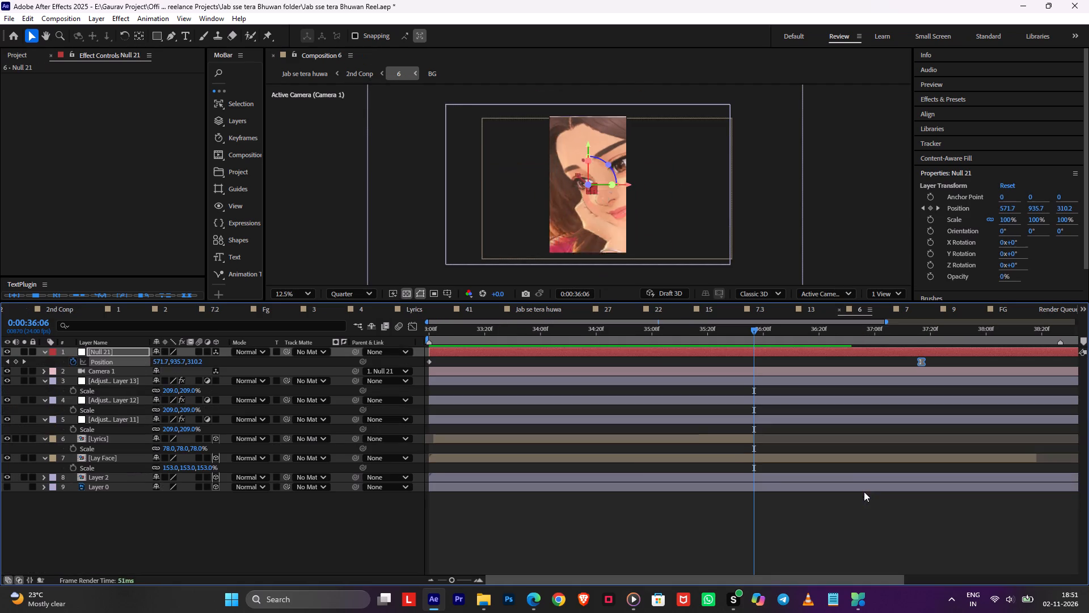
left_click(694, 441)
left_click_drag(628, 326, 565, 333)
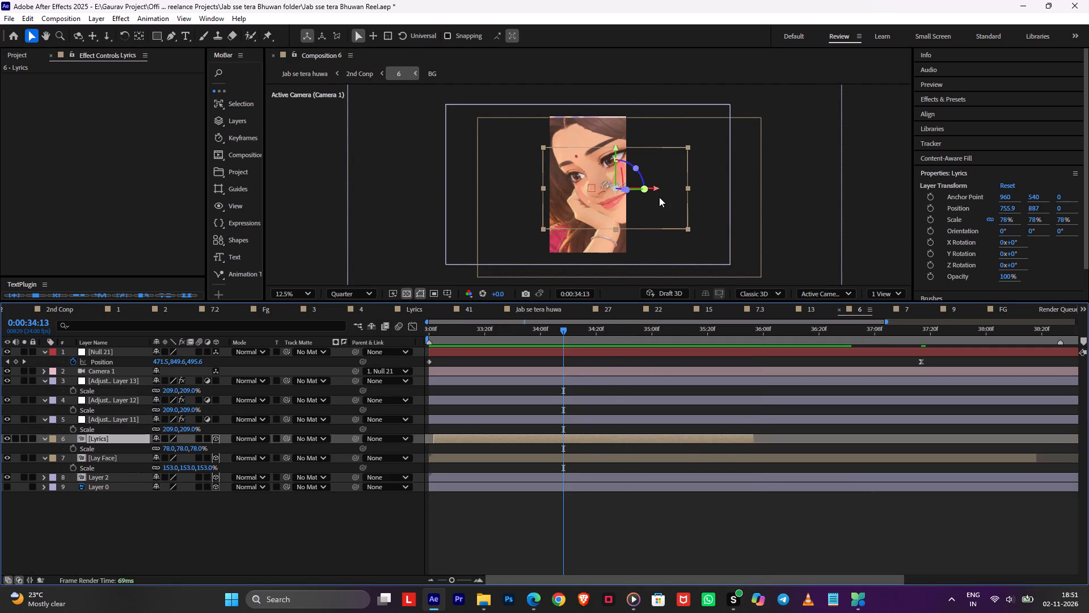
left_click_drag(653, 208, 623, 233)
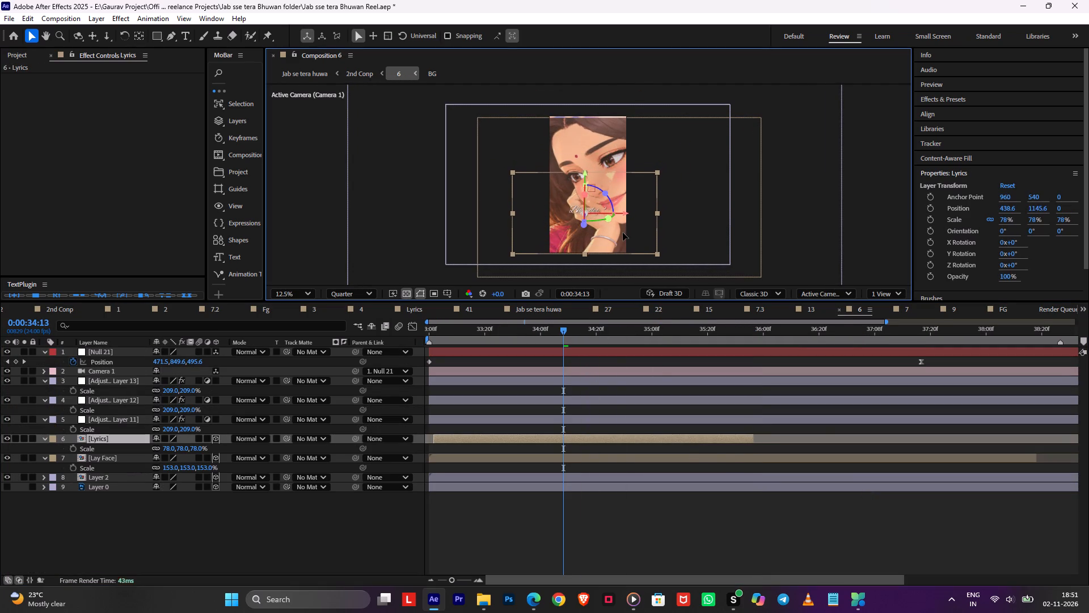
left_click_drag(623, 233, 615, 233)
Save the project and preview 2nd Conp from 0:00:33:01 to check shot 6's lyric placement.
key("Tab")
left_click(546, 233)
key("space")
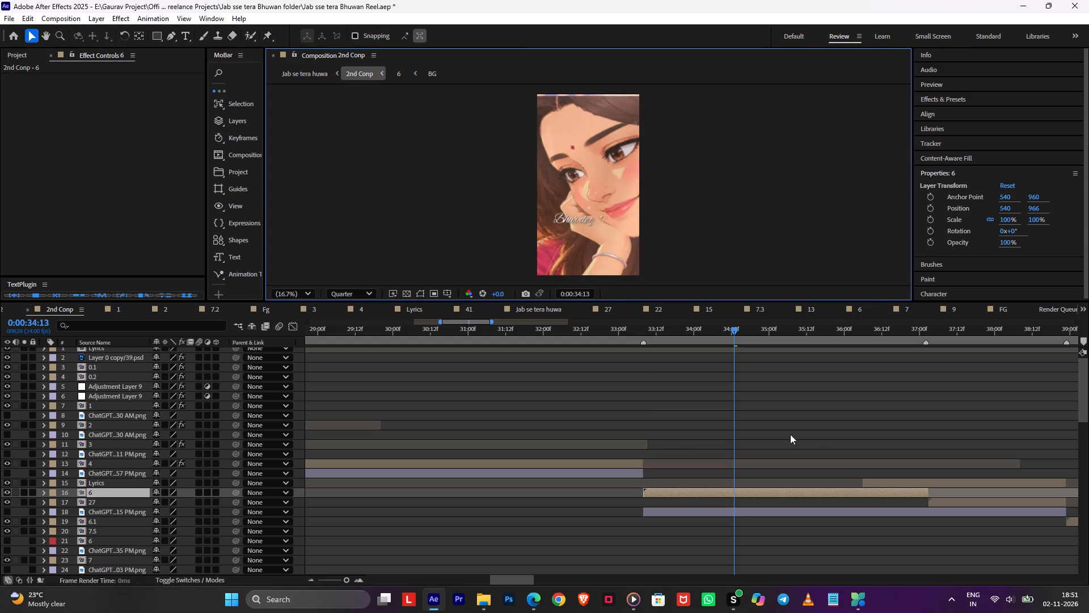
key("ctrl+s")
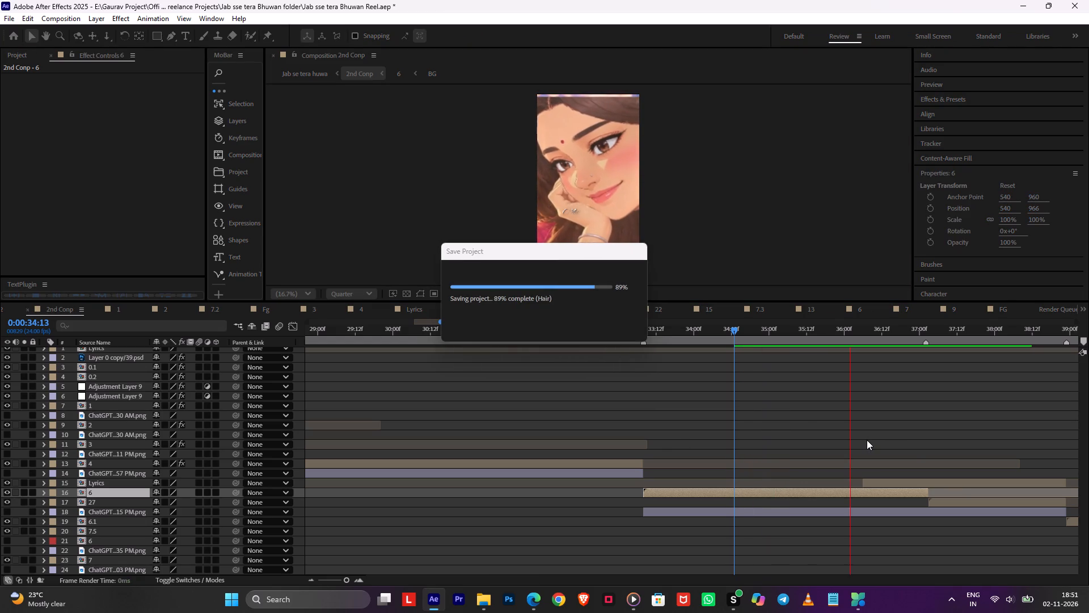
key("space")
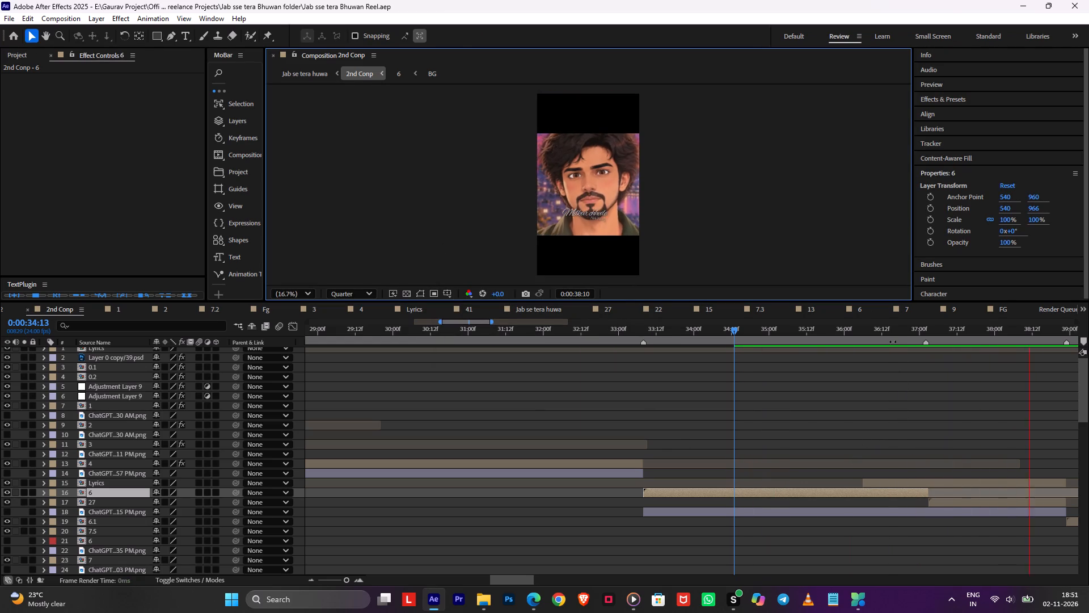
left_click_drag(892, 334, 621, 362)
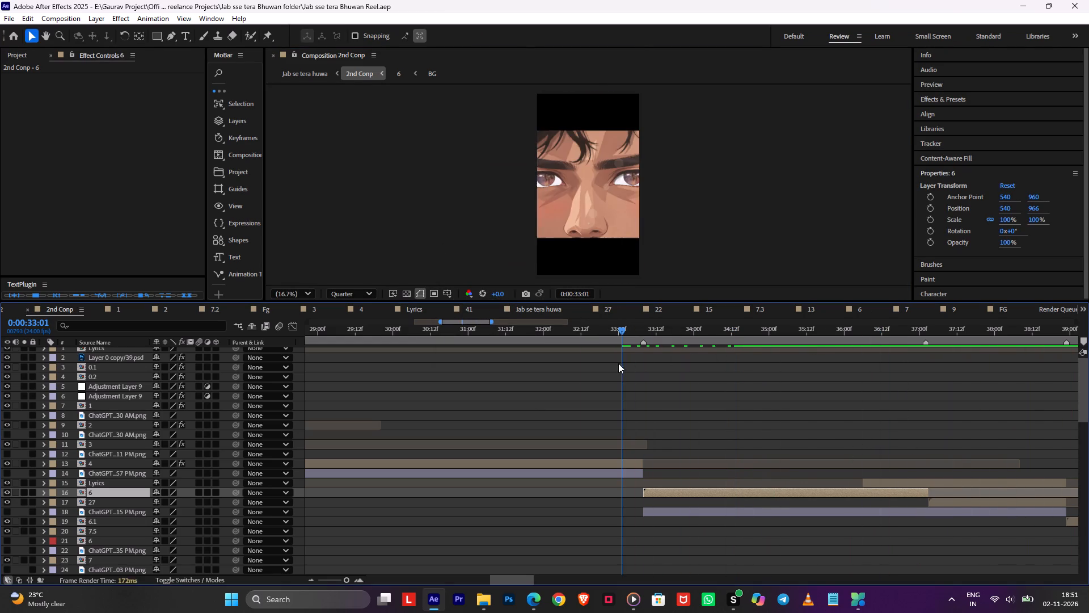
key("space")
scroll(646, 418, "up", 2)
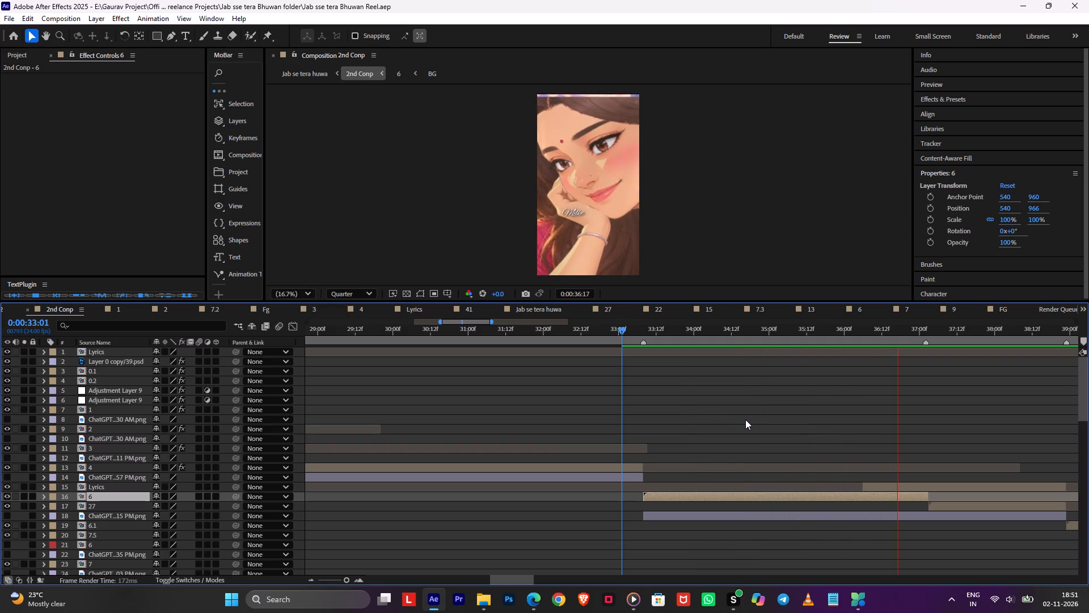
key("space")
key("space")
key("space")
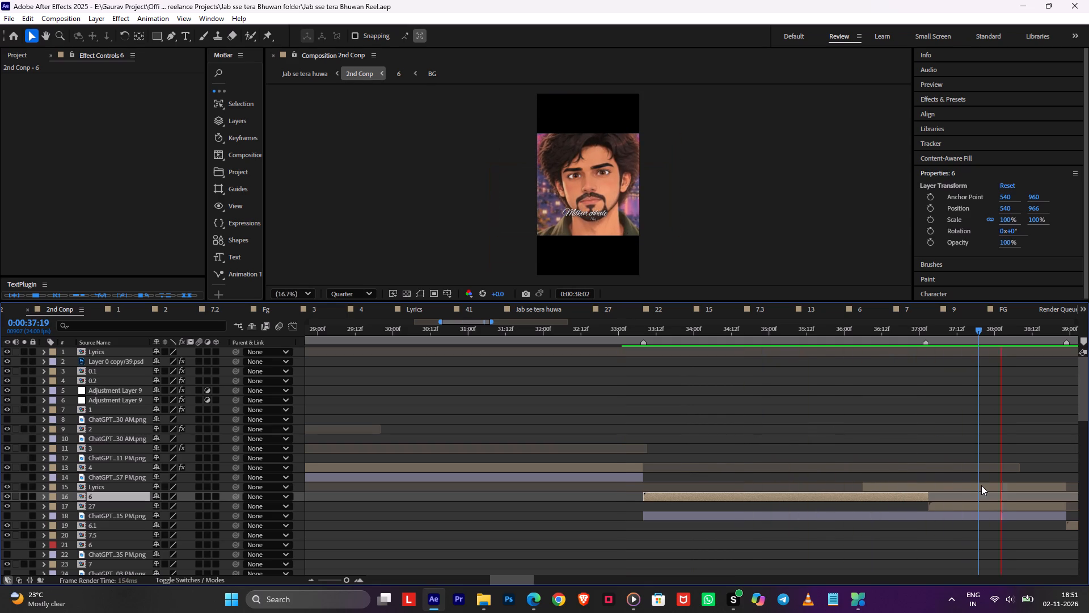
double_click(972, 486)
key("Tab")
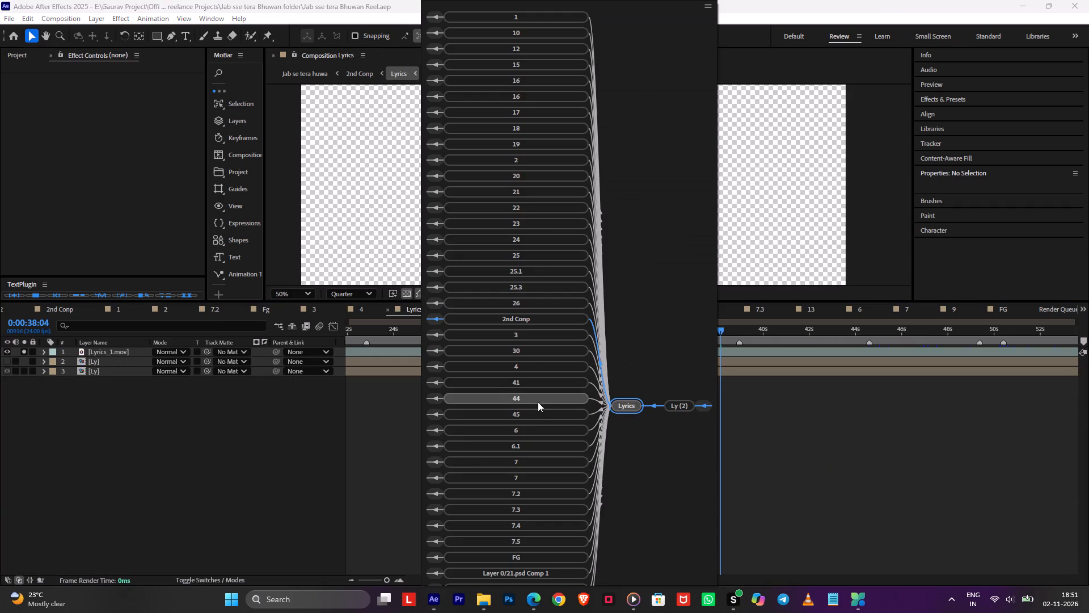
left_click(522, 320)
Open comp 27 from 2nd Conp and set its composition size to 1080 x 1920 px.
middle_click_drag(1001, 446, 740, 373)
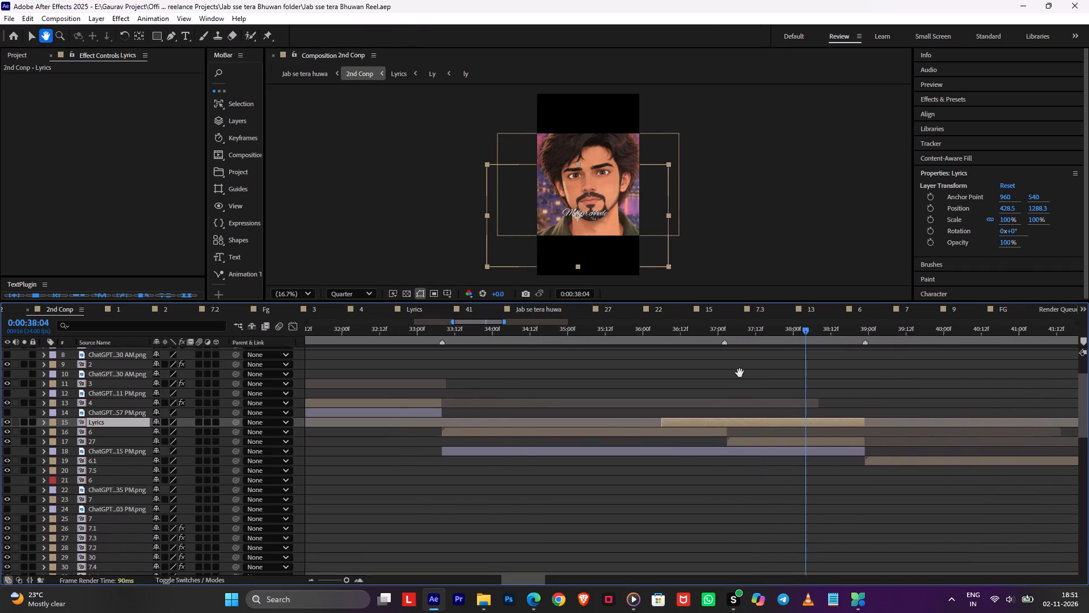
middle_click_drag(740, 373, 731, 372)
double_click(744, 436)
left_click(506, 380)
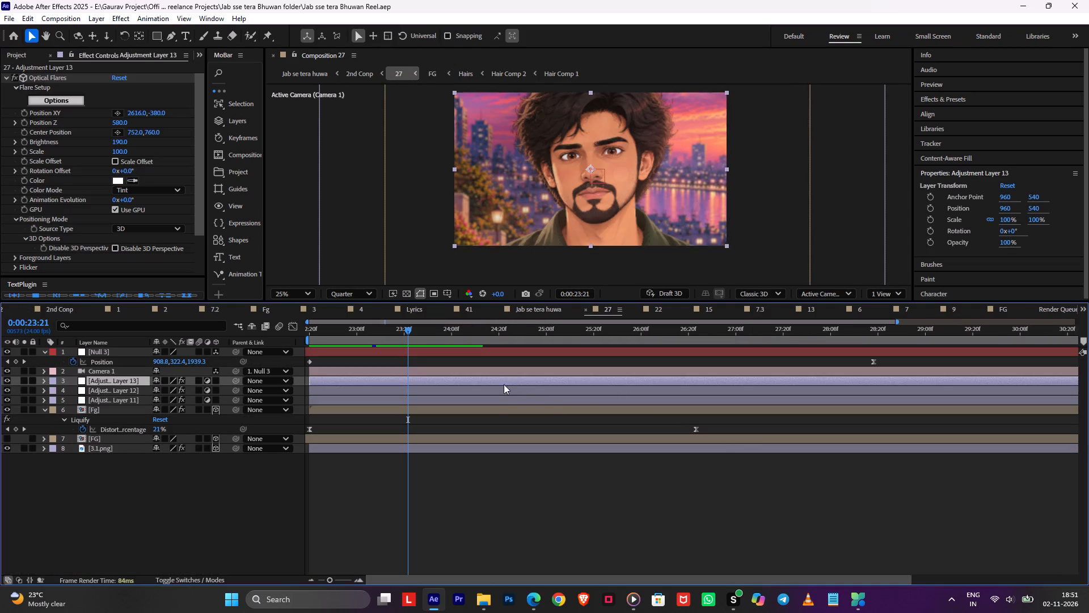
left_click(493, 400, "shift")
key("ctrl+k")
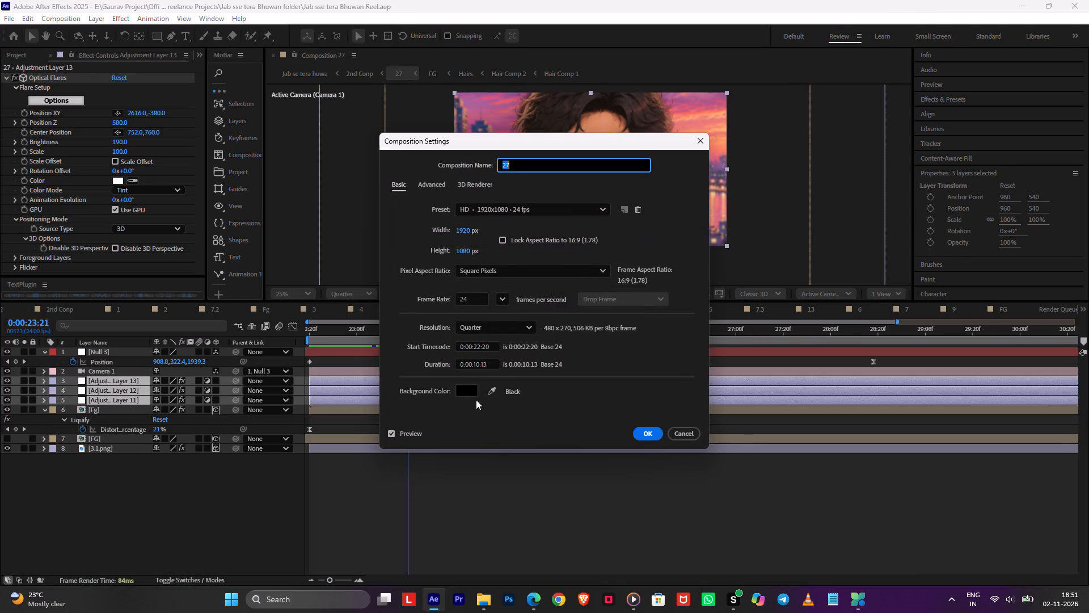
left_click(459, 234)
key("1")
key("0")
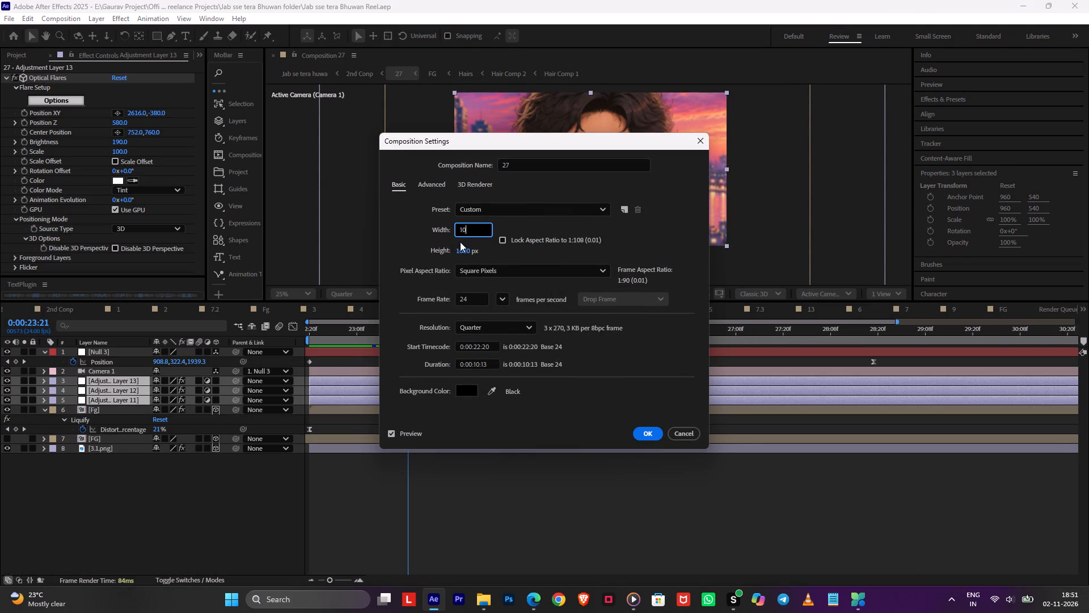
type("80")
left_click(462, 248)
key("1")
key("9")
type("20")
left_click(645, 438)
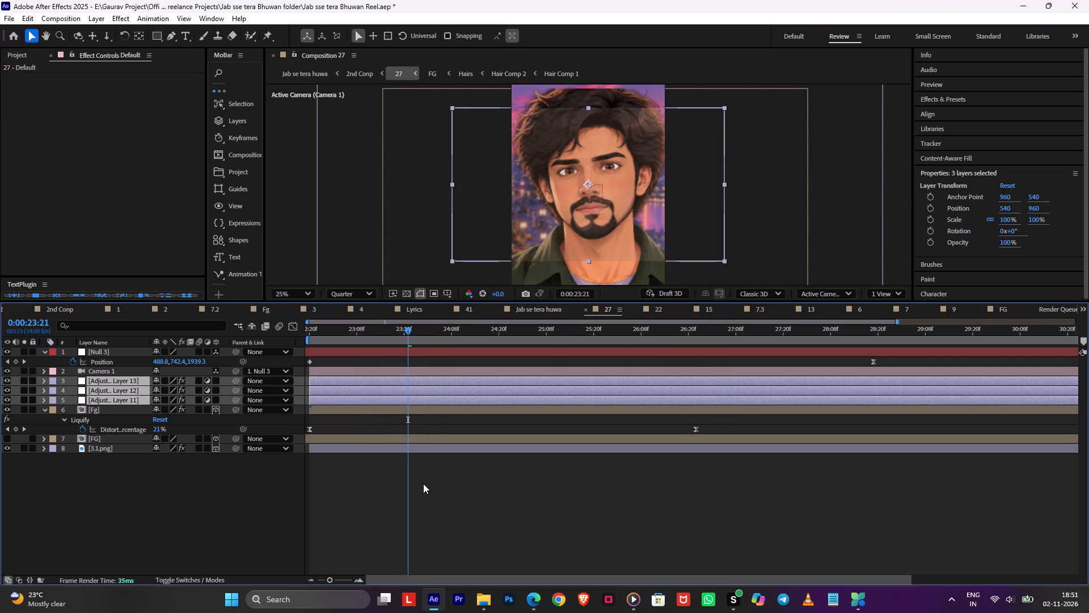
Scale Adjustment Layers 11, 12 and 13 in comp 27 to 189% to cover the vertical frame.
key("s")
left_click_drag(169, 408, 187, 406)
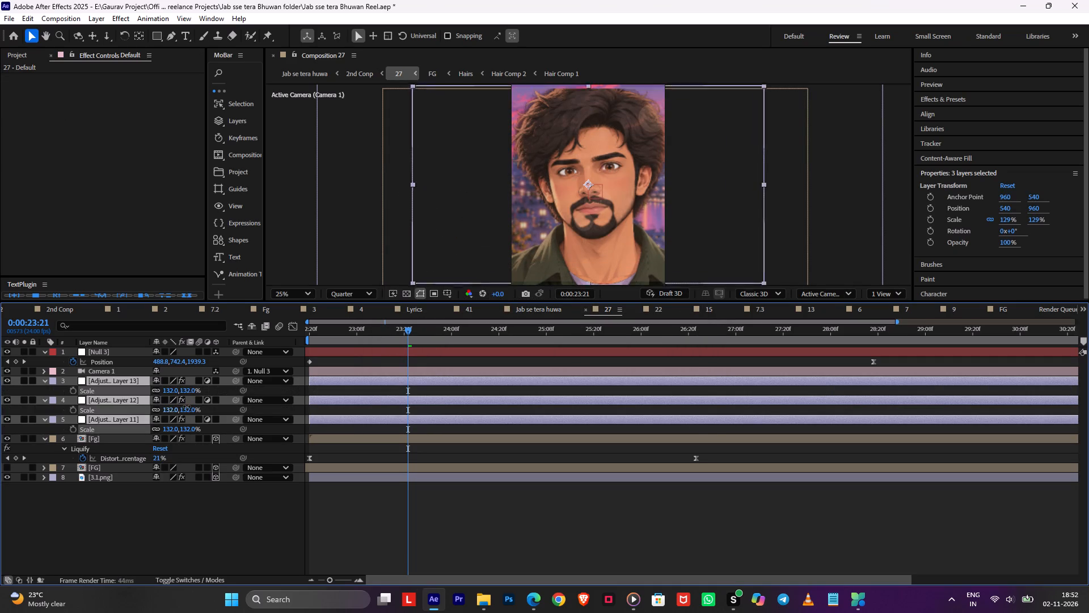
left_click_drag(187, 406, 189, 406)
scroll(553, 191, "down", 1)
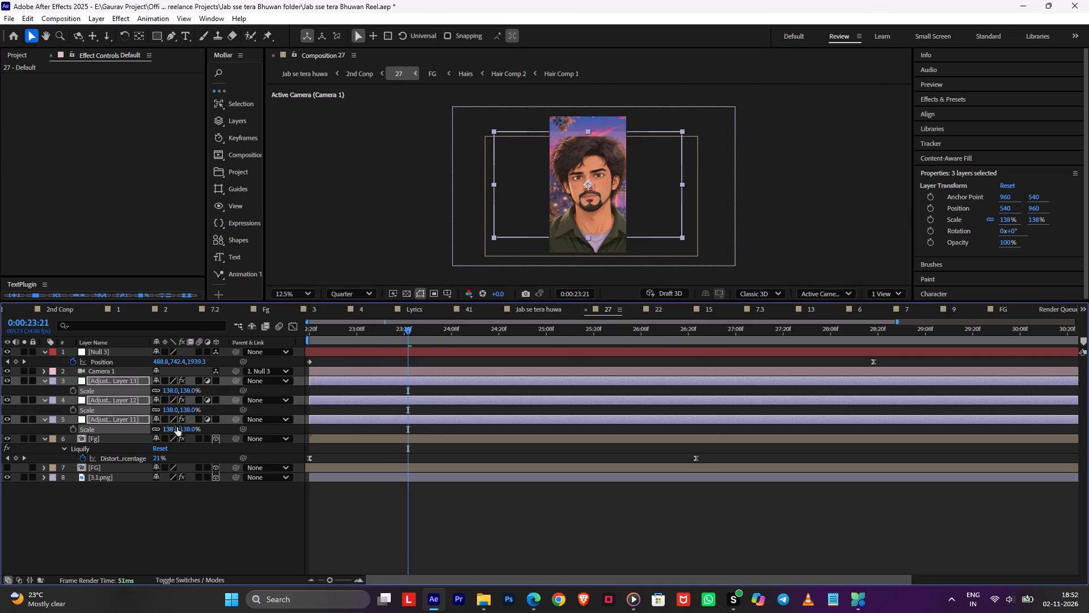
left_click_drag(172, 408, 202, 409)
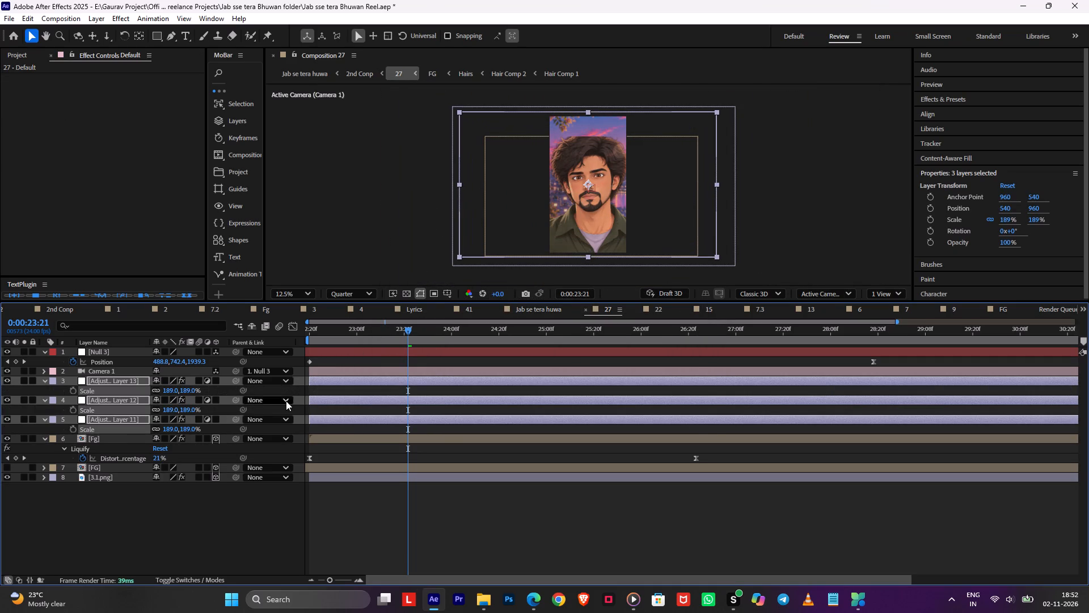
left_click(513, 535)
Delete Null 3's last position keyframe at 0:00:28:19 in comp 27.
left_click(422, 442)
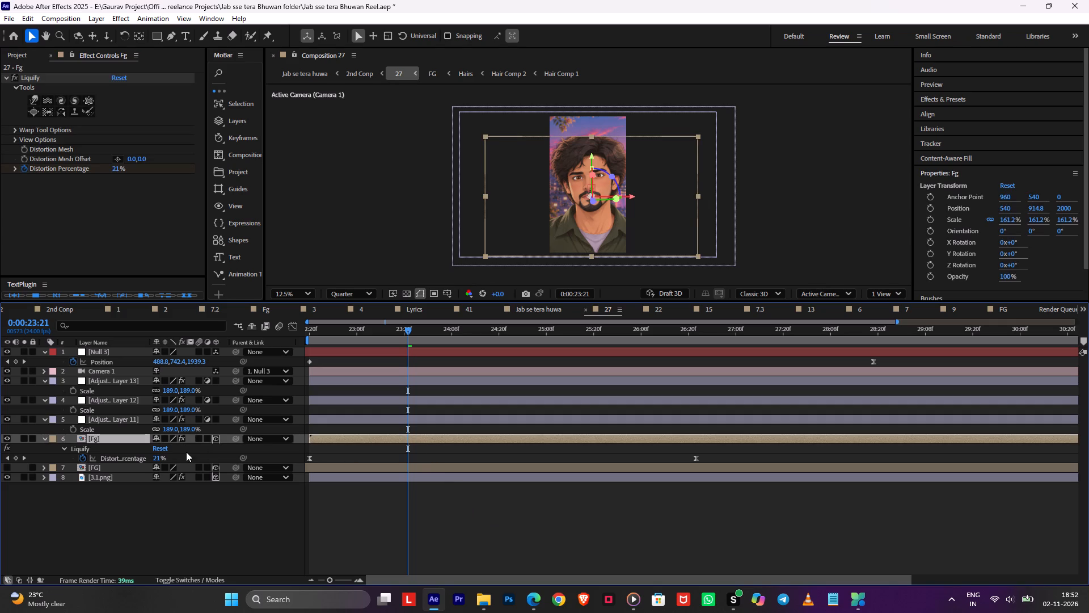
scroll(706, 66, "up", 2)
scroll(683, 194, "up", 1)
scroll(683, 194, "down", 2)
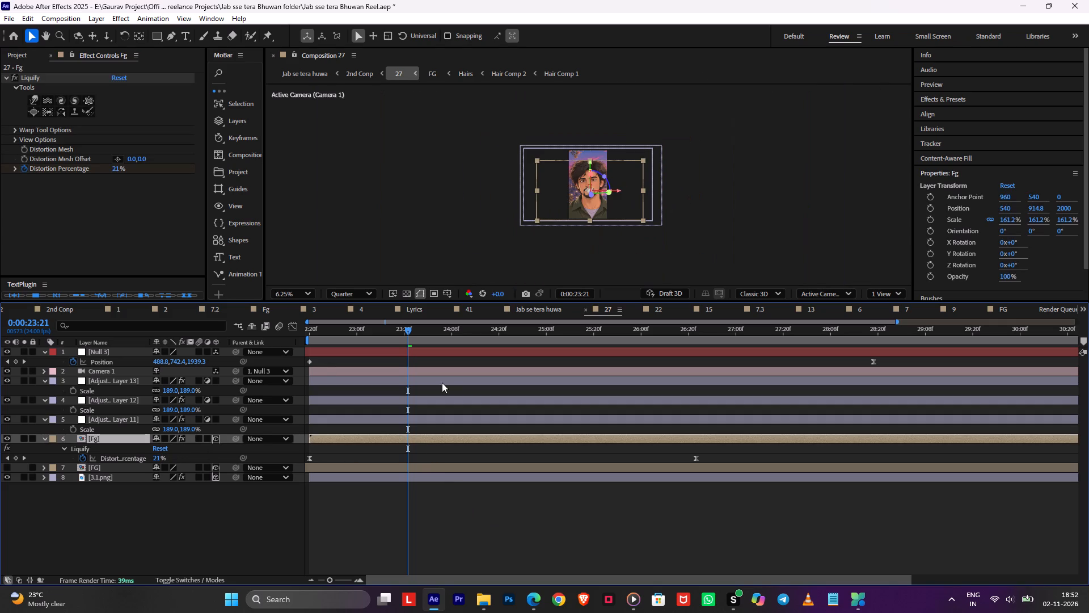
left_click_drag(408, 332, 693, 350)
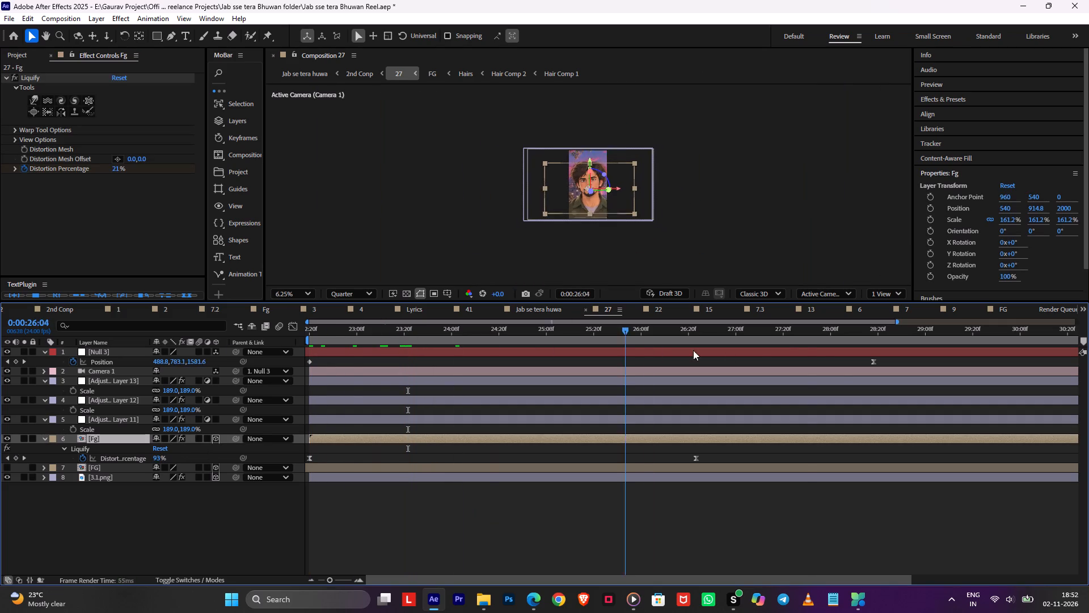
left_click_drag(693, 350, 871, 371)
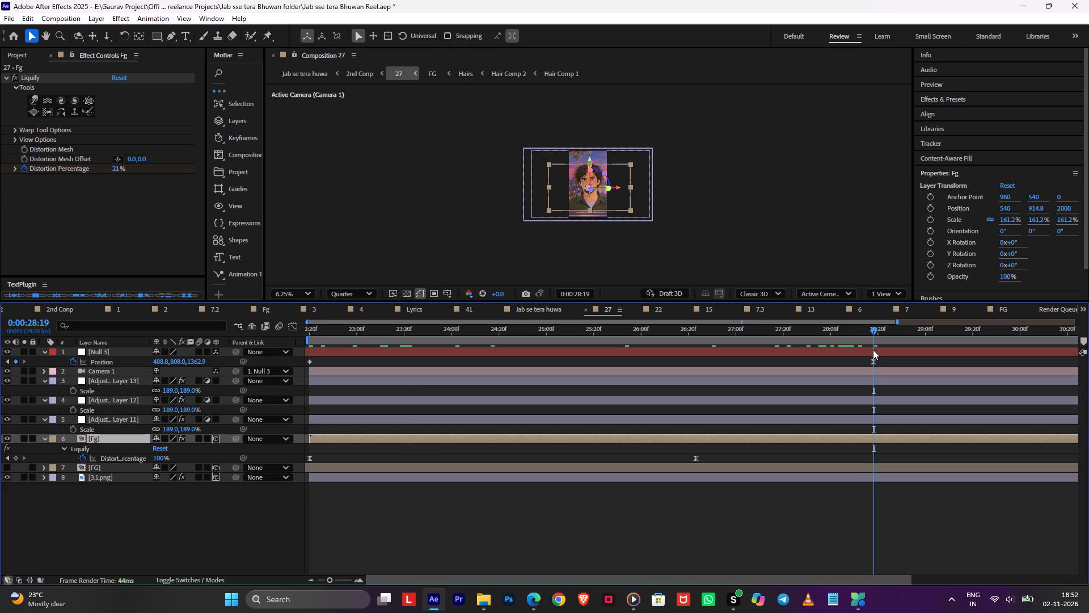
left_click(873, 362)
key("Delete")
scroll(579, 239, "up", 1)
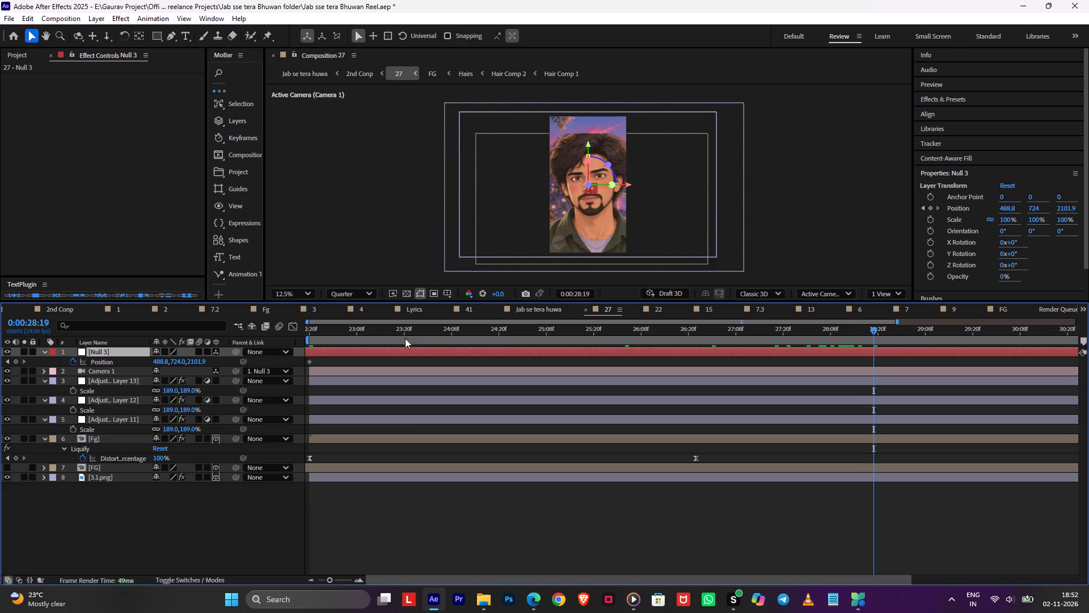
Set Null 3's first position keyframe in comp 27, at 0:00:22:20, to 488.8, 846, 2320.9.
left_click_drag(319, 335, 175, 350)
left_click_drag(195, 360, 222, 360)
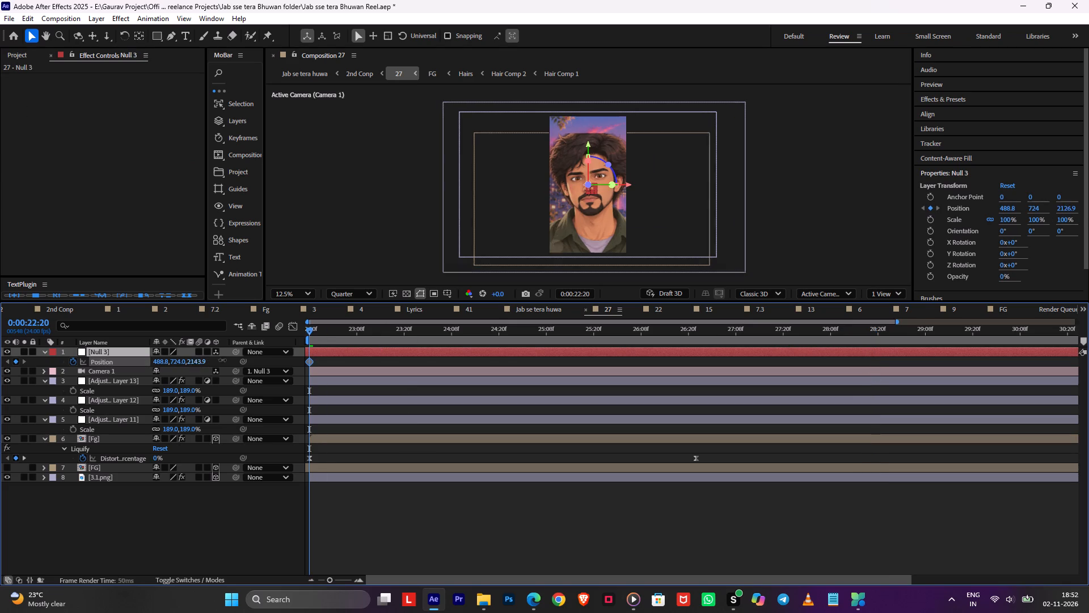
left_click_drag(222, 360, 307, 349)
left_click_drag(180, 363, 246, 359)
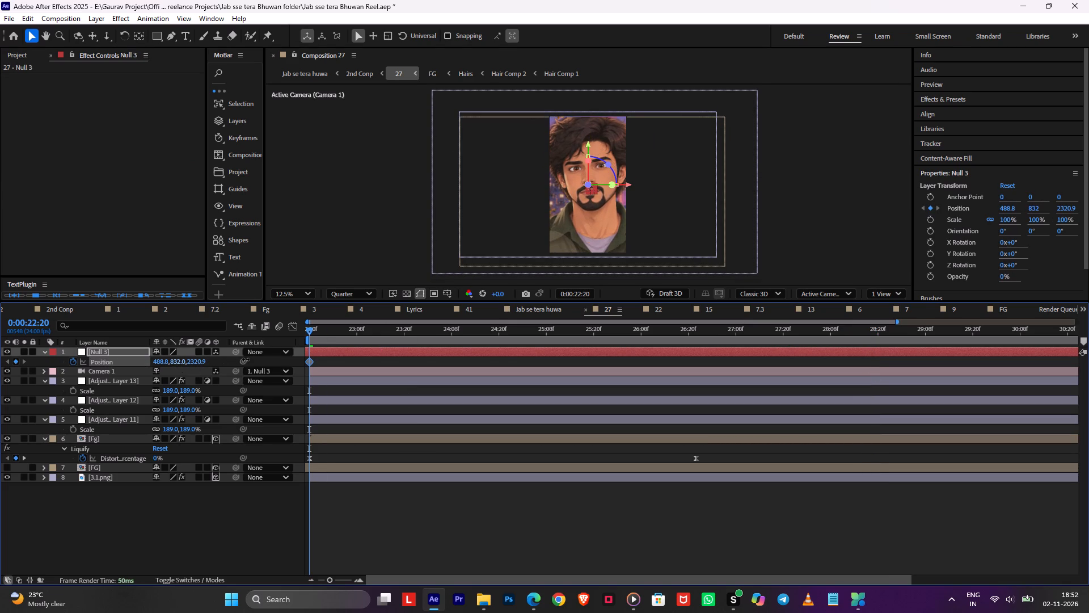
left_click_drag(246, 359, 255, 358)
Add a Null 3 position keyframe at 0:00:28:08 with values 488.8, 907, 1991.9 and apply Easy Ease to it.
left_click_drag(697, 333, 718, 334)
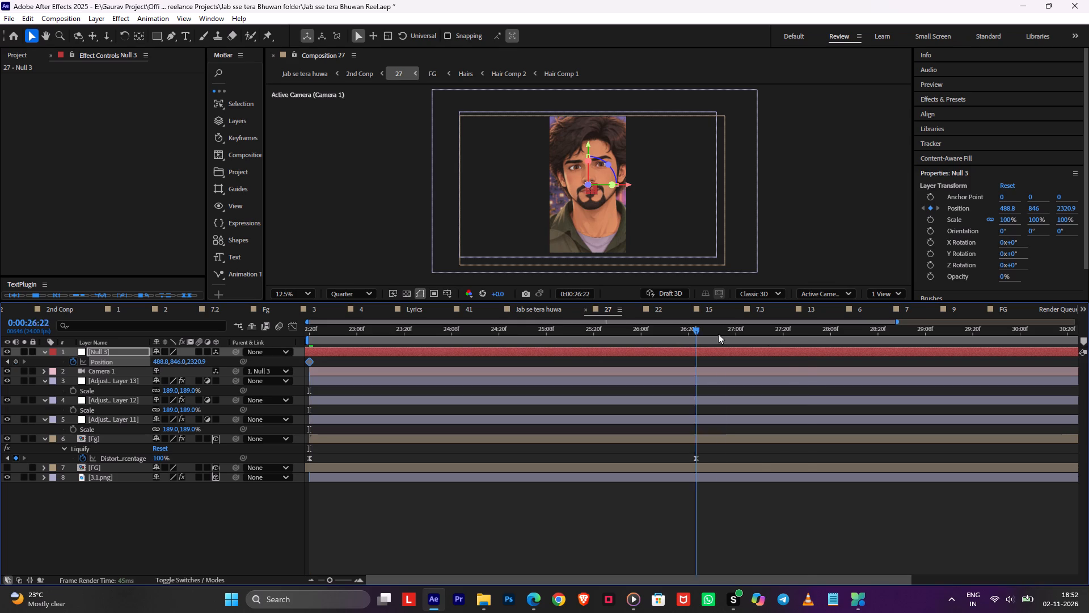
left_click_drag(718, 334, 829, 337)
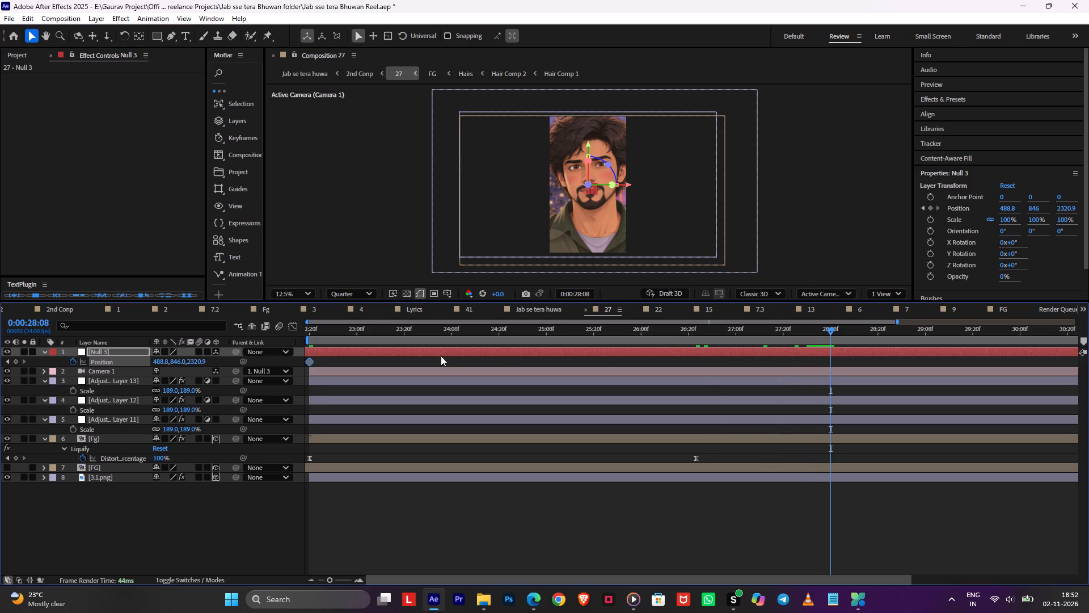
left_click_drag(200, 362, 0, 349)
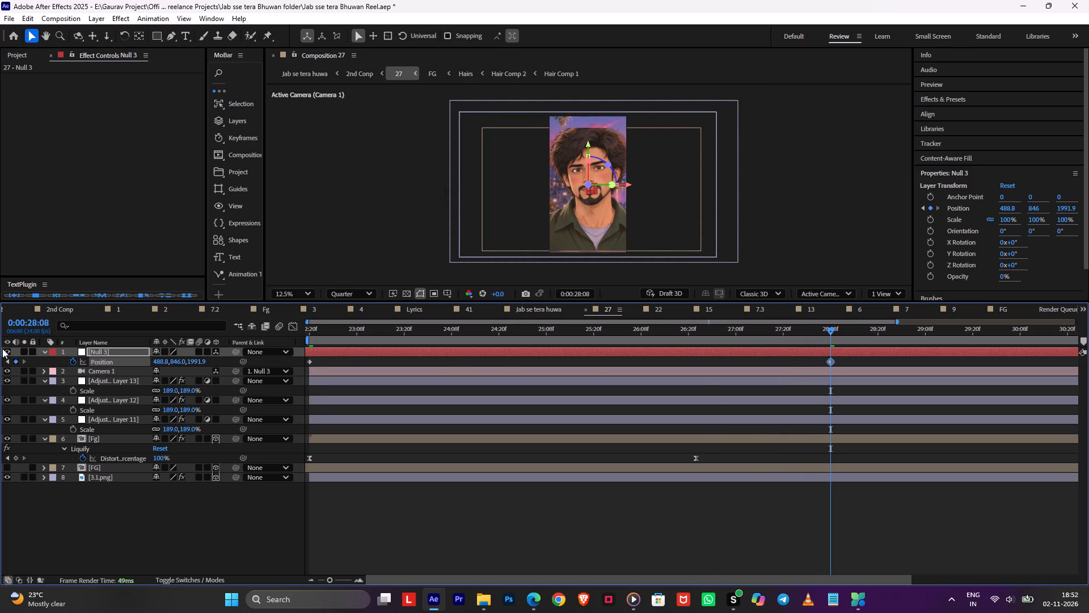
left_click_drag(172, 359, 187, 363)
left_click_drag(187, 363, 202, 363)
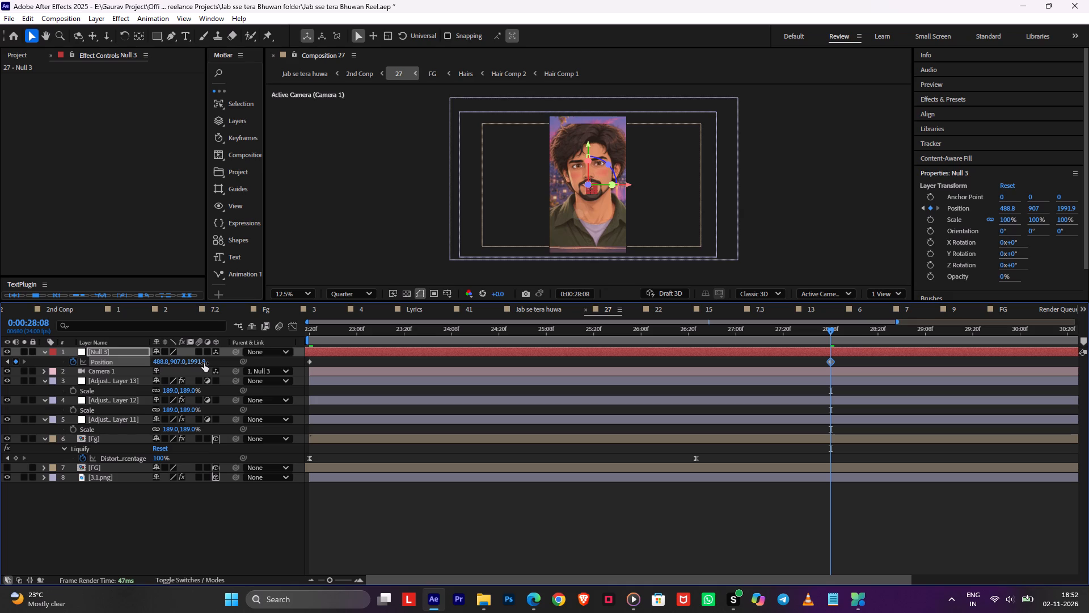
key("F9")
left_click(592, 491)
Return to 2nd Conp and preview shot 27 from 0:00:36:20 through its end at 0:00:38:23.
key("Tab")
left_click(498, 481)
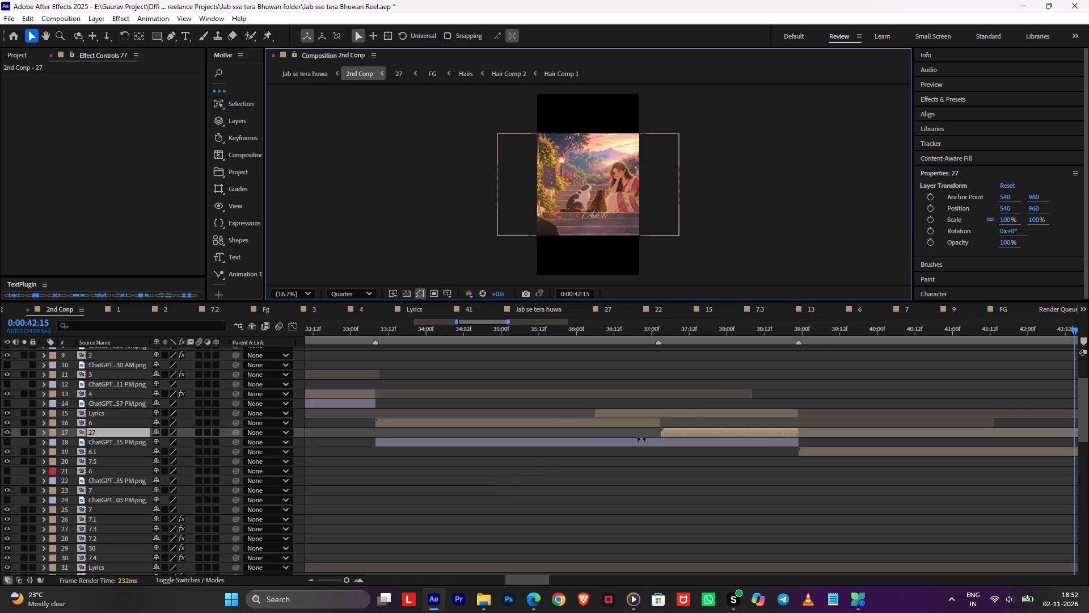
left_click_drag(770, 324, 725, 333)
left_click_drag(714, 331, 640, 337)
key("space")
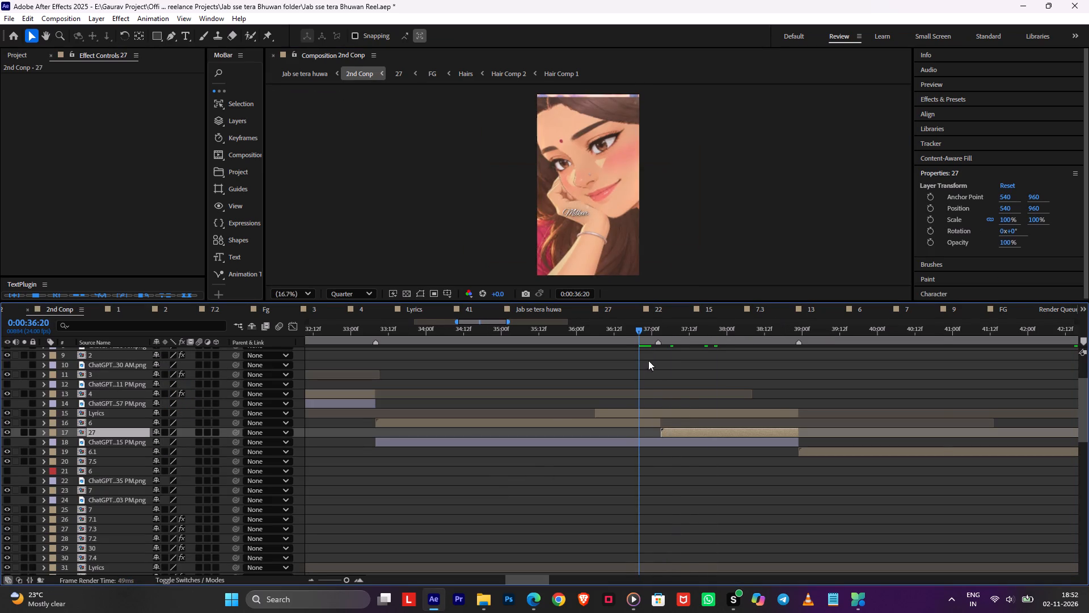
scroll(655, 376, "up", 1, "alt")
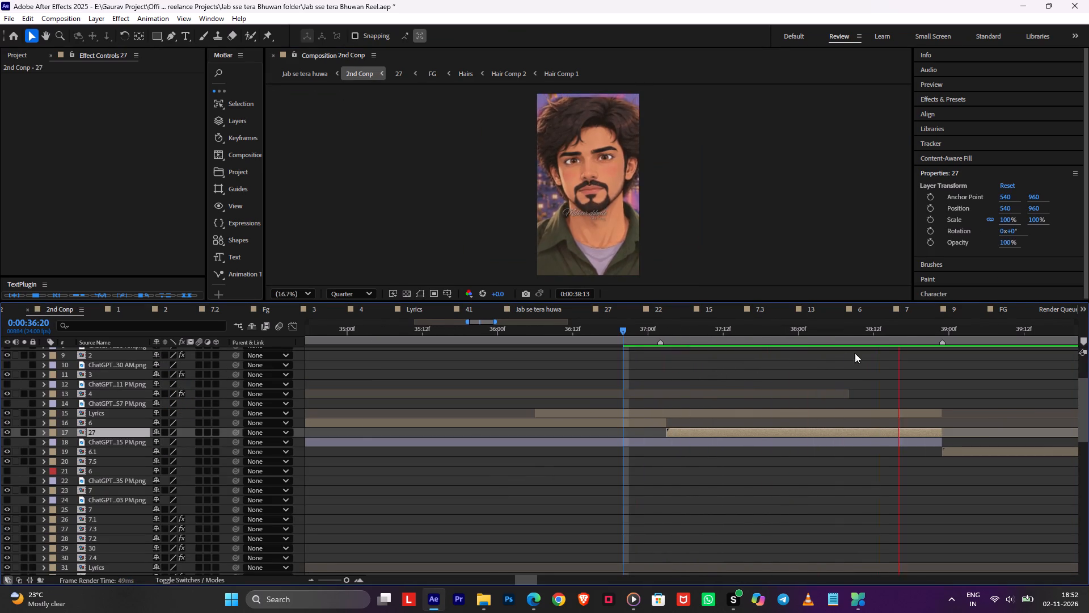
left_click_drag(922, 330, 942, 337)
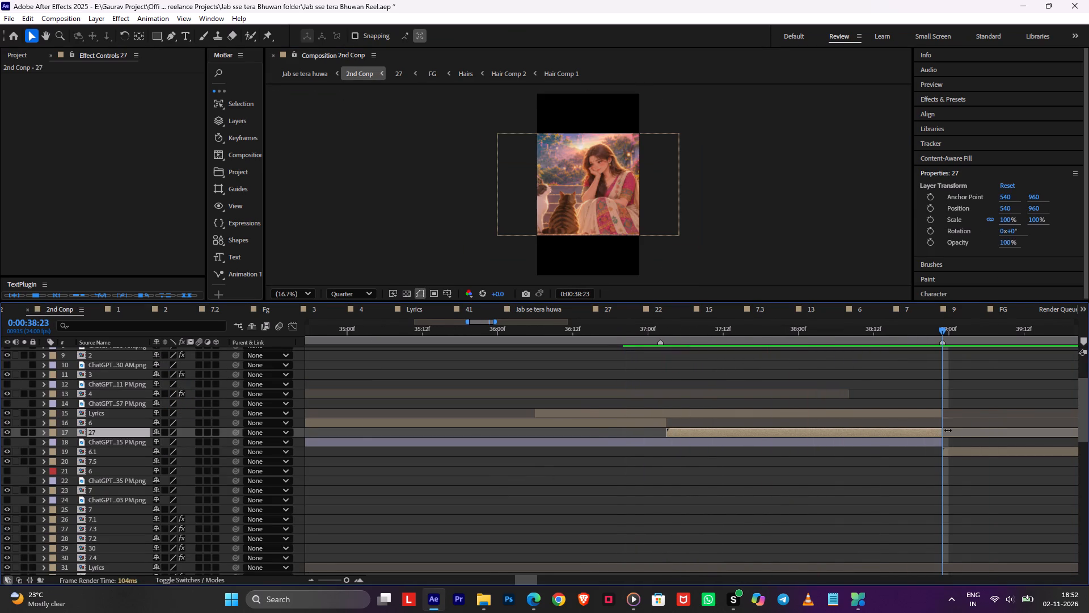
Reopen comp 27 and move Null 3's last position keyframe earlier so the camera move finishes sooner.
double_click(948, 430)
left_click_drag(831, 362, 652, 362)
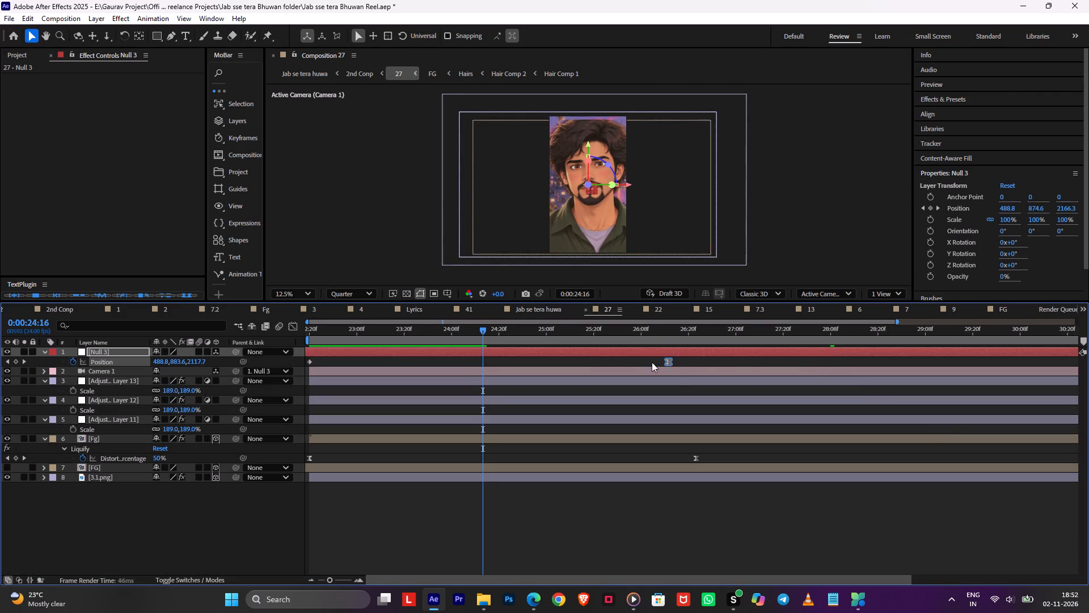
left_click_drag(652, 362, 580, 362)
Go up to the Jab se tera huwa comp, save the project, and inspect shot 27's framing and lyric at 0:00:38:00.
key("Tab")
left_click(492, 362)
key("Tab")
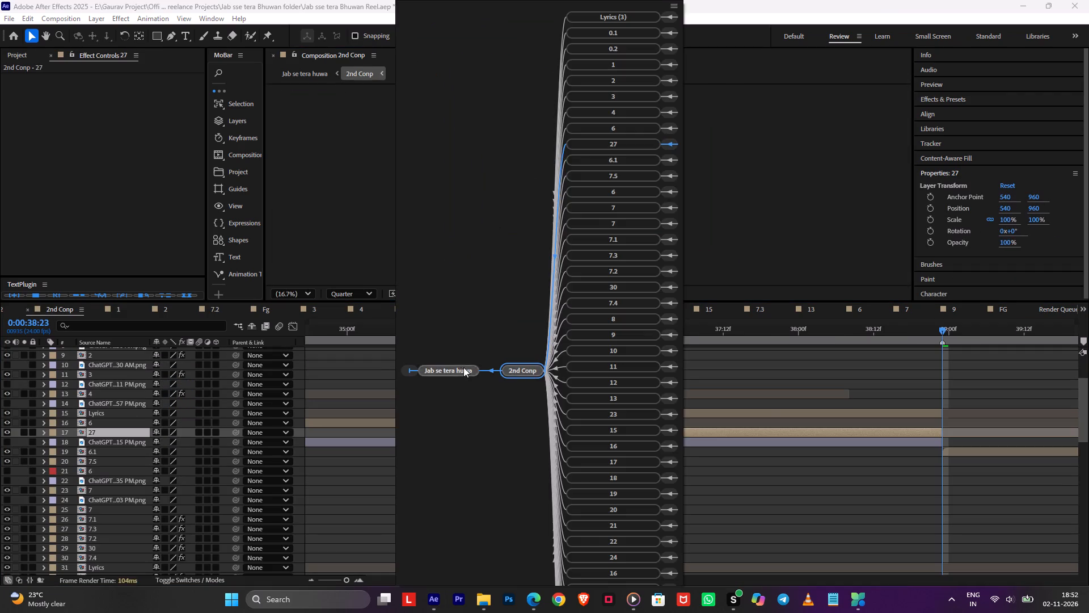
left_click(460, 367)
key("ctrl+s")
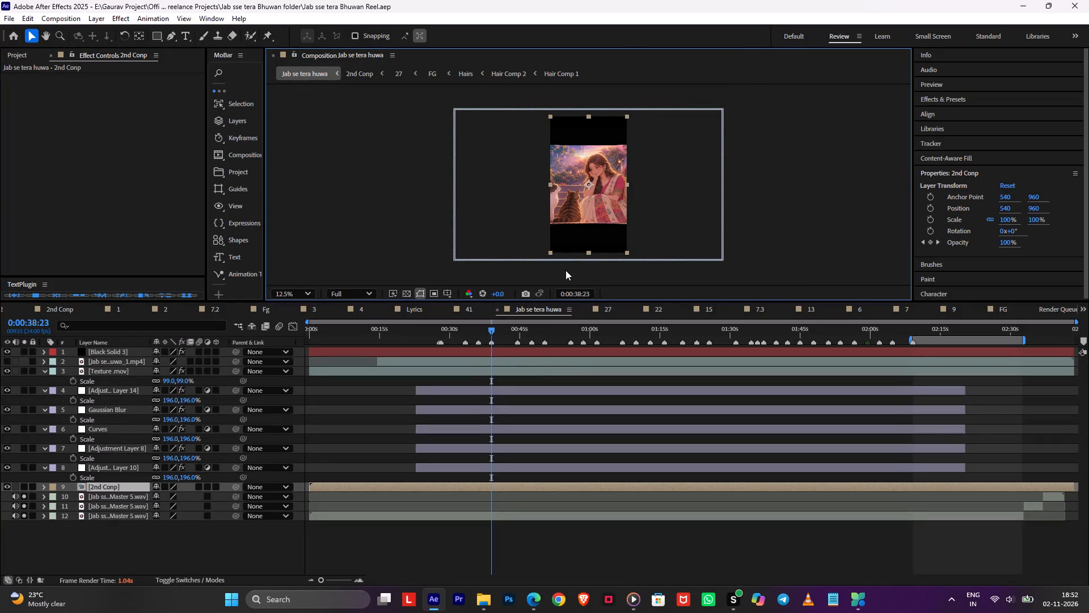
left_click(487, 331)
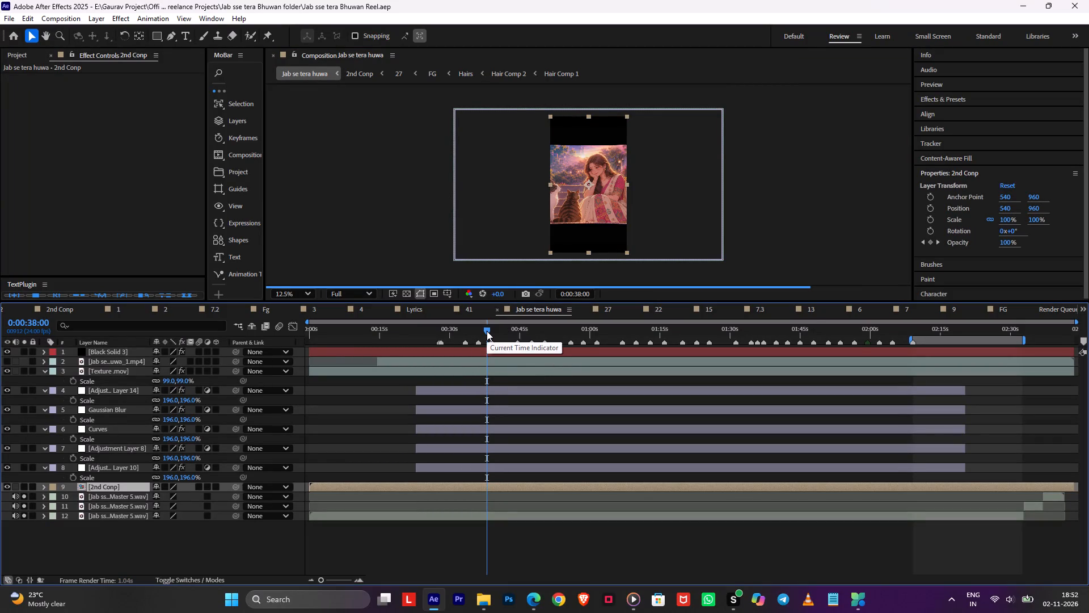
scroll(724, 122, "up", 1)
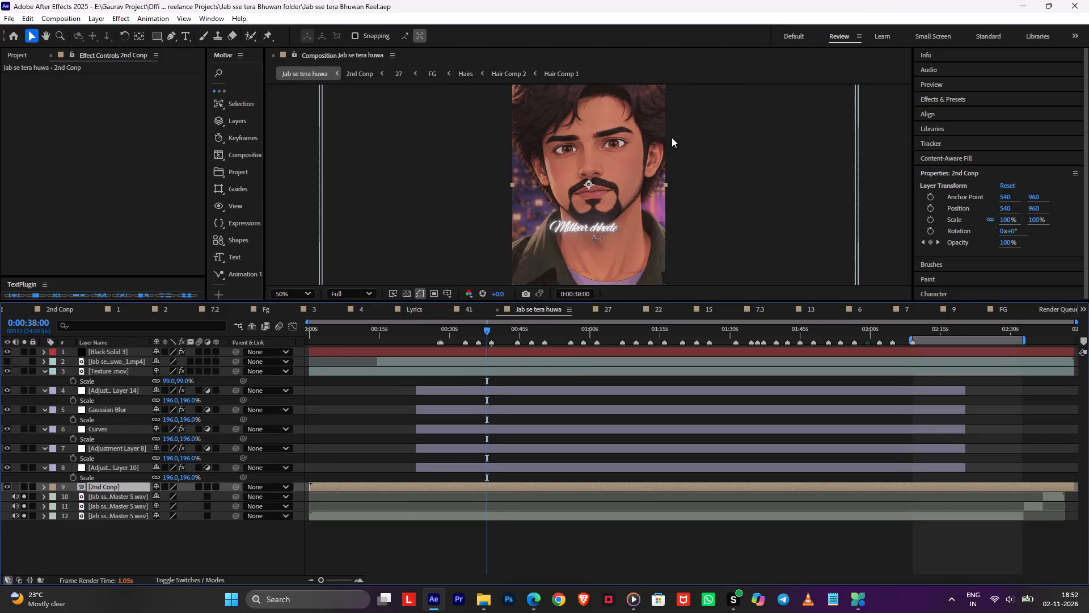
scroll(672, 137, "up", 1)
middle_click_drag(672, 138, 660, 284)
scroll(661, 264, "down", 1)
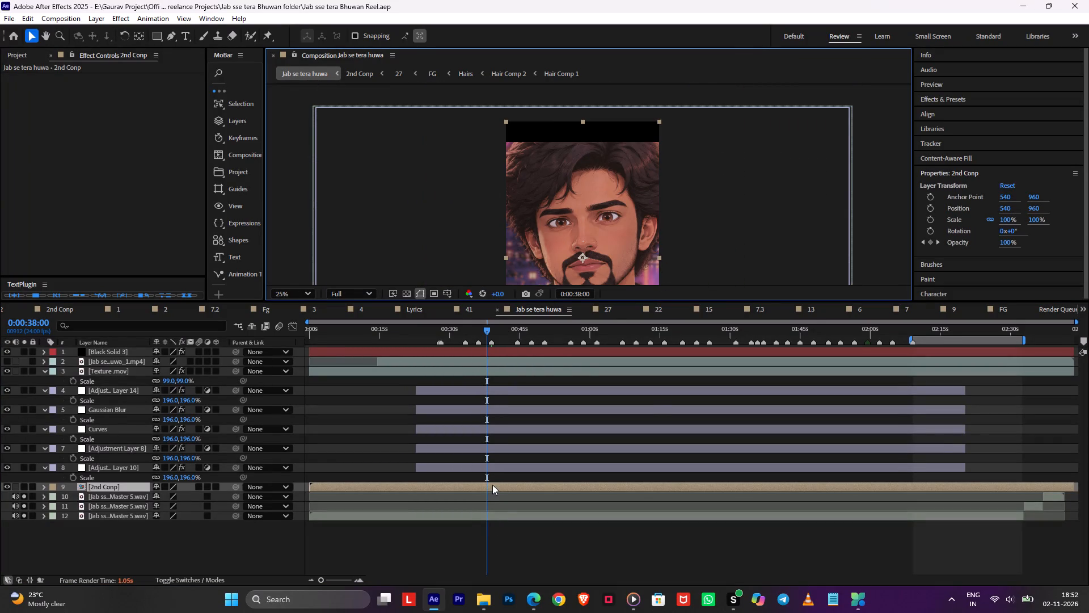
Reopen 2nd Conp and preview shot 27 from 0:00:38:00.
double_click(492, 485)
key("space")
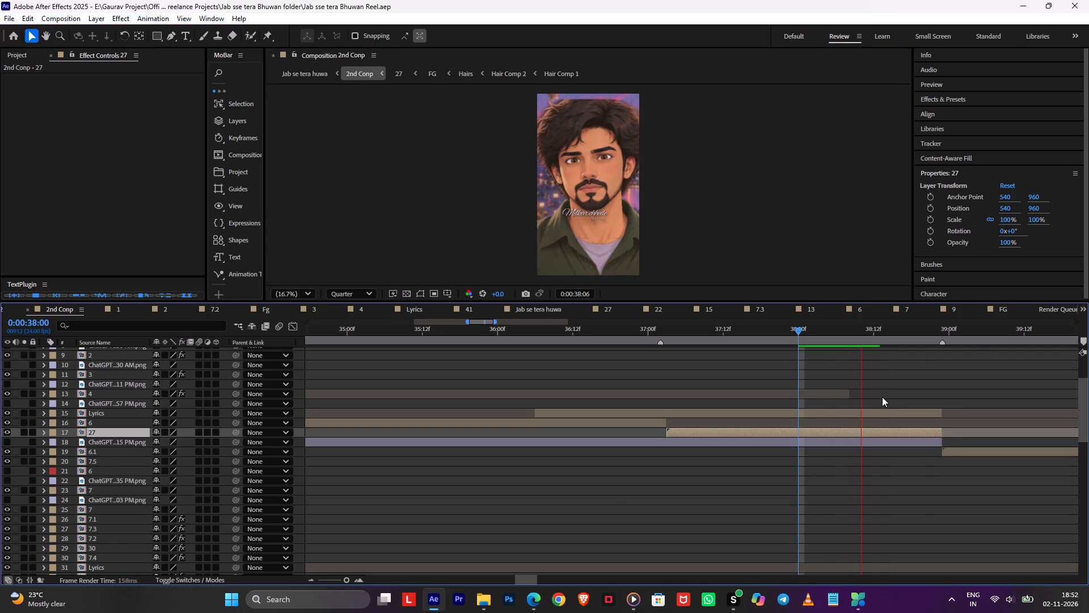
middle_click_drag(935, 392, 860, 401)
scroll(935, 392, "up", 1)
Open comp 6.1 at 0:00:38:23 in 2nd Conp, set its composition size to 1080 x 1920 px, and save the project.
left_click(859, 333)
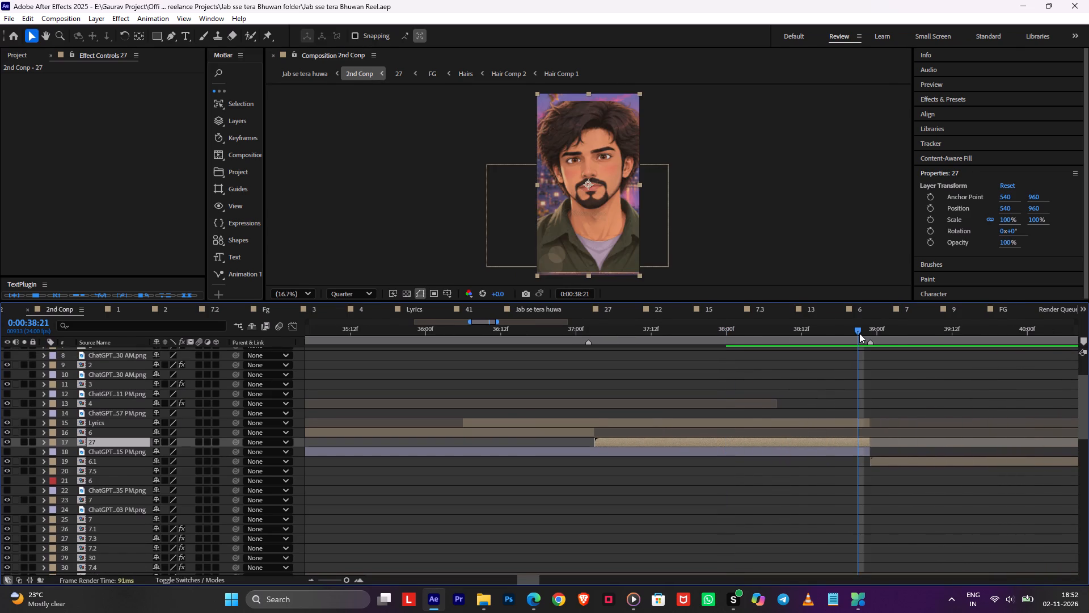
left_click_drag(859, 333, 873, 341)
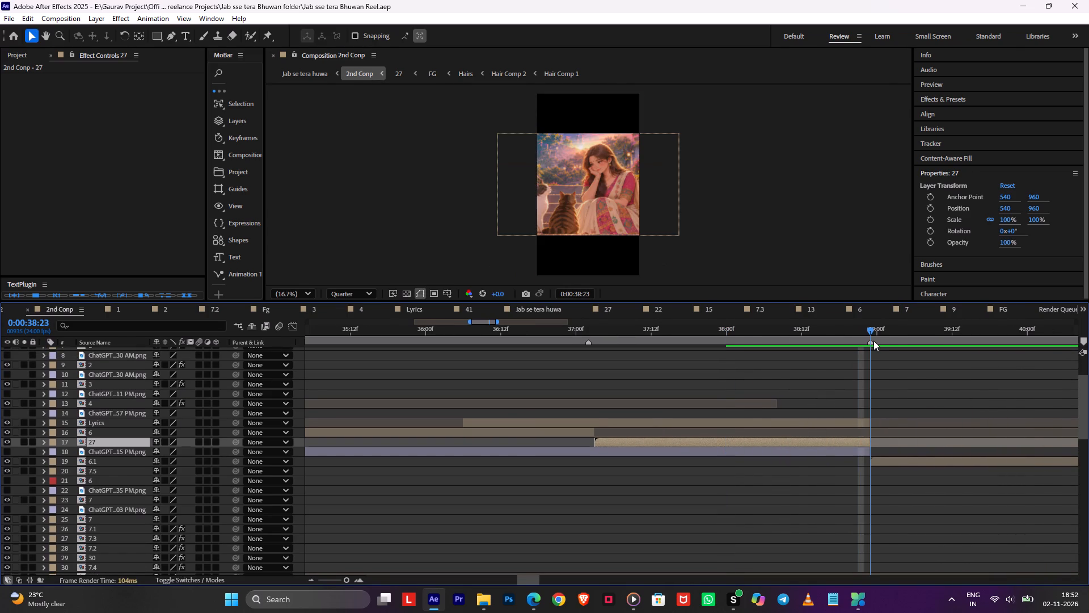
left_click_drag(873, 341, 873, 341)
double_click(887, 464)
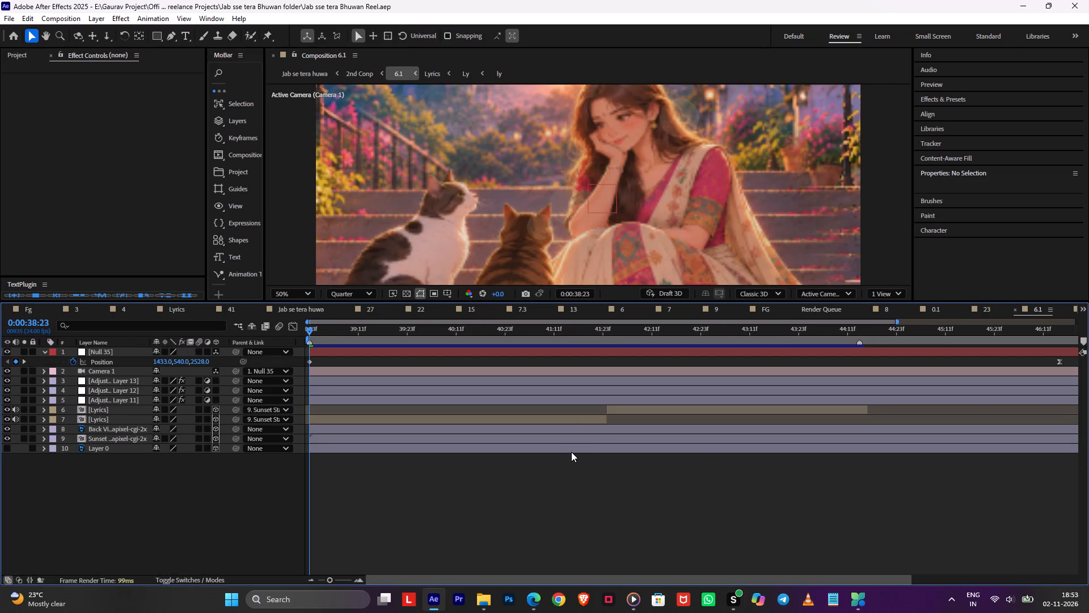
key("ctrl+k")
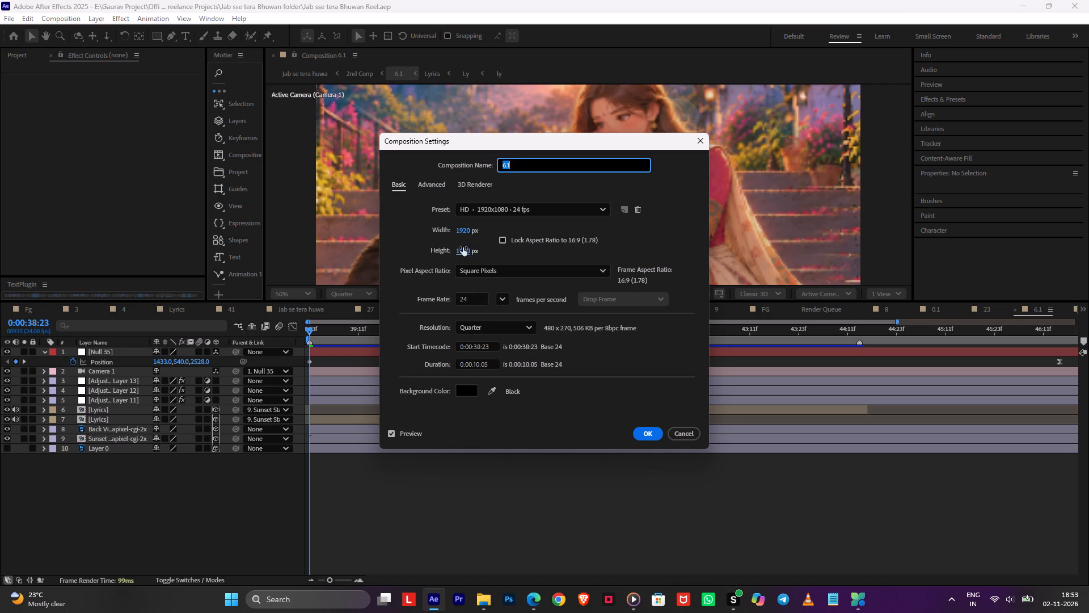
left_click(461, 251)
key("1")
type("92")
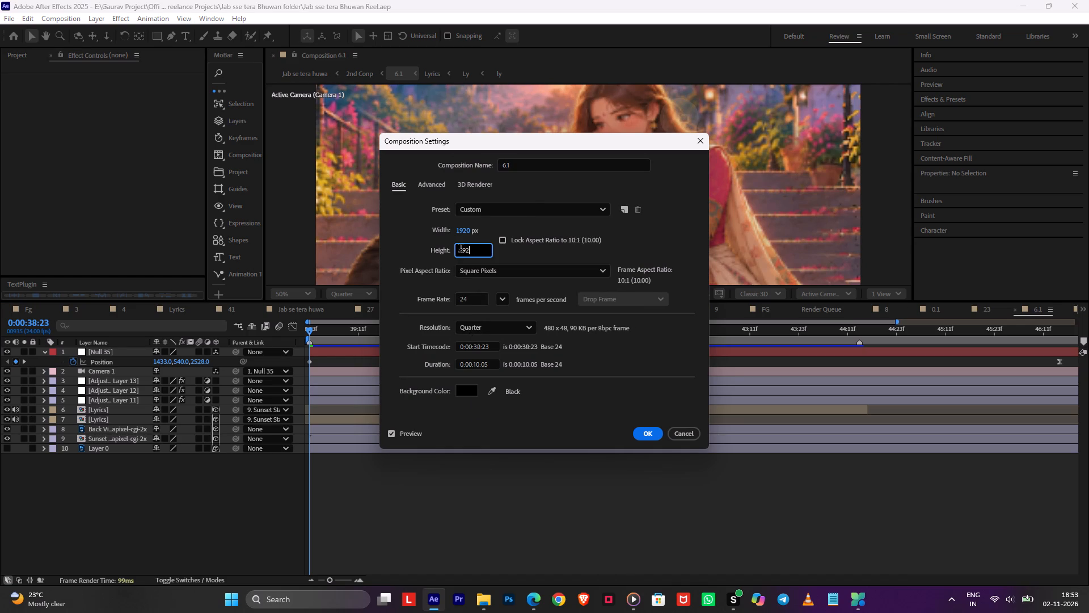
key("0")
left_click(462, 236)
type("108")
key("0")
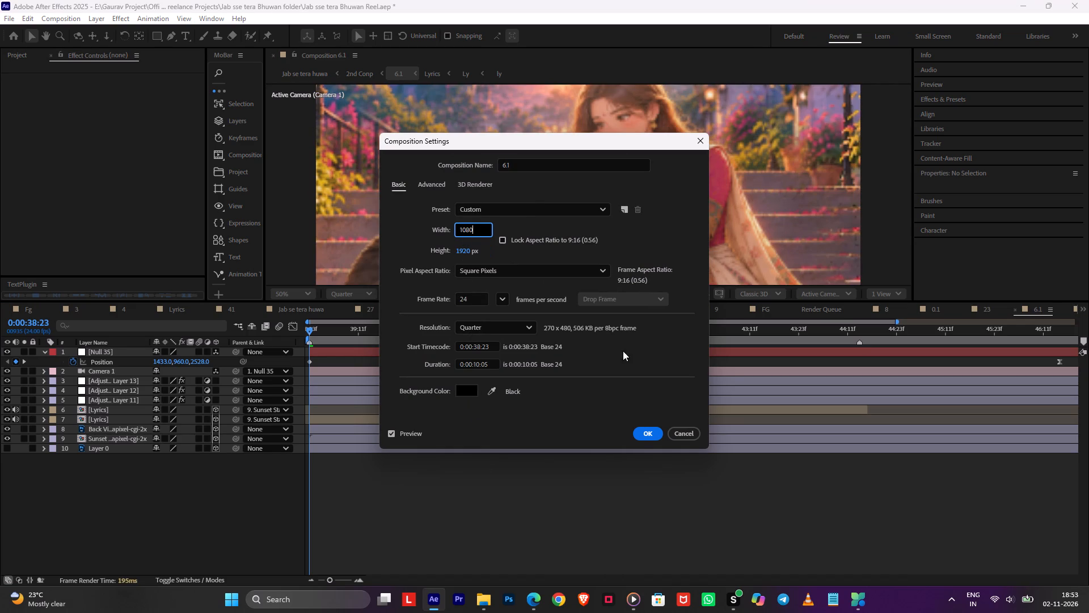
left_click(638, 441)
left_click(638, 438)
scroll(706, 240, "down", 1)
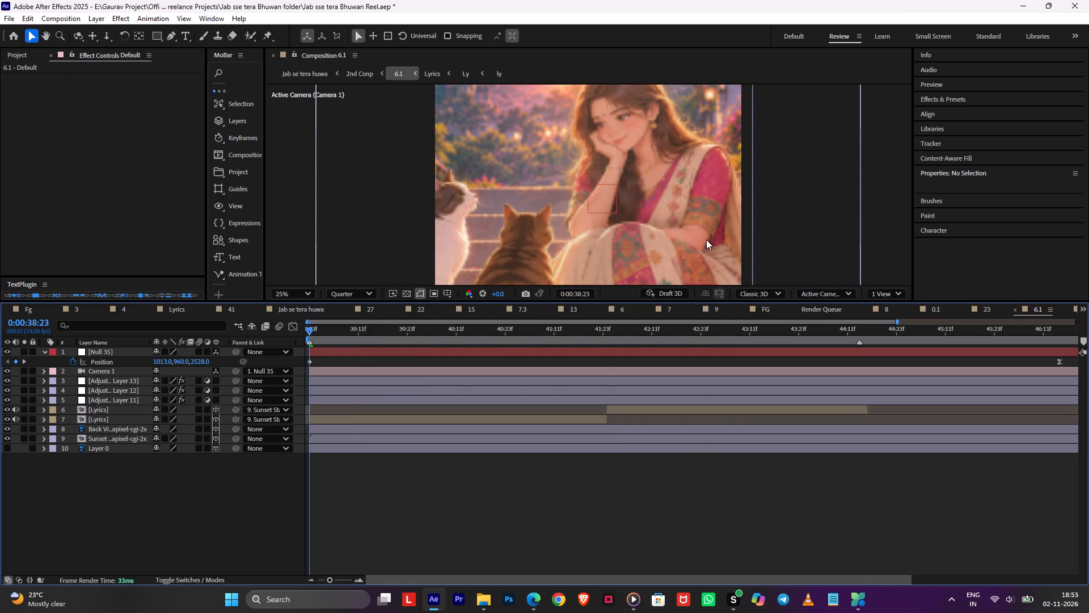
key("ctrl+s")
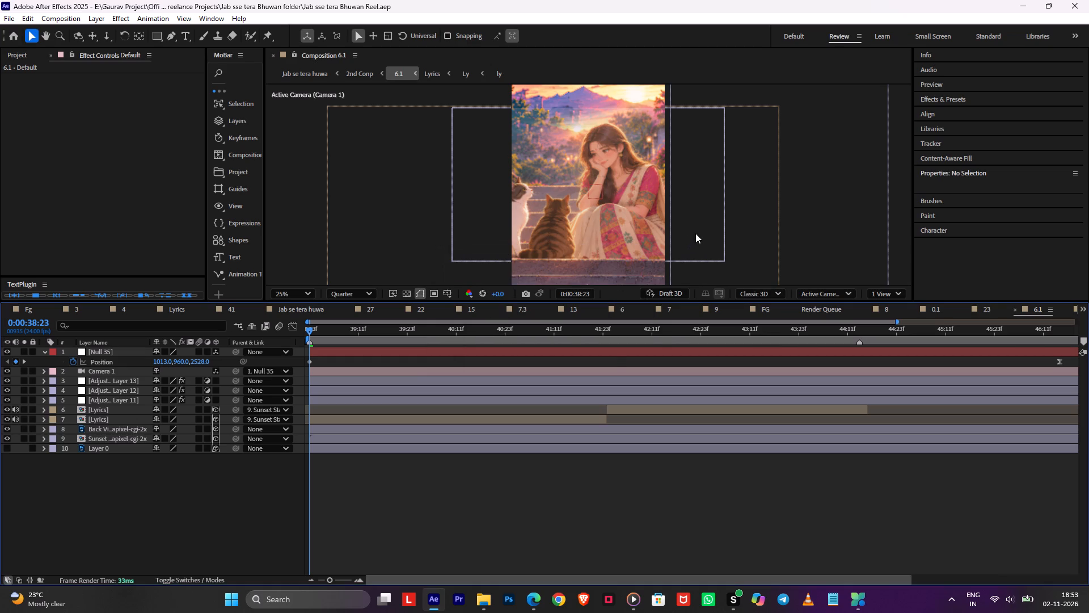
Scale Adjustment Layers 11, 12 and 13 in comp 6.1 to 215% to cover the vertical frame.
scroll(684, 247, "down", 1)
left_click(398, 401)
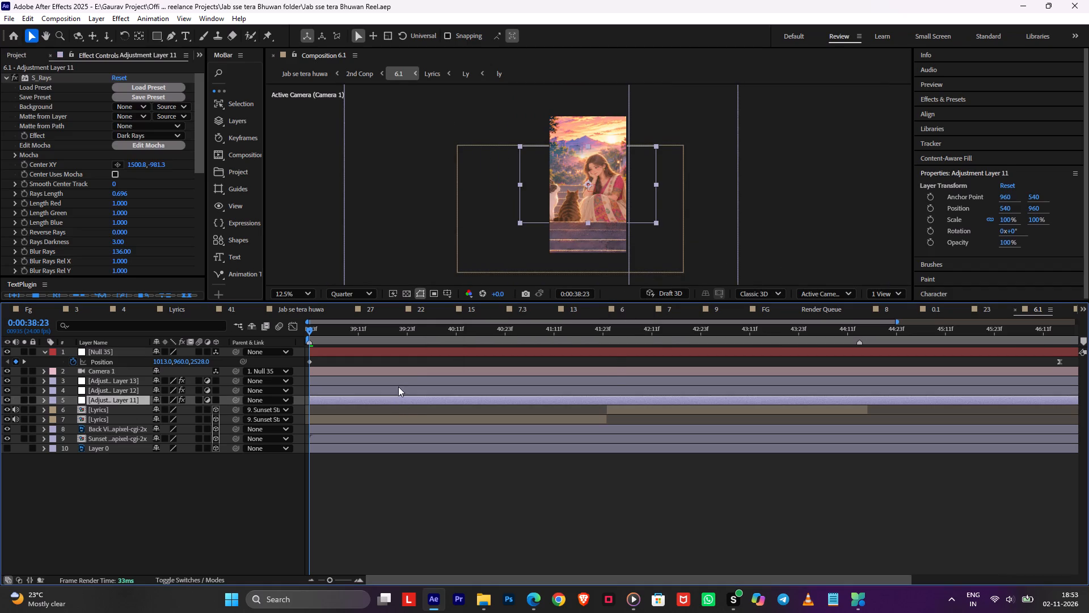
left_click(399, 384, "shift")
key("s")
left_click_drag(187, 392, 212, 388)
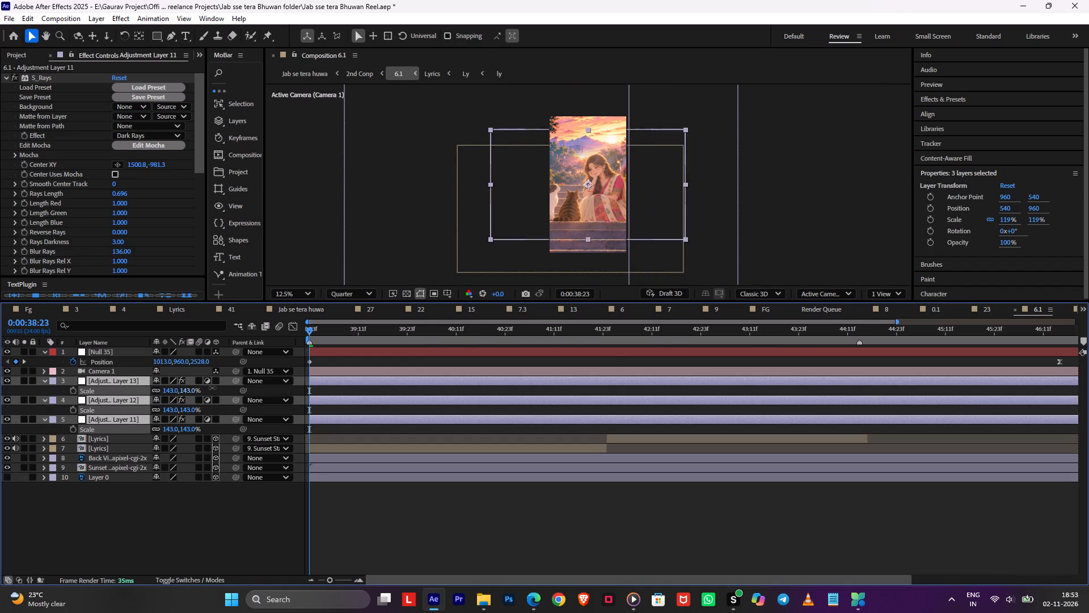
left_click_drag(212, 388, 248, 383)
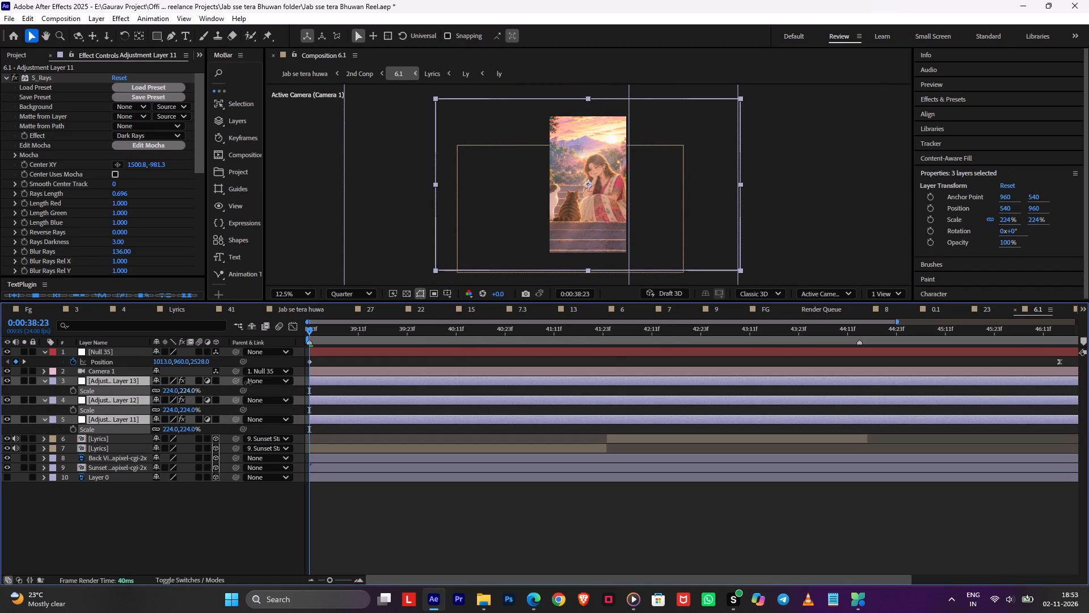
left_click_drag(248, 383, 245, 385)
left_click(358, 488)
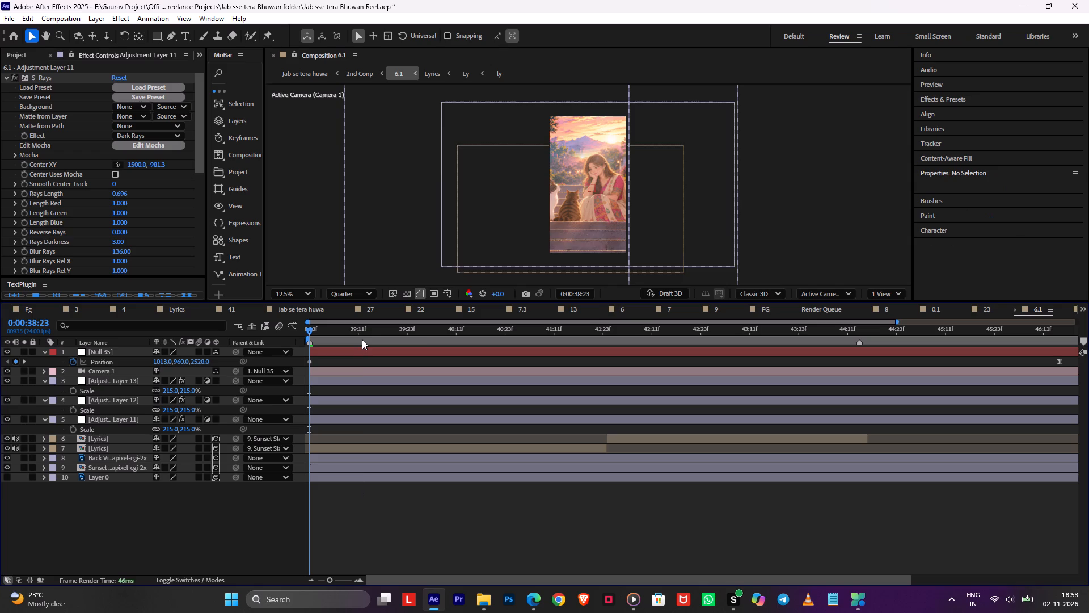
Scale the Sunset Stairway layer in comp 6.1 to 187.3%, using the wide framing at 0:00:46:15 to fill the full height.
left_click_drag(362, 339, 1067, 339)
left_click(996, 473)
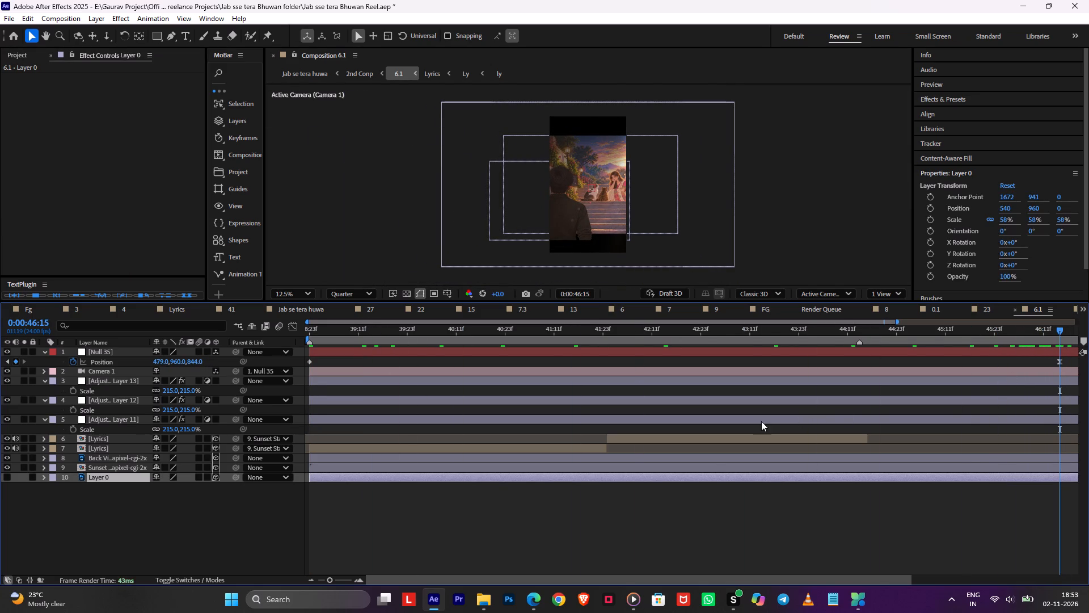
left_click(96, 468)
key("s")
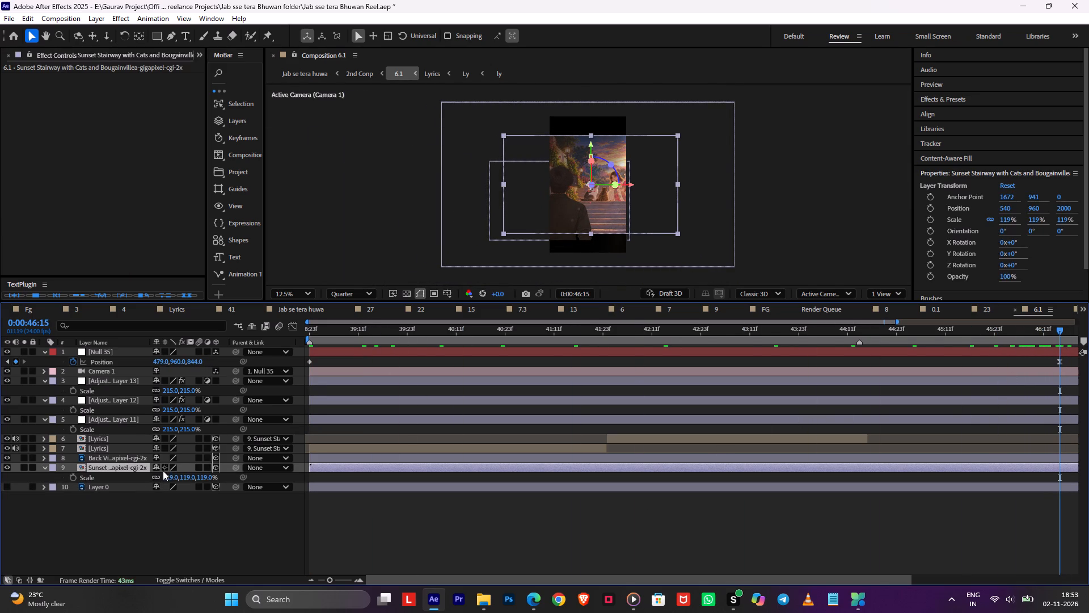
left_click_drag(168, 479, 204, 479)
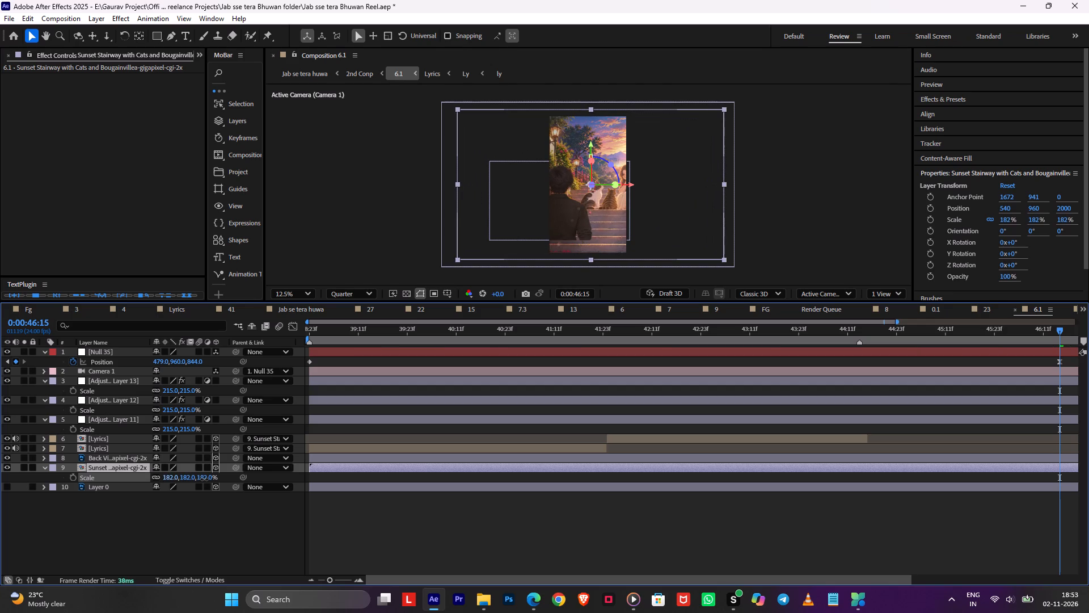
left_click_drag(204, 479, 209, 479)
Set Null 35's X position to 1400 at the 0:00:38:23 keyframe in comp 6.1 to centre the seated woman.
left_click_drag(348, 335, 251, 344)
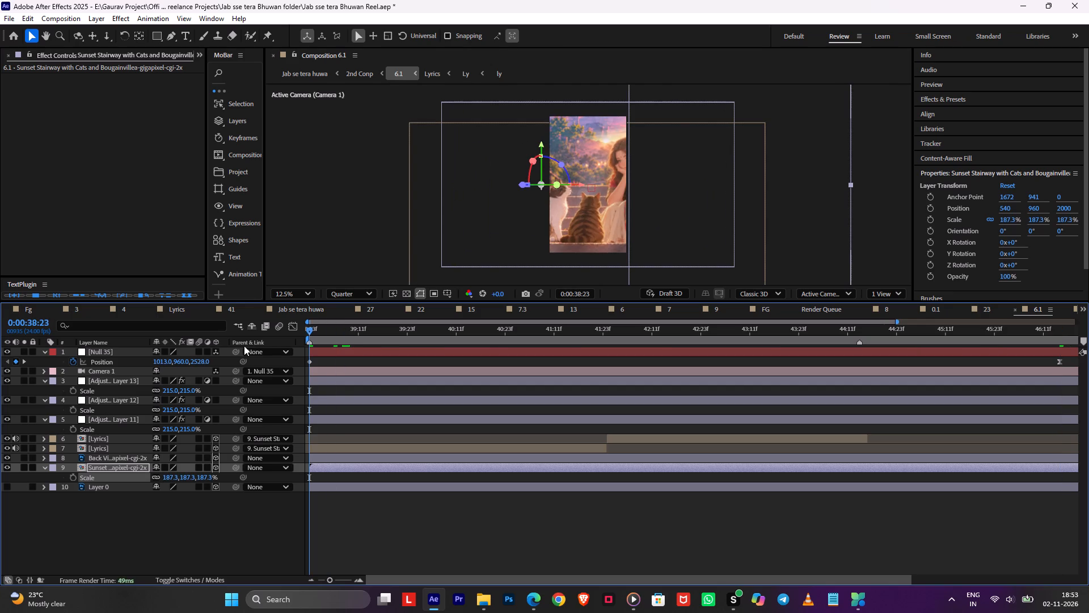
left_click_drag(163, 366, 332, 366)
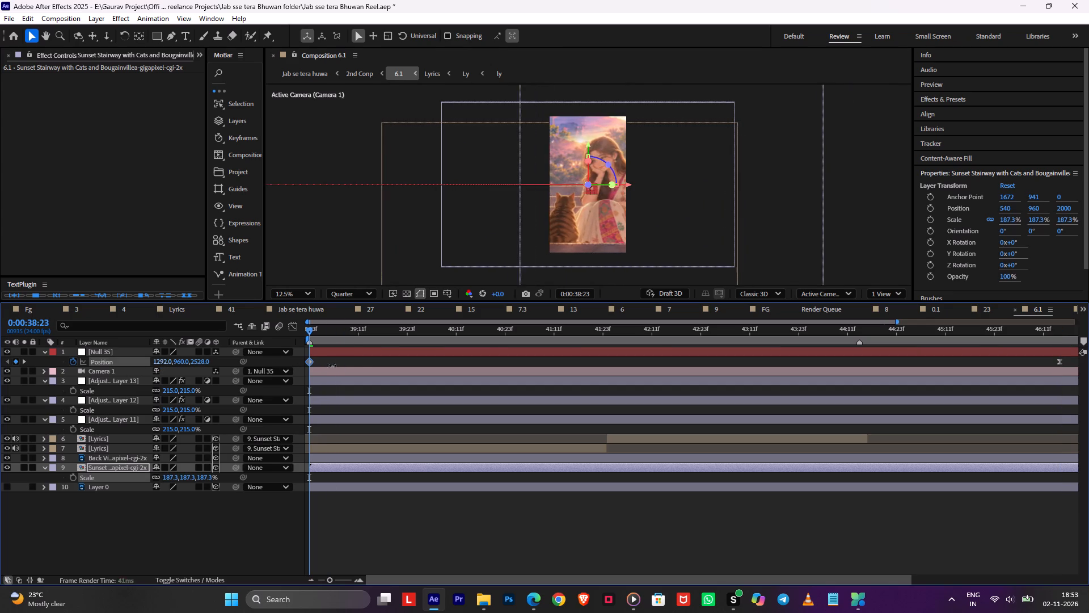
left_click_drag(332, 366, 385, 368)
At 0:00:46:15, scale the Back View of a Curly-Haired Traveler layer to 84% and reposition it to X 208, Y 1288.
left_click_drag(490, 335, 499, 335)
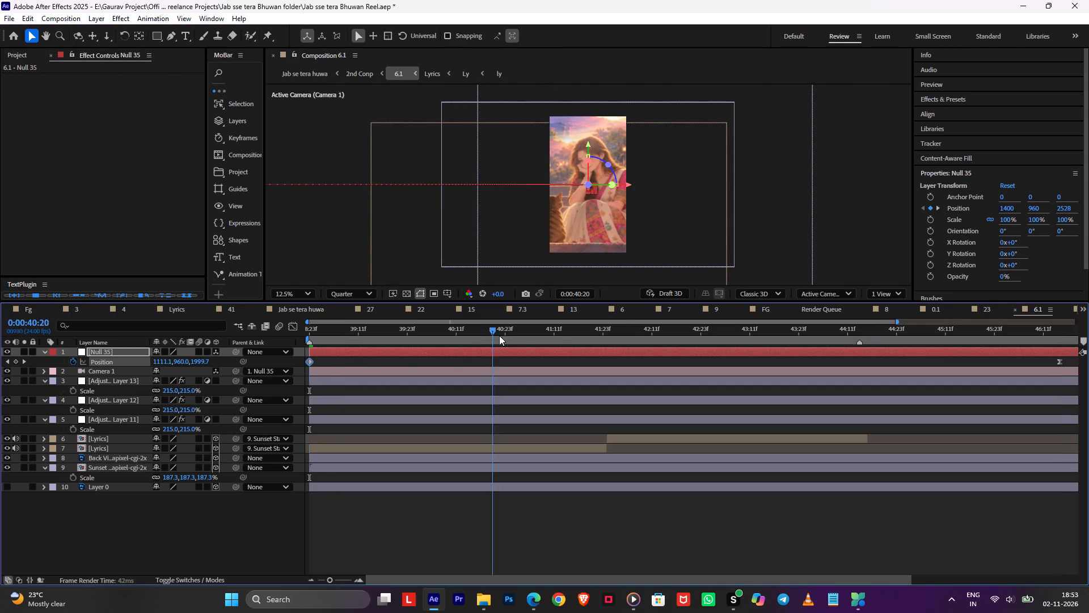
left_click_drag(499, 335, 1060, 364)
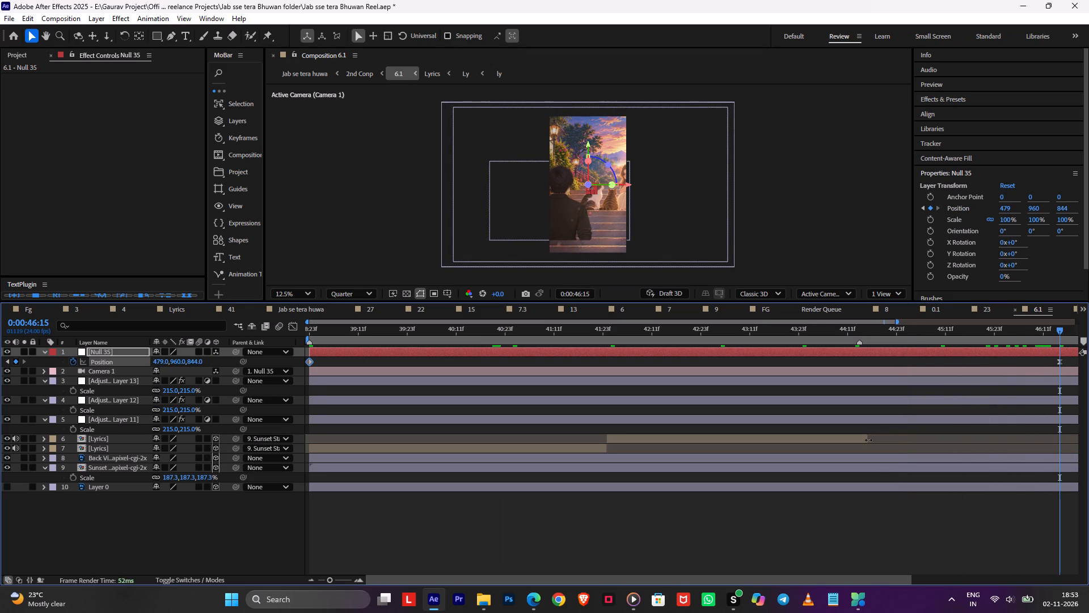
left_click(874, 464)
left_click(874, 460)
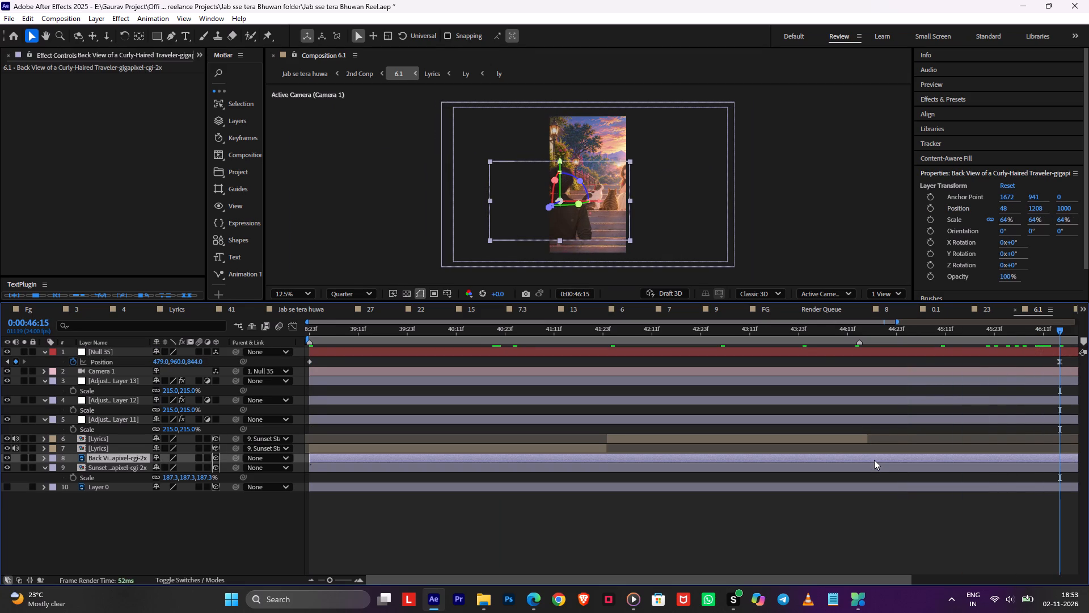
key("s")
left_click_drag(170, 465, 174, 467)
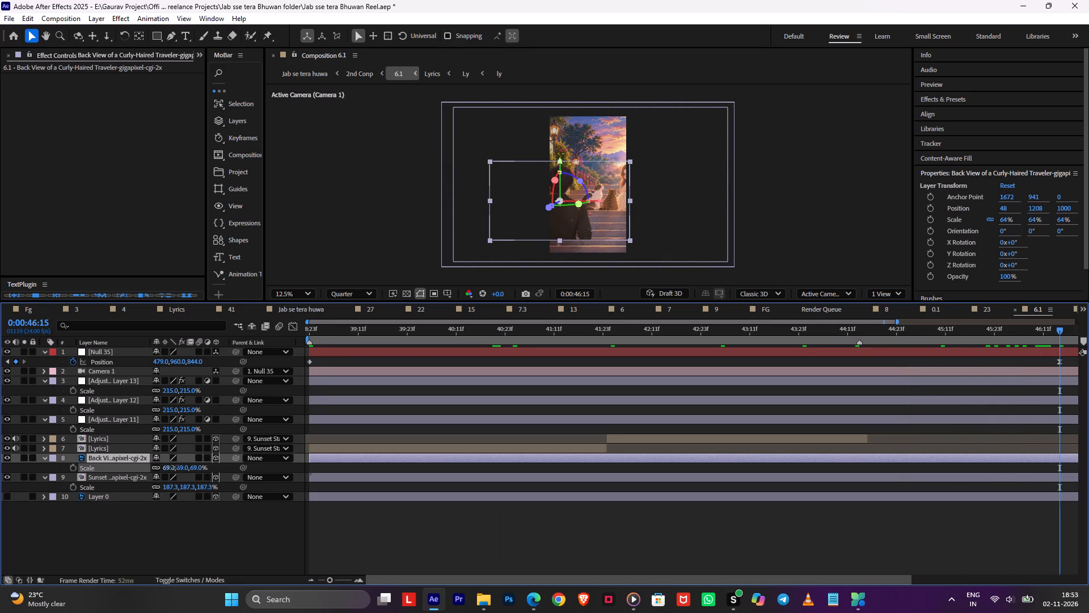
left_click_drag(174, 467, 184, 468)
key("shift+Down")
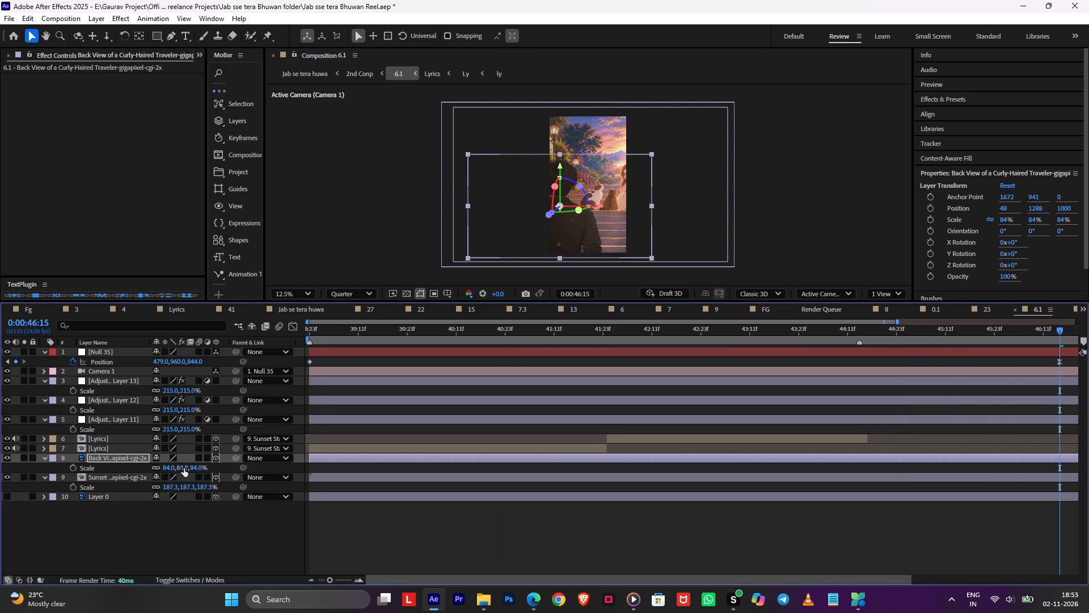
key("shift+Right")
key("shift+Right")
Return to 0:00:38:23 in comp 6.1, save the project, and empty all cache.
left_click_drag(621, 327, 619, 327)
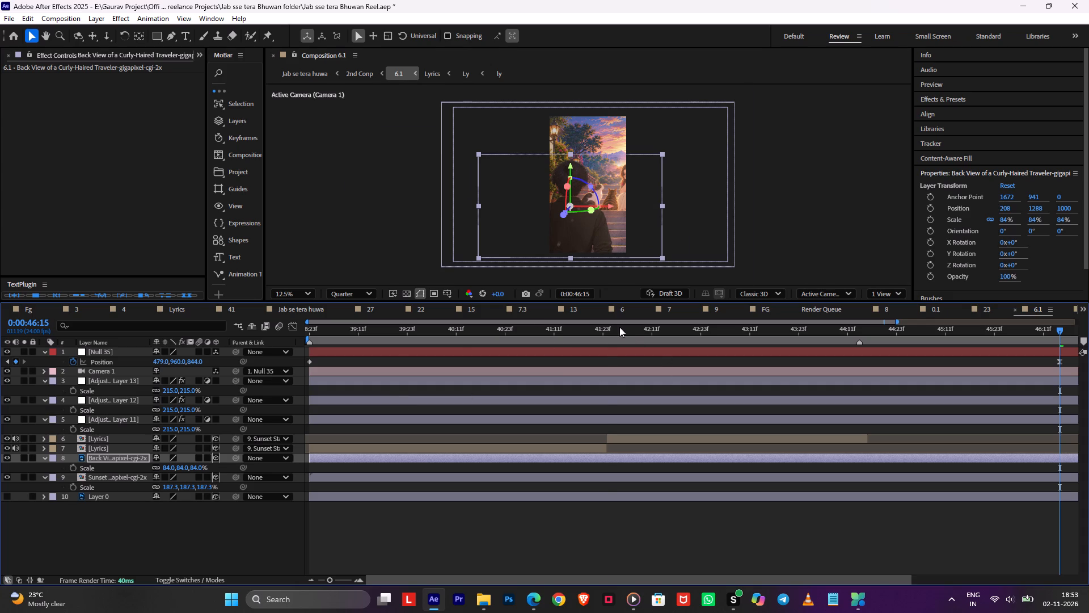
left_click_drag(619, 327, 157, 385)
key("ctrl+s")
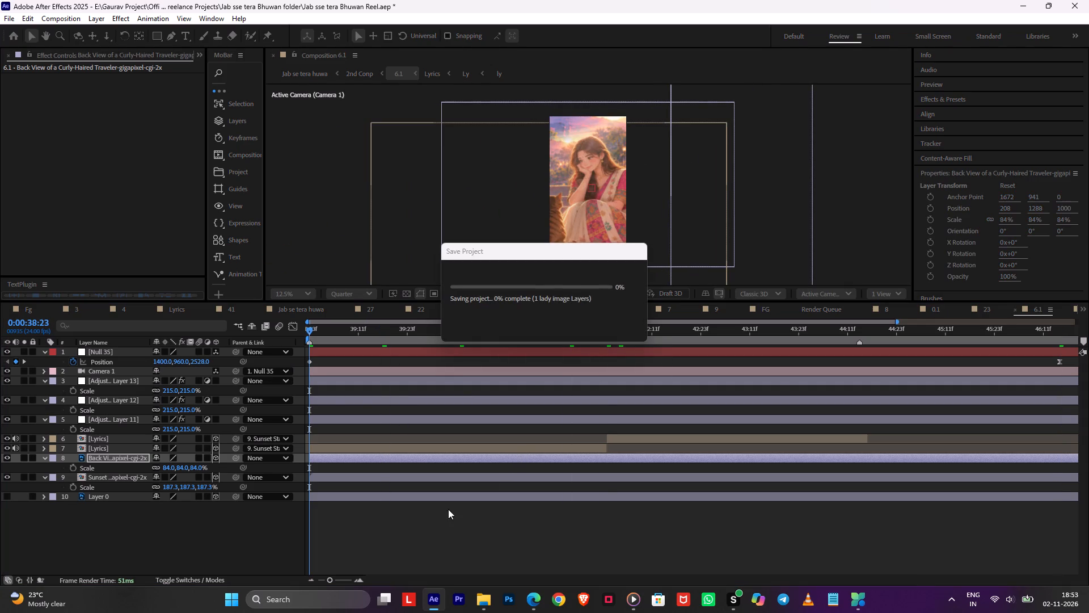
left_click(429, 519)
key("1")
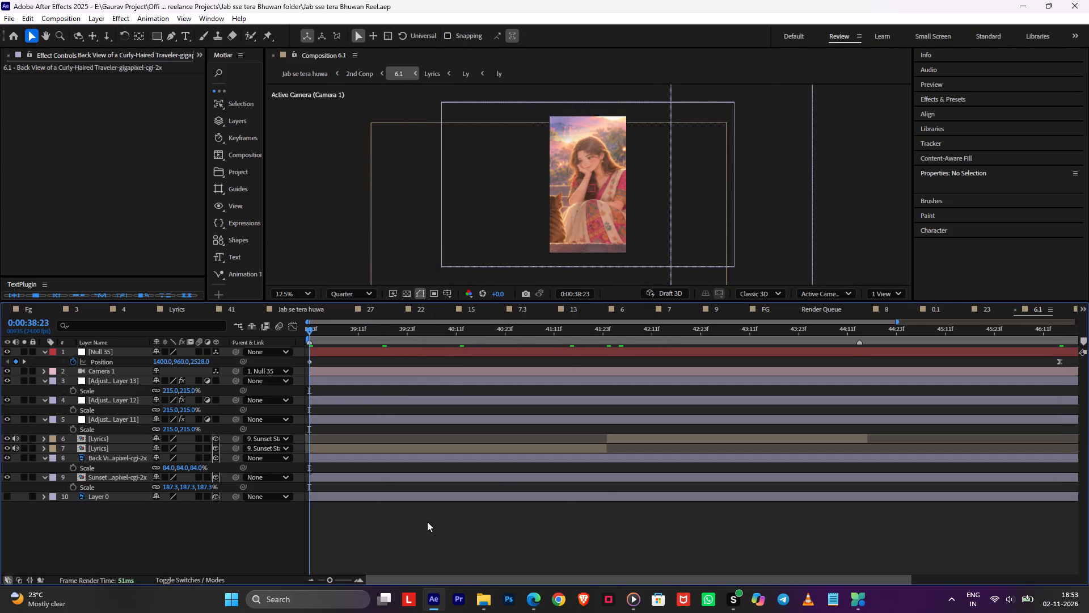
key("Return")
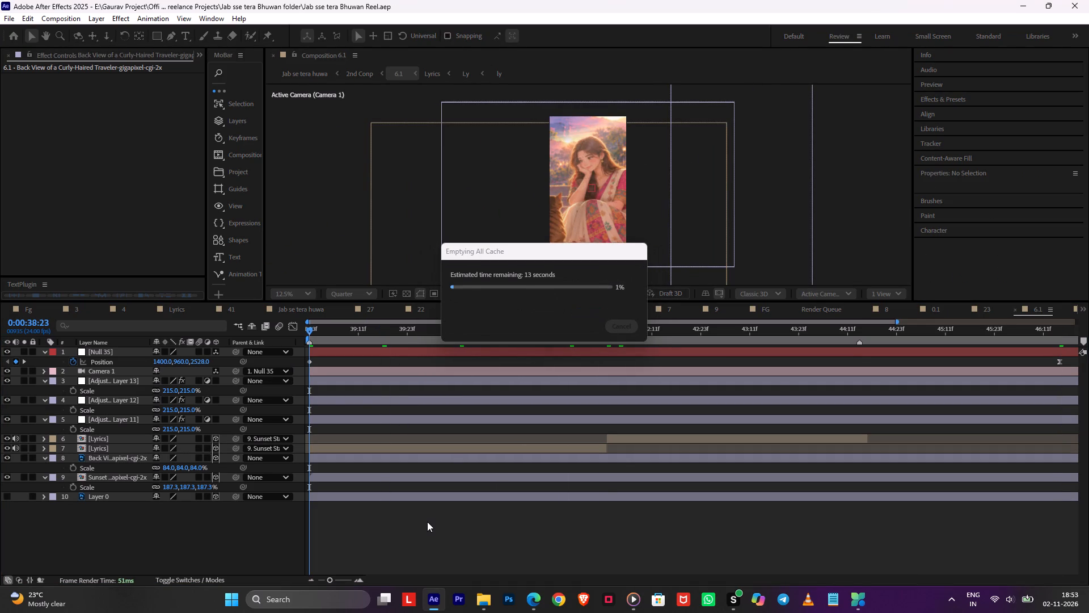
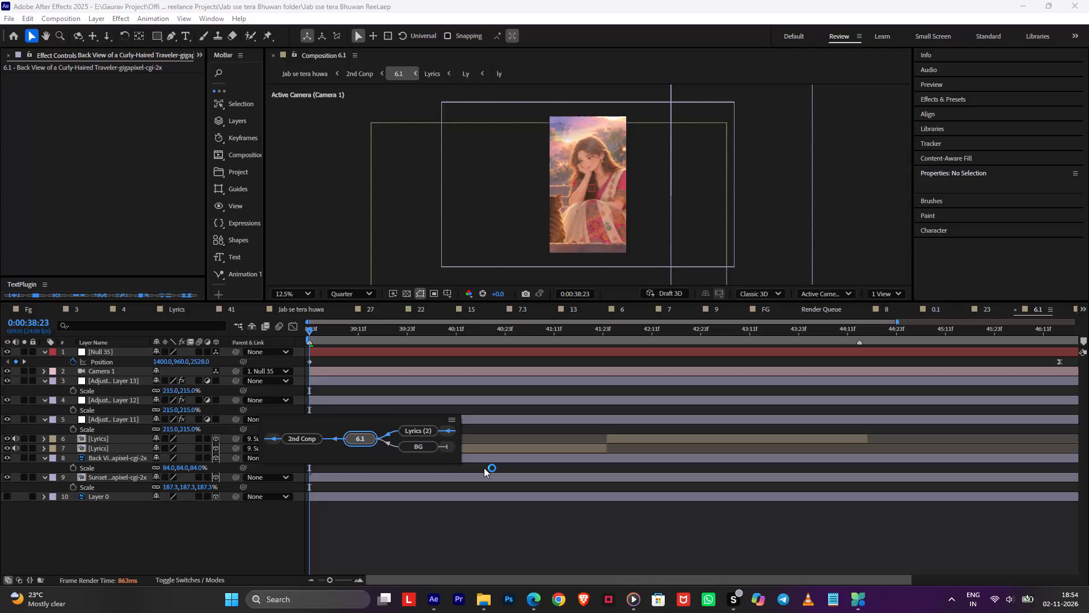
Return to 2nd Conp and preview the transition into shot 6.1, starting just before 0:00:38:23.
left_click(603, 516)
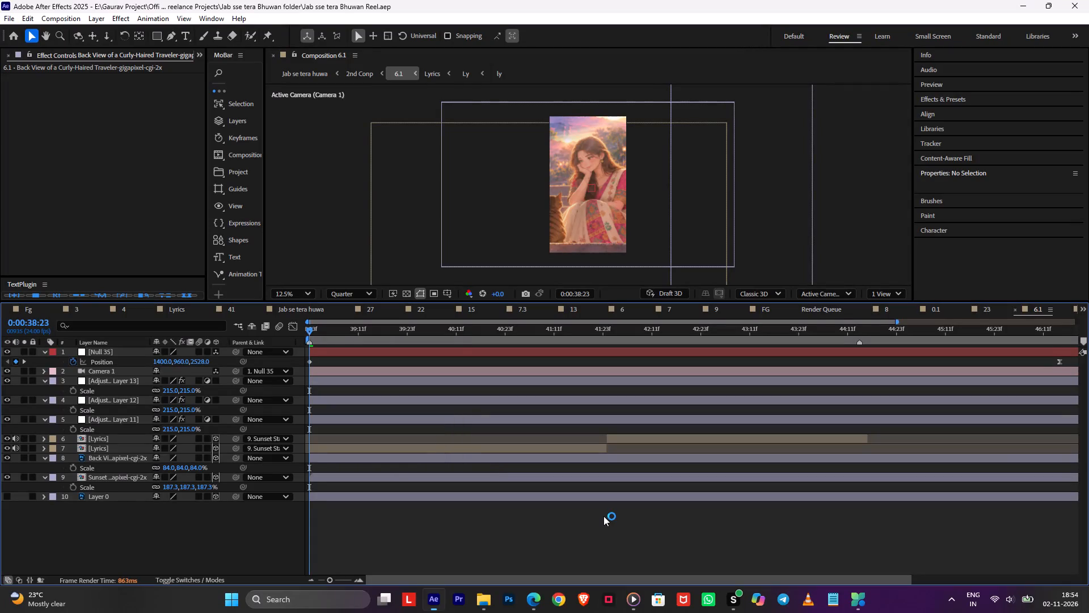
key("ctrl+Tab")
left_click(389, 518)
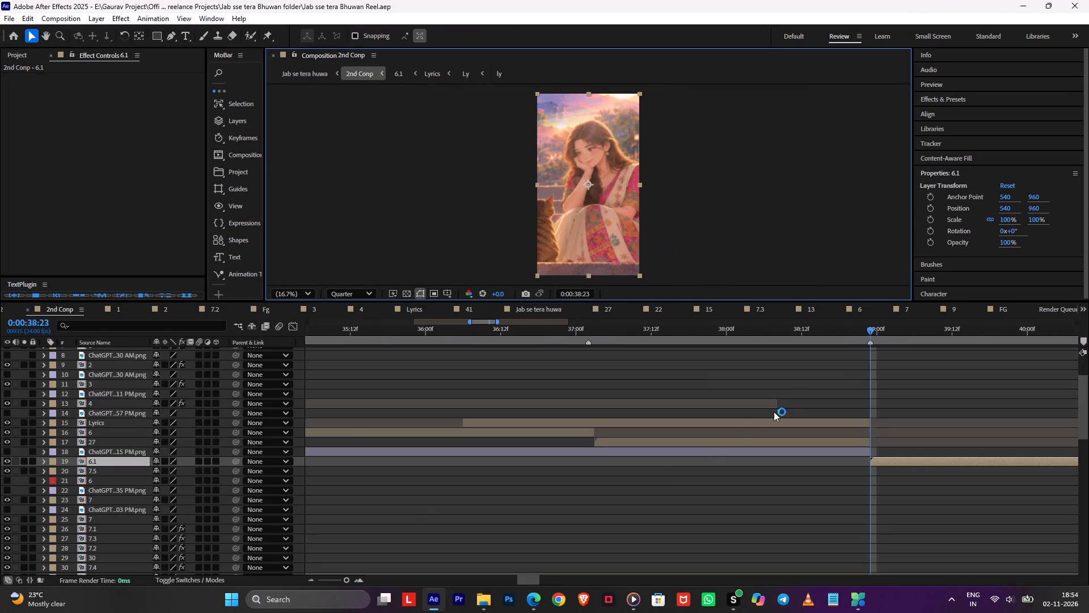
left_click(851, 331)
key("ctrl+space")
middle_click_drag(892, 387, 890, 387)
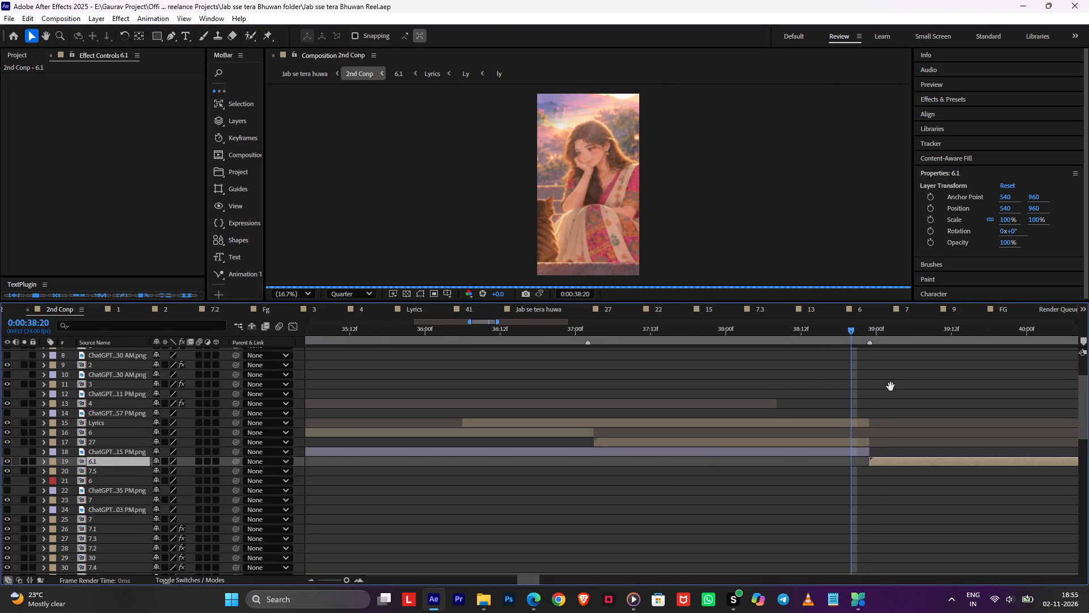
middle_click_drag(890, 387, 558, 402)
left_click_drag(530, 333, 462, 343)
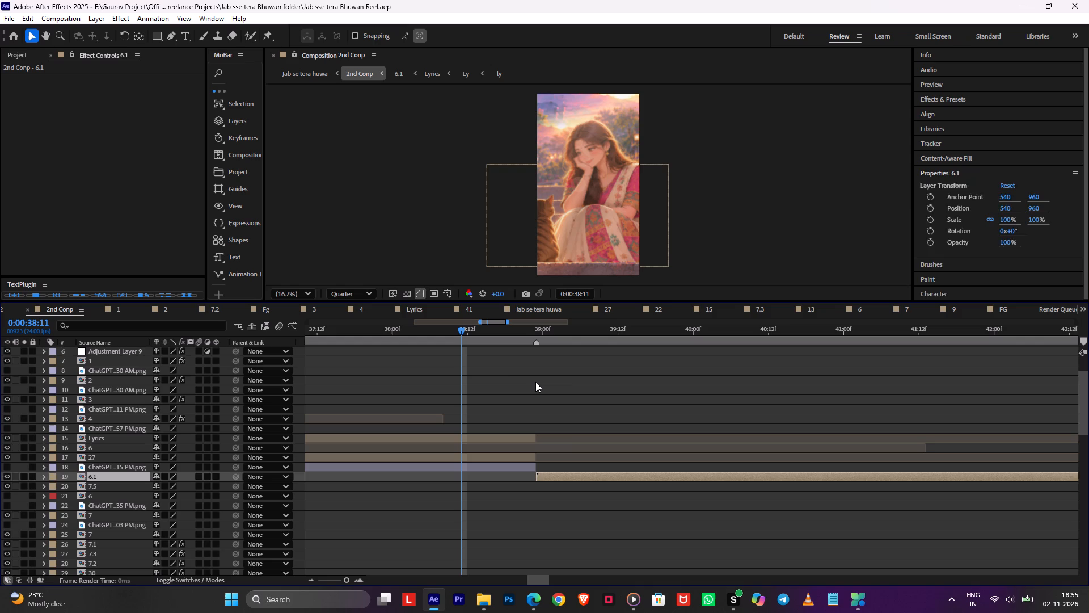
left_click(535, 382)
key("ctrl+space")
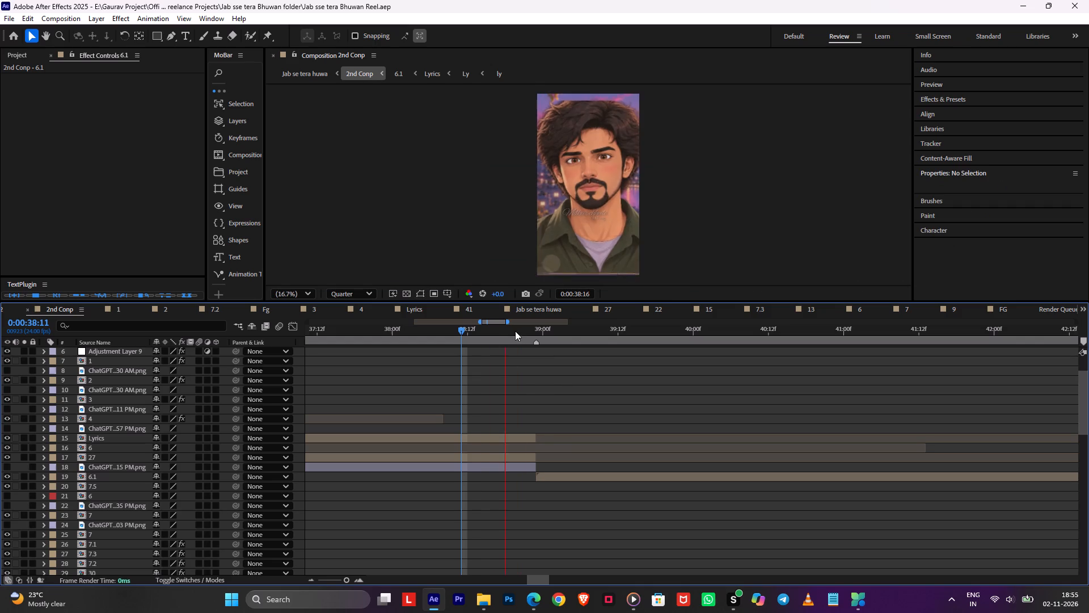
double_click(516, 328)
key("ctrl+space")
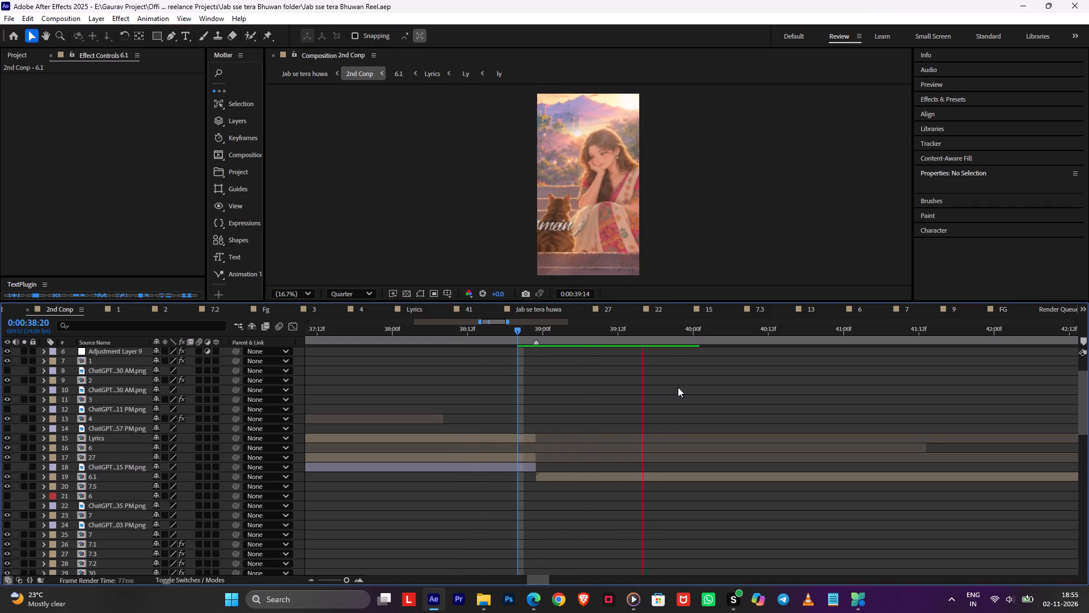
key("ctrl+space")
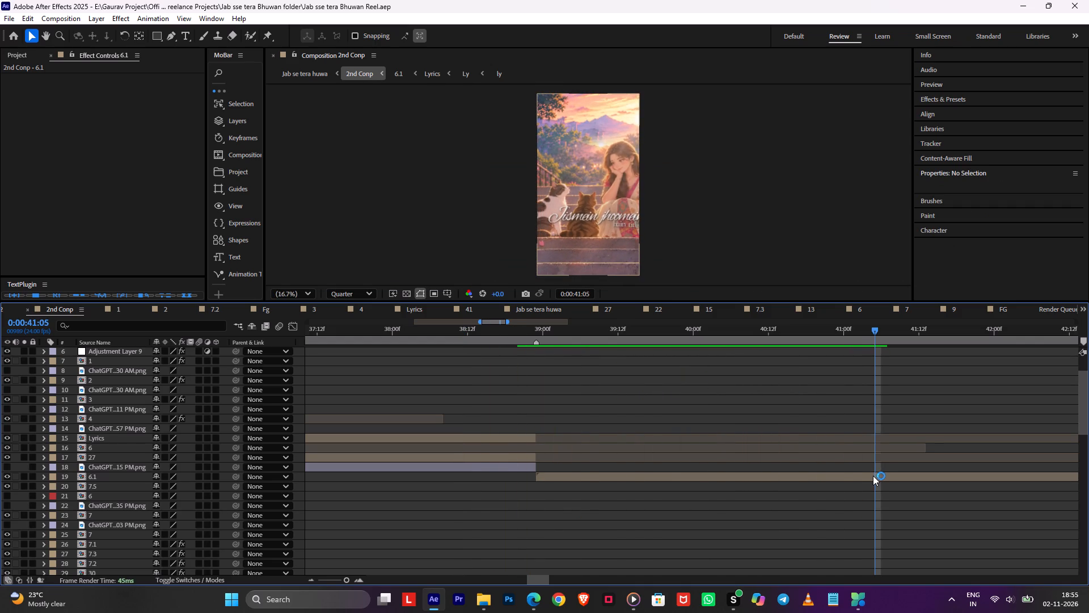
In comp 6.1, scale the earlier Lyrics layer to 79% and move it to about X 1859, keeping its text inside the frame.
double_click(873, 476)
left_click(559, 447)
key("ctrl+s")
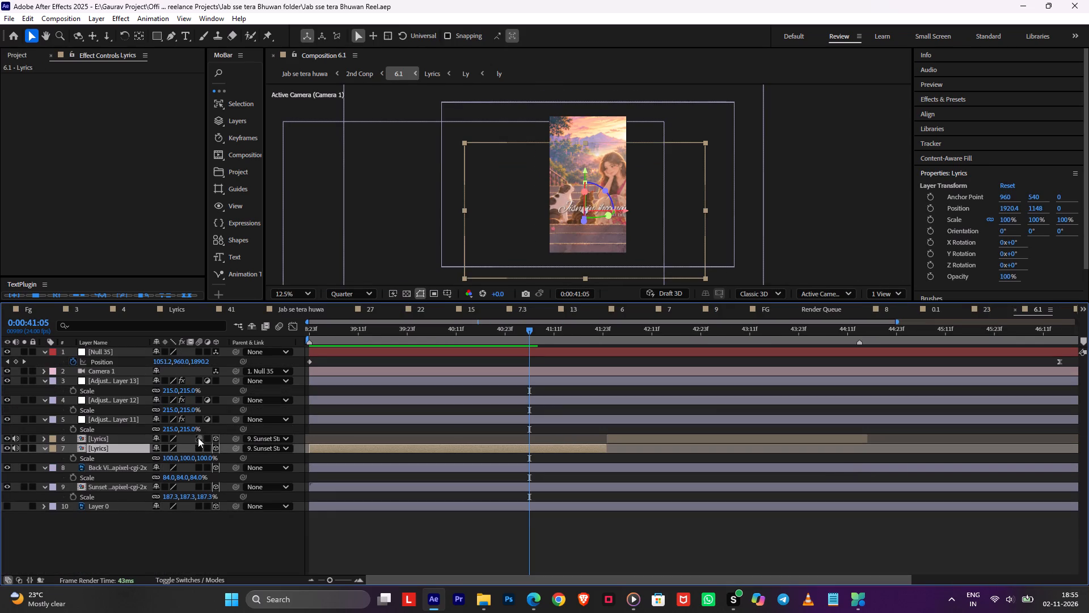
key("ctrl+s")
key("ctrl+s")
left_click_drag(210, 456, 197, 455)
scroll(668, 230, "up", 1)
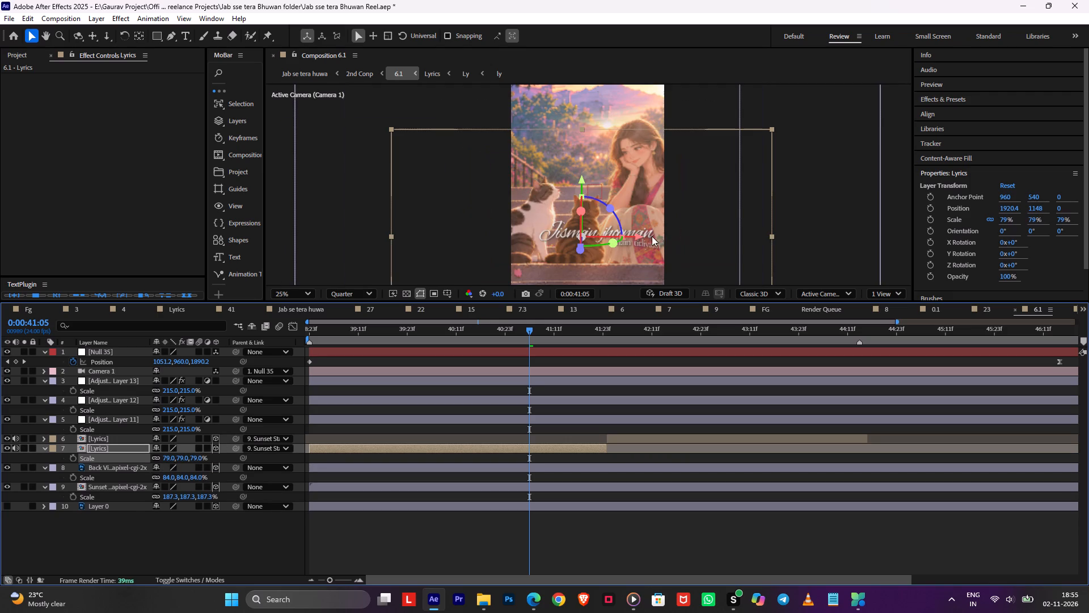
left_click_drag(632, 240, 615, 240)
Scale the second Lyrics layer in comp 6.1 to 76%, shift it to about X 1818, and preview its text.
key("ctrl+space")
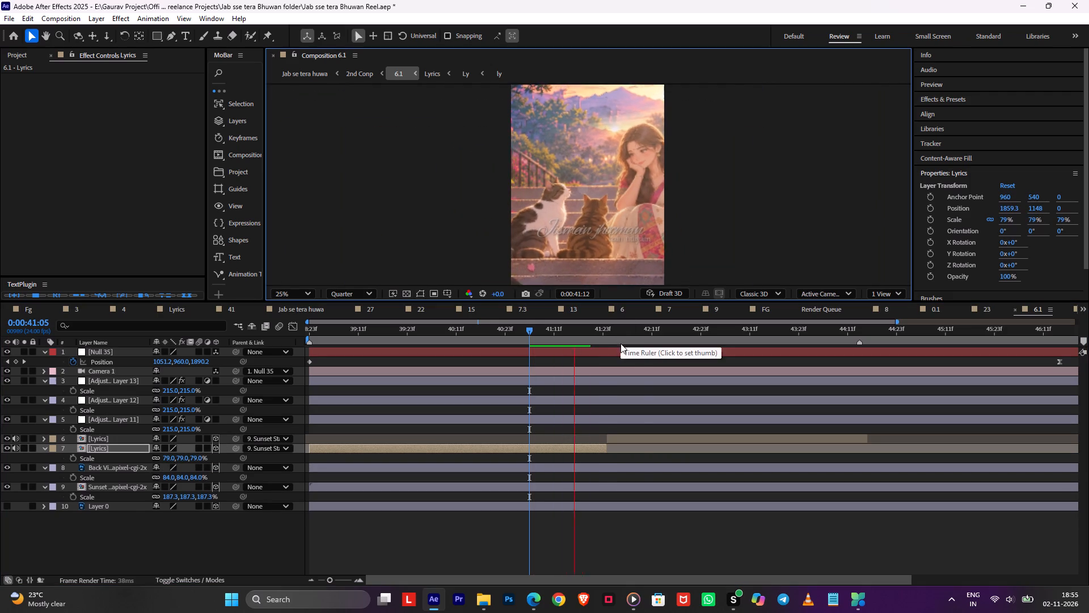
key("ctrl+space")
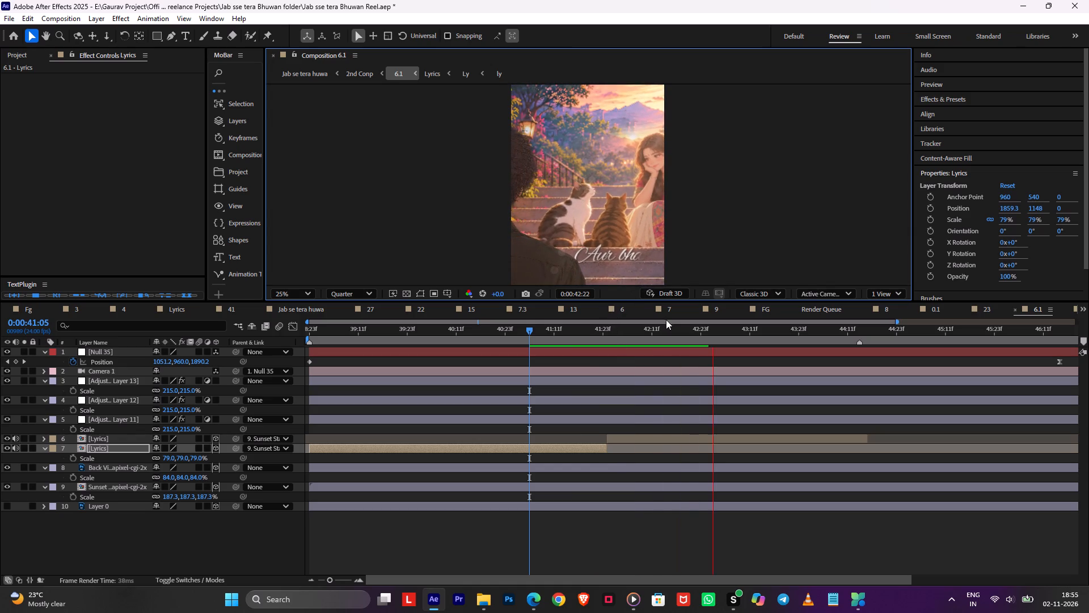
left_click(678, 433)
left_click(665, 436)
key("ctrl+s")
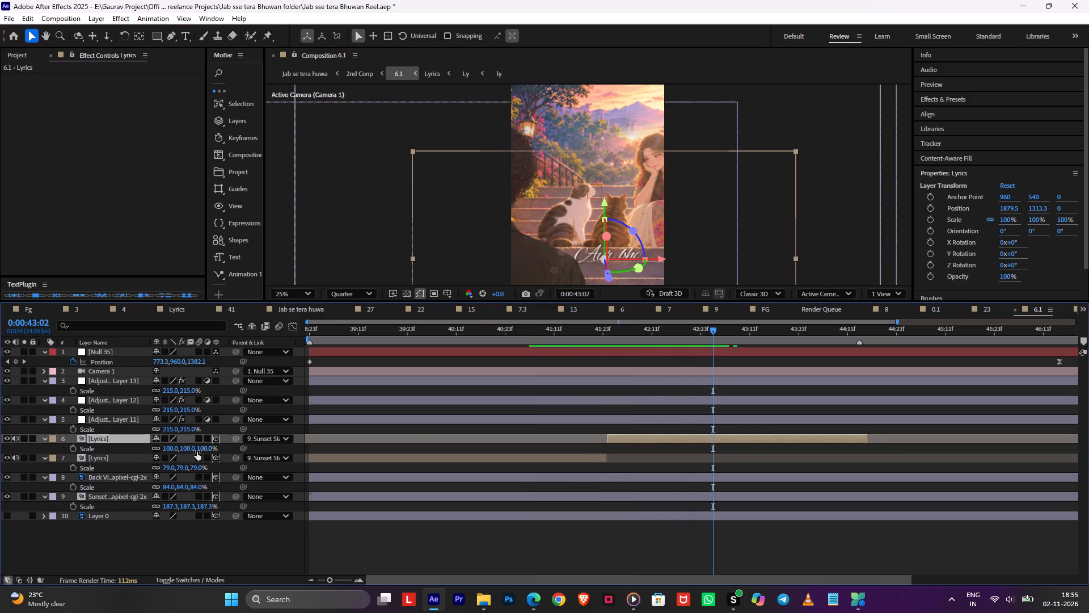
left_click_drag(201, 450, 189, 451)
key("ctrl+space")
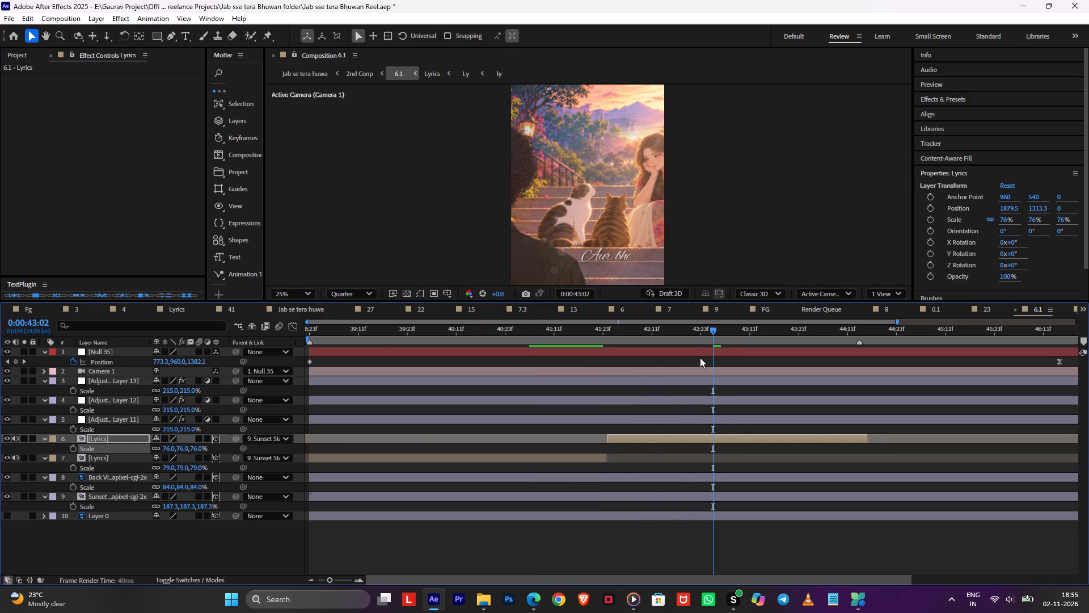
key("ctrl+space")
left_click_drag(666, 254, 654, 255)
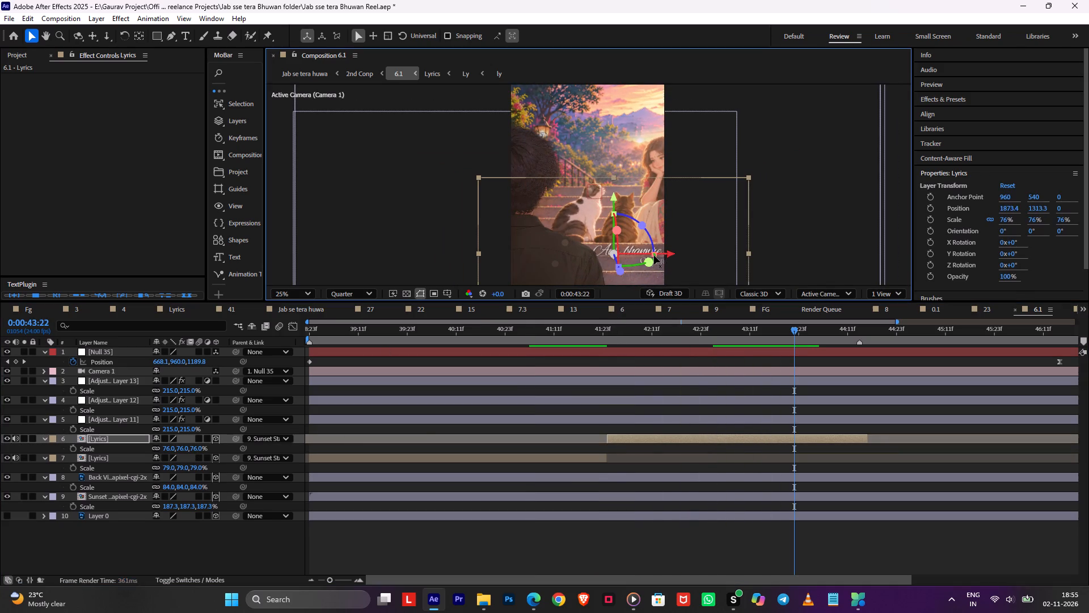
left_click_drag(654, 255, 653, 255)
key("ctrl+space")
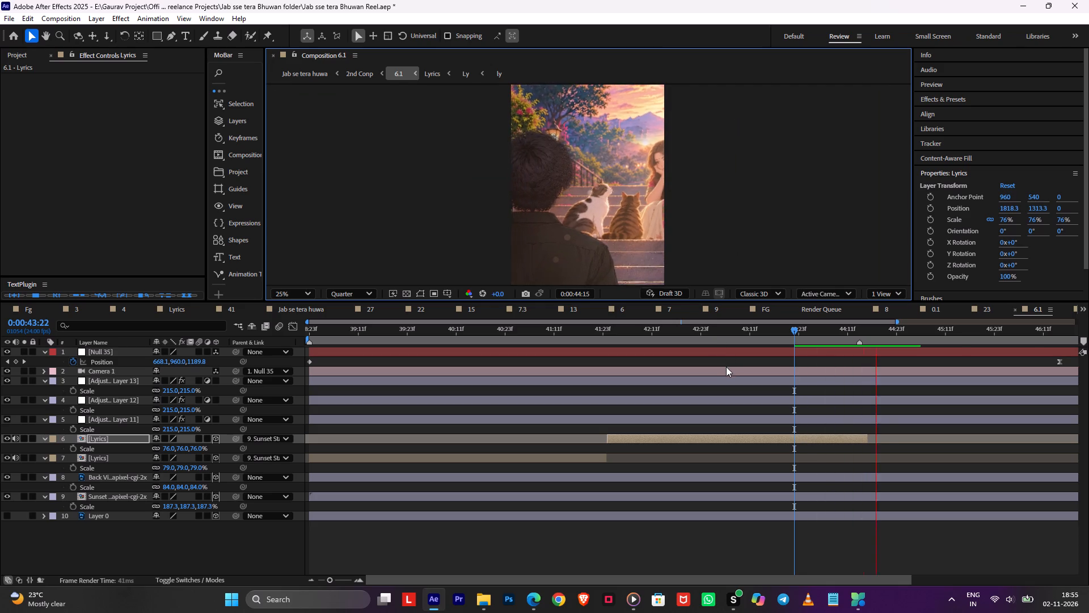
key("ctrl+space")
Back in 2nd Conp, preview the end of shot 6.1 and the cut to the following shot at 0:00:44:14.
left_click_drag(847, 332, 856, 332)
key("ctrl+Tab")
left_click(749, 339, "ctrl")
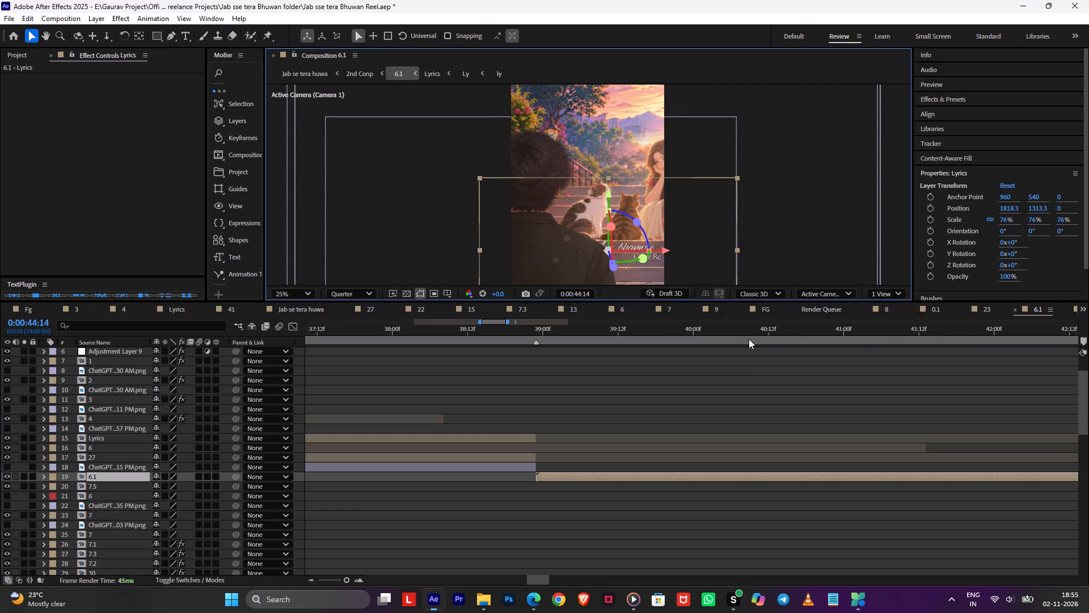
scroll(862, 401, "down", 2, "ctrl+alt")
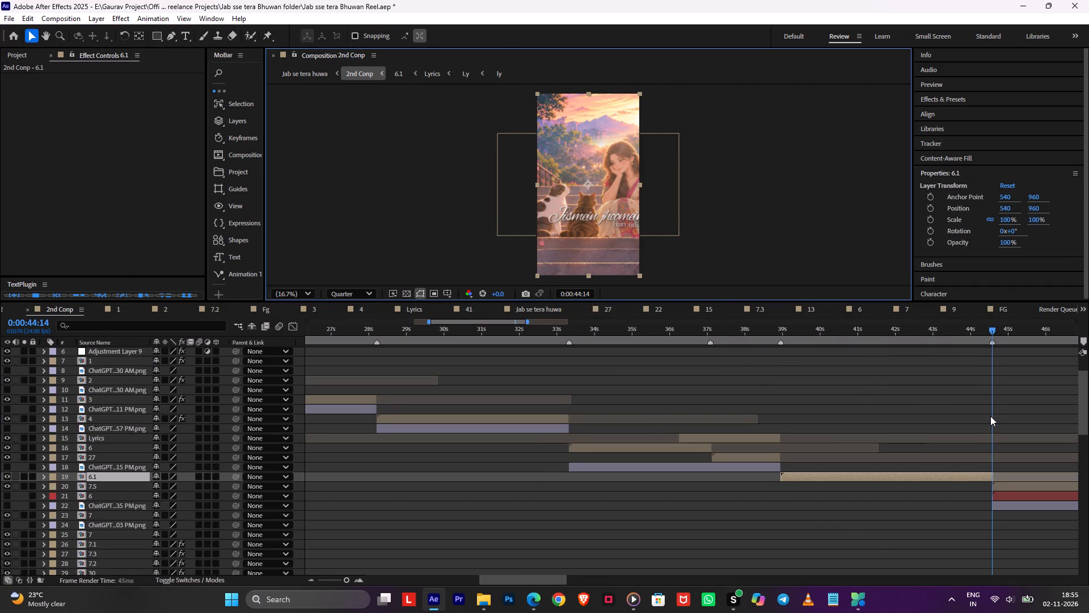
middle_click_drag(989, 416, 656, 400, "ctrl")
scroll(982, 419, "up", 1, "ctrl")
left_click_drag(662, 330, 641, 330, "ctrl")
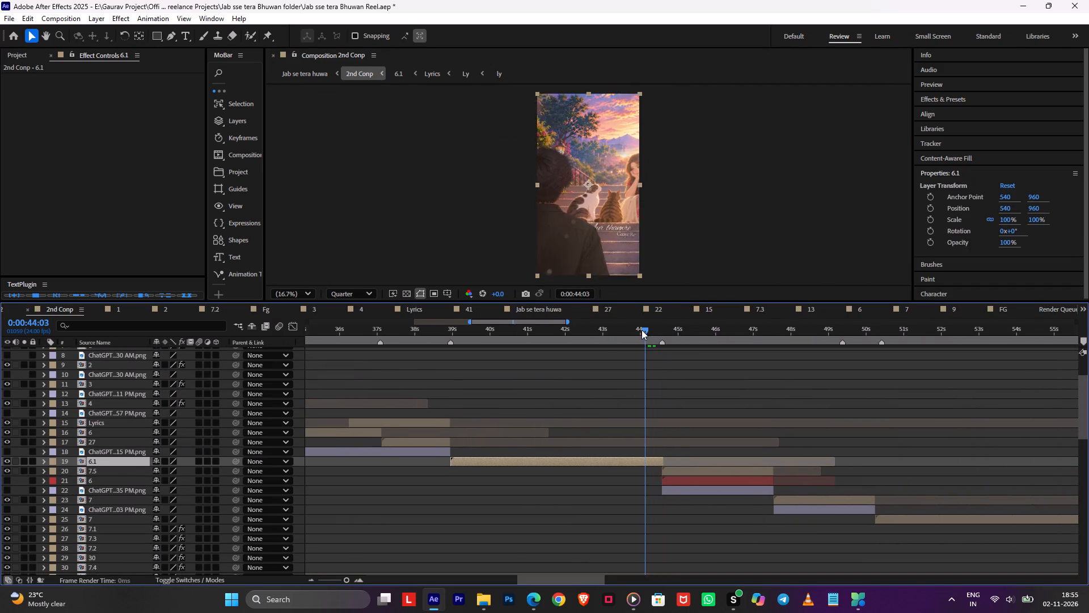
left_click_drag(641, 330, 603, 330, "ctrl")
key("ctrl+space")
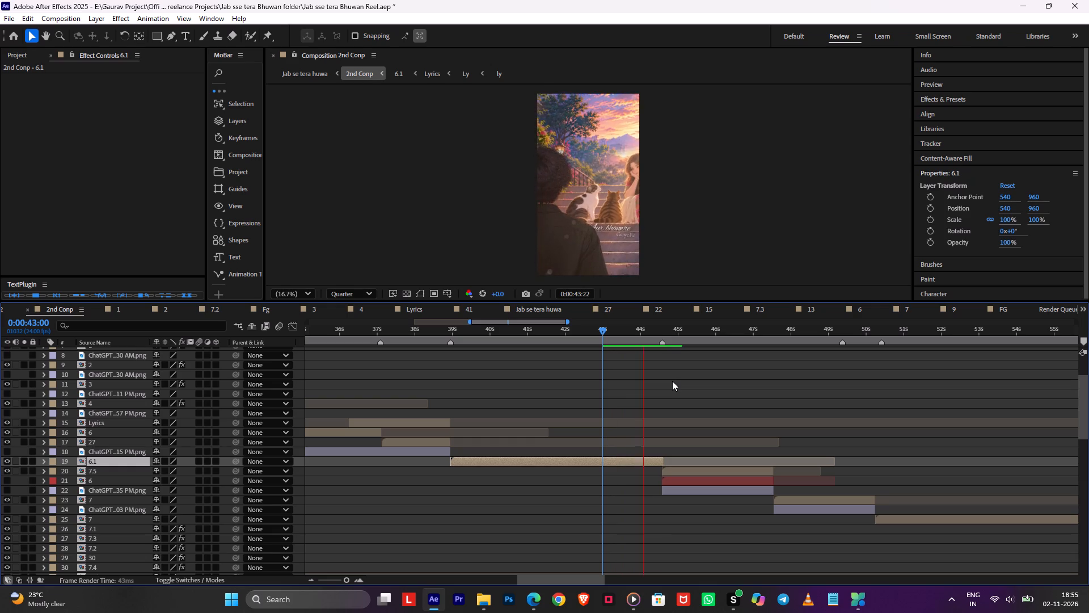
key("ctrl+space")
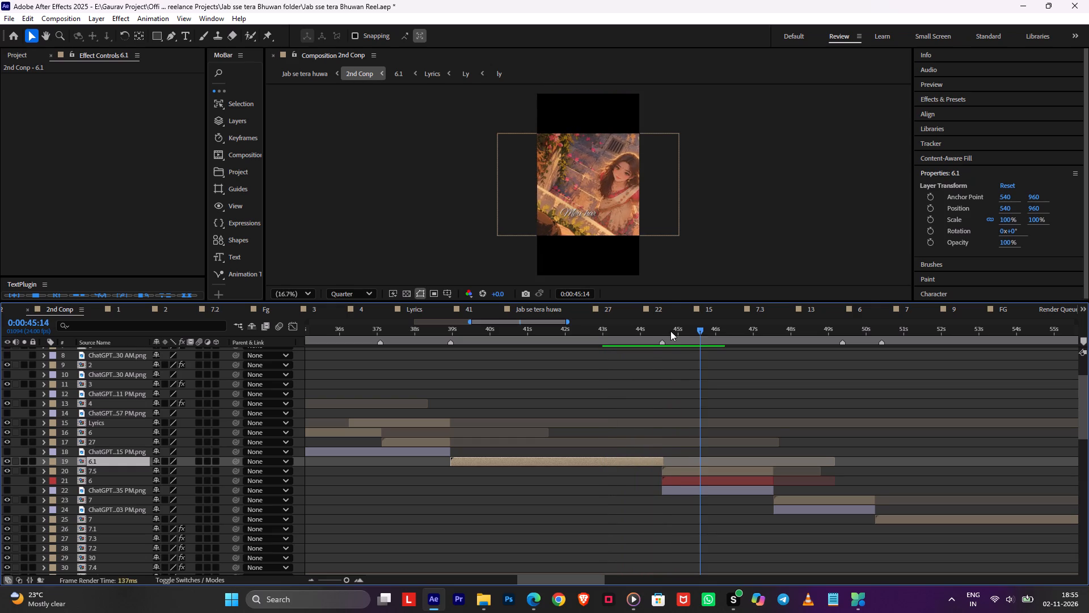
left_click_drag(670, 330, 660, 330, "ctrl")
key("ctrl+space")
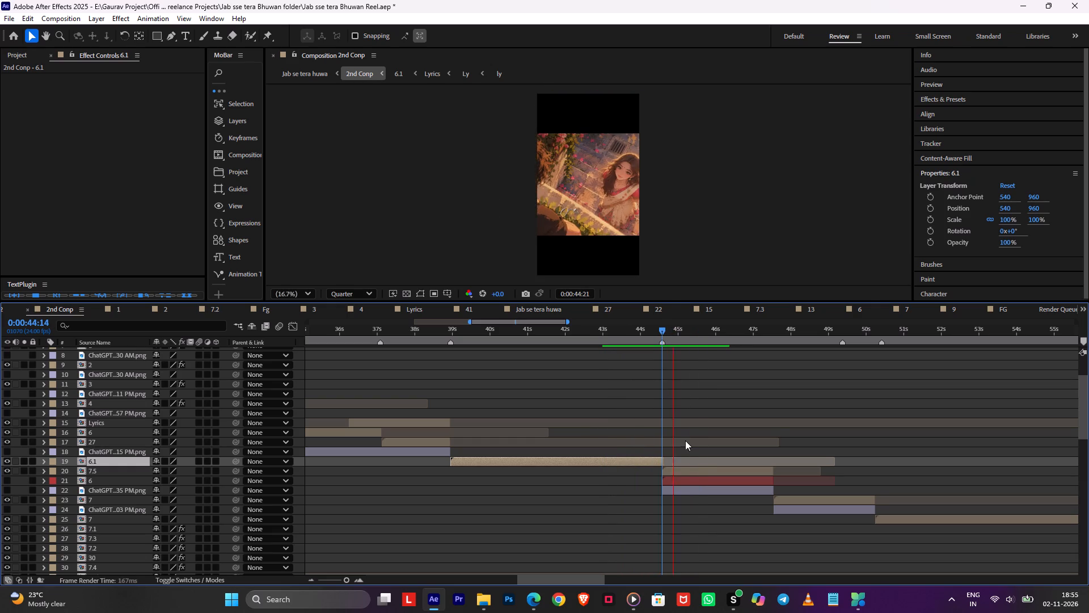
key("ctrl+space")
Open comp 7.5 and set its composition size to 1080 px wide by 1920 px high.
double_click(691, 468, "ctrl")
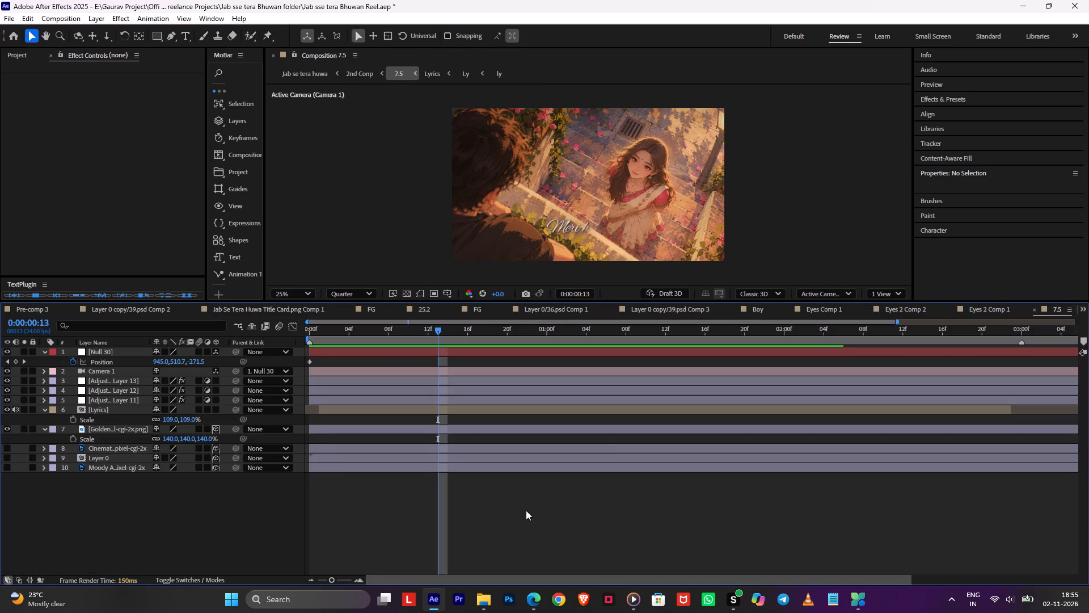
left_click(526, 510, "ctrl")
key("ctrl+k")
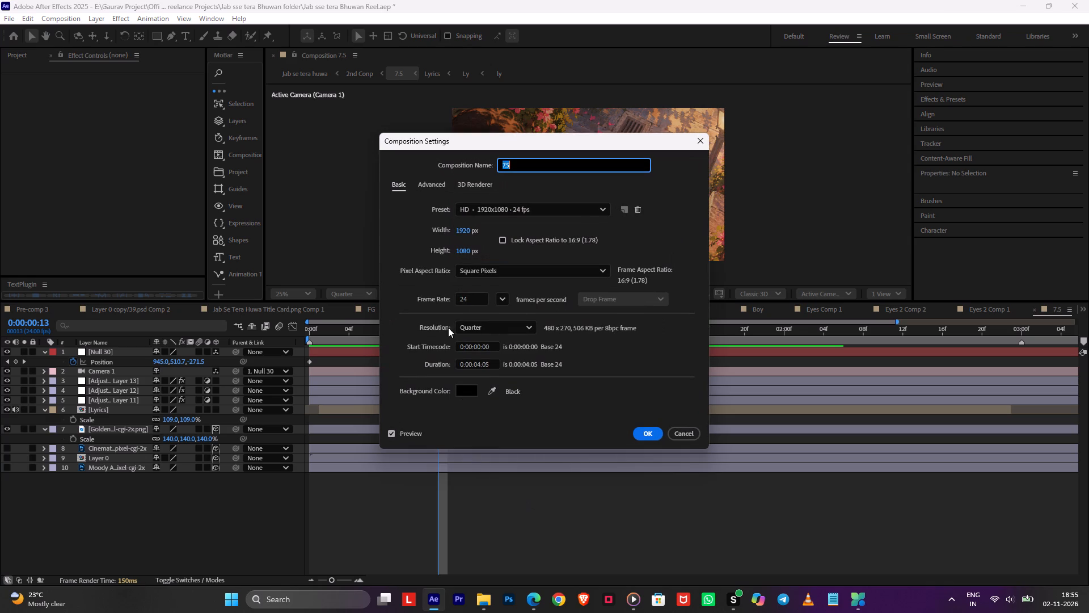
left_click(470, 235)
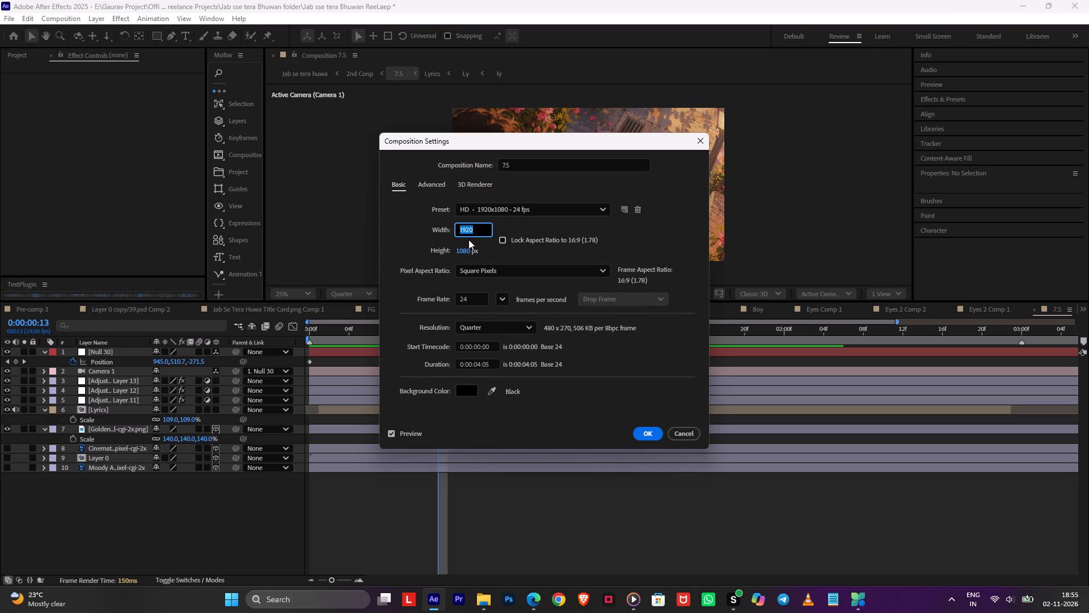
type("1080")
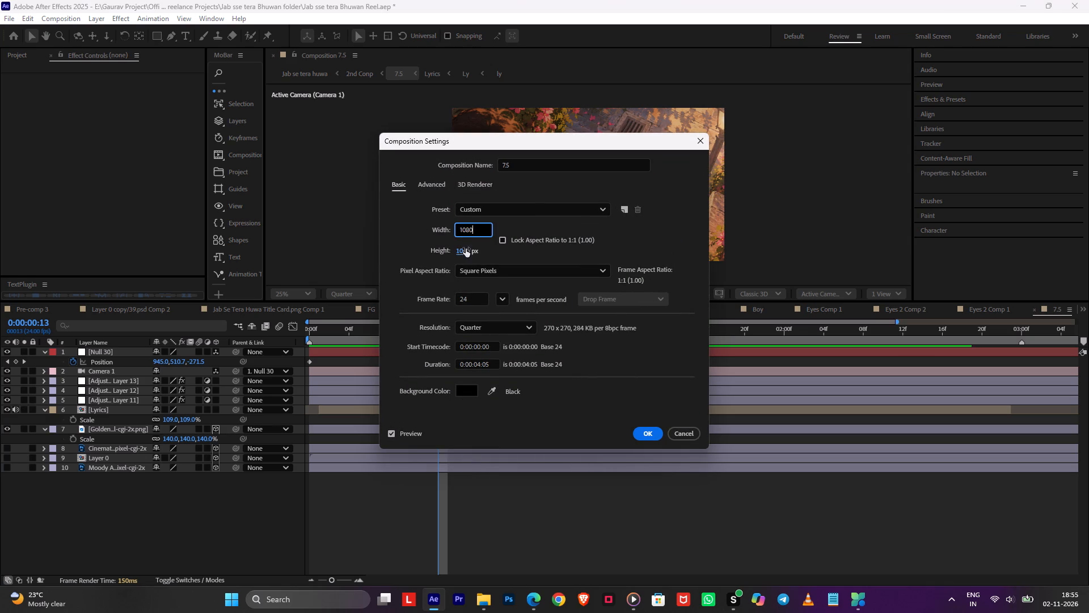
left_click(466, 249)
type("1920")
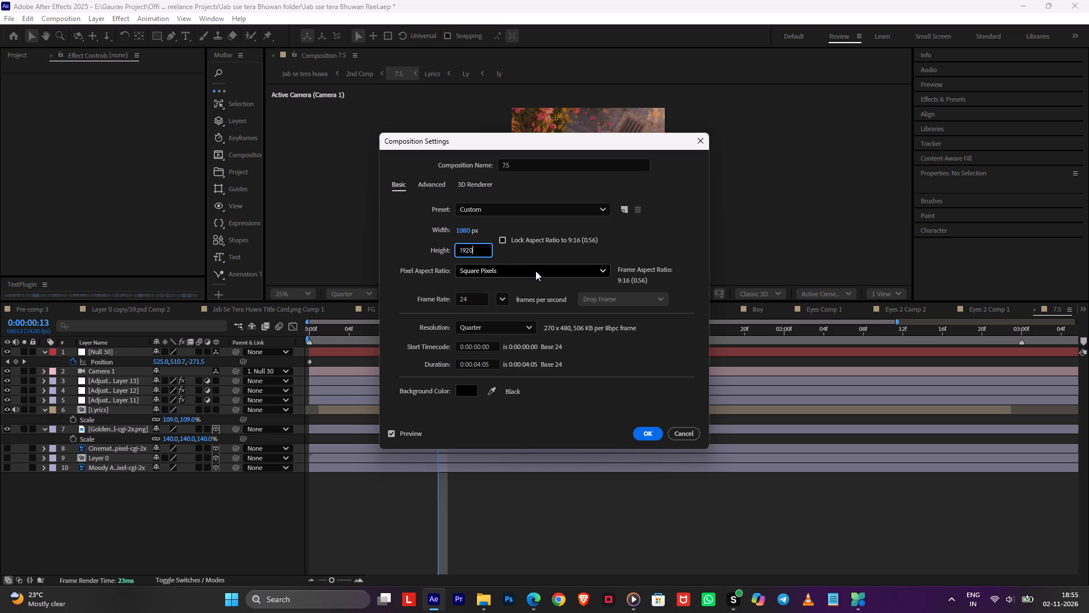
left_click(634, 434)
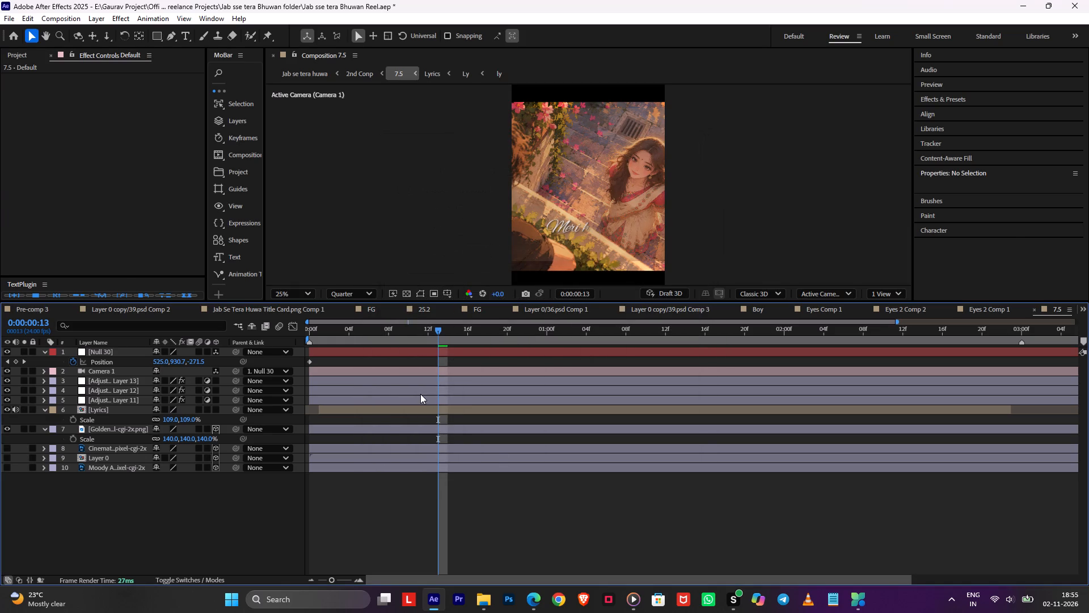
Scale Adjustment Layers 11, 12 and 13 in comp 7.5 to 181% so they cover the full vertical frame.
left_click(420, 393)
left_click(423, 380)
left_click(403, 398, "shift")
scroll(629, 219, "down", 1)
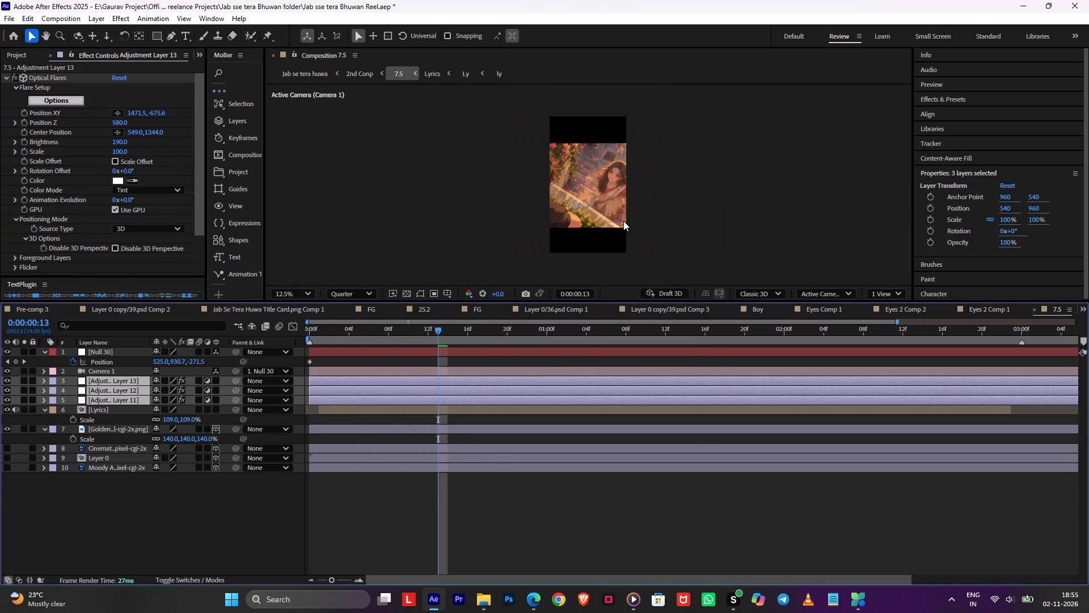
key("s")
left_click_drag(167, 390, 199, 384)
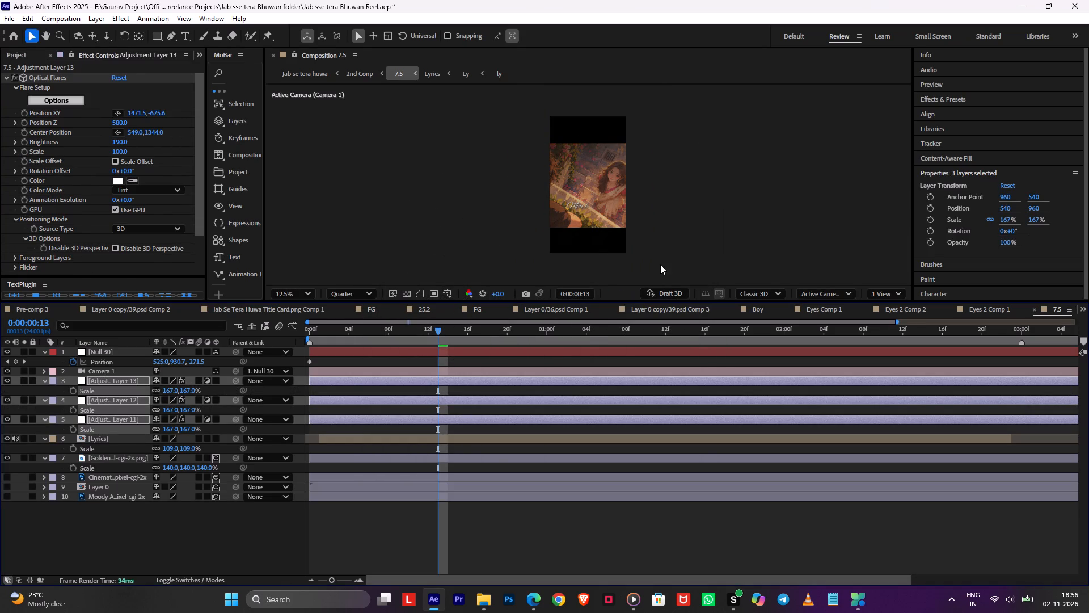
left_click(421, 293)
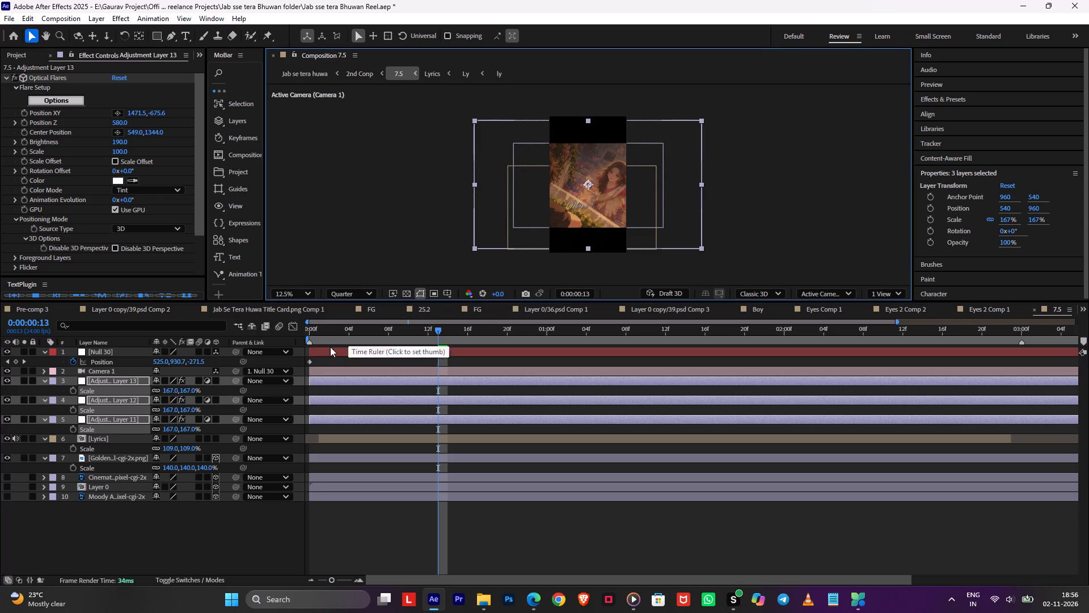
left_click_drag(166, 387, 174, 387)
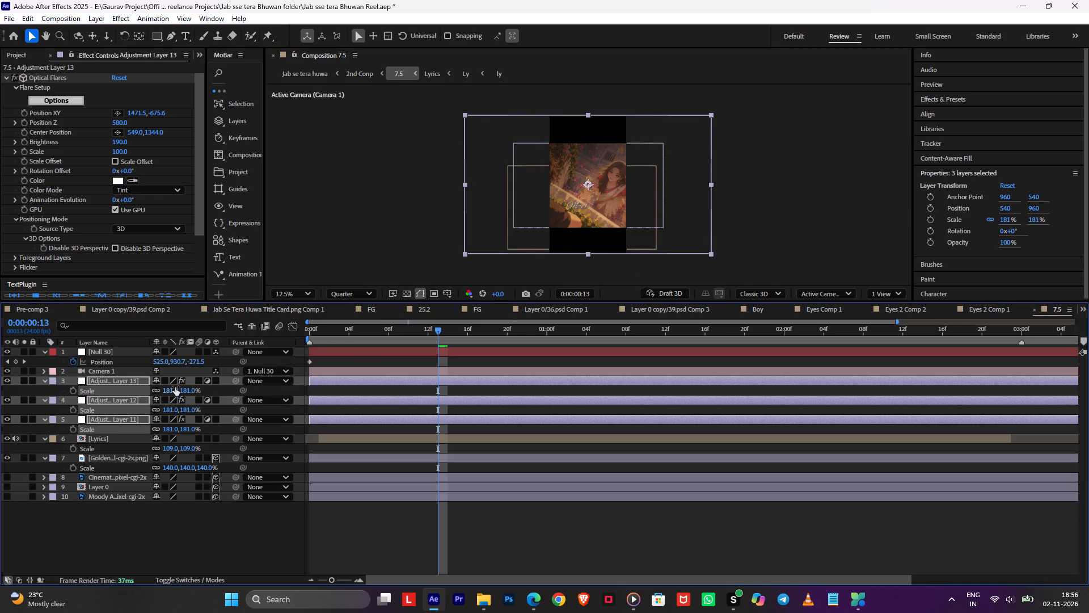
Scale the Golden Hour Stairway Gaze layer in comp 7.5 to about 222% to fill the frame height.
left_click(432, 434)
left_click(382, 455)
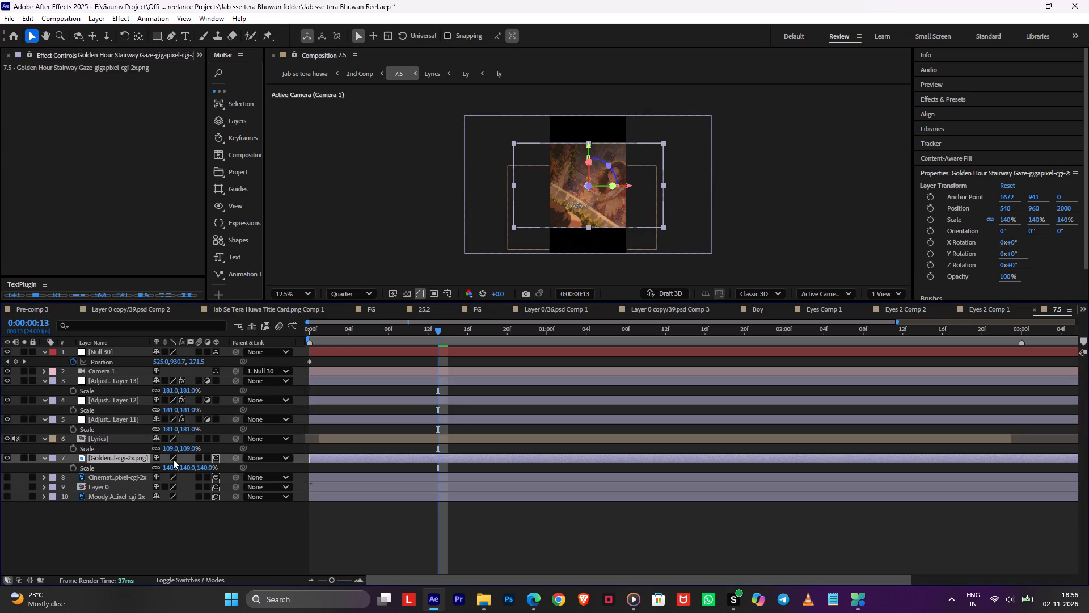
key("s")
key("s")
key("s")
left_click_drag(171, 465, 218, 465)
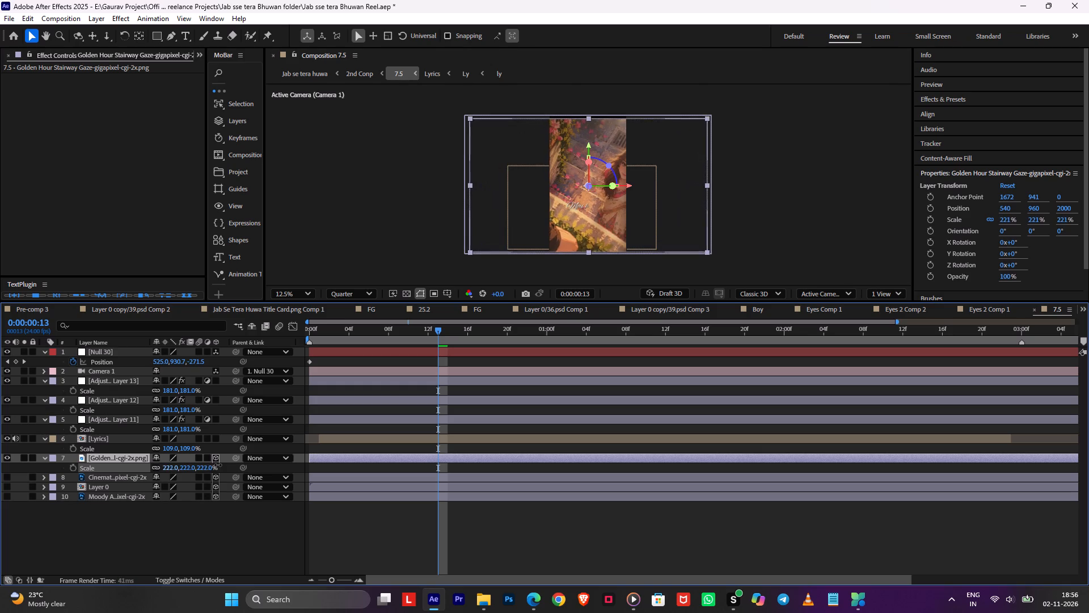
Set the Golden Hour Stairway Gaze layer's scale in comp 7.5 to 225%.
left_click_drag(218, 465, 219, 465)
left_click_drag(327, 335, 248, 326)
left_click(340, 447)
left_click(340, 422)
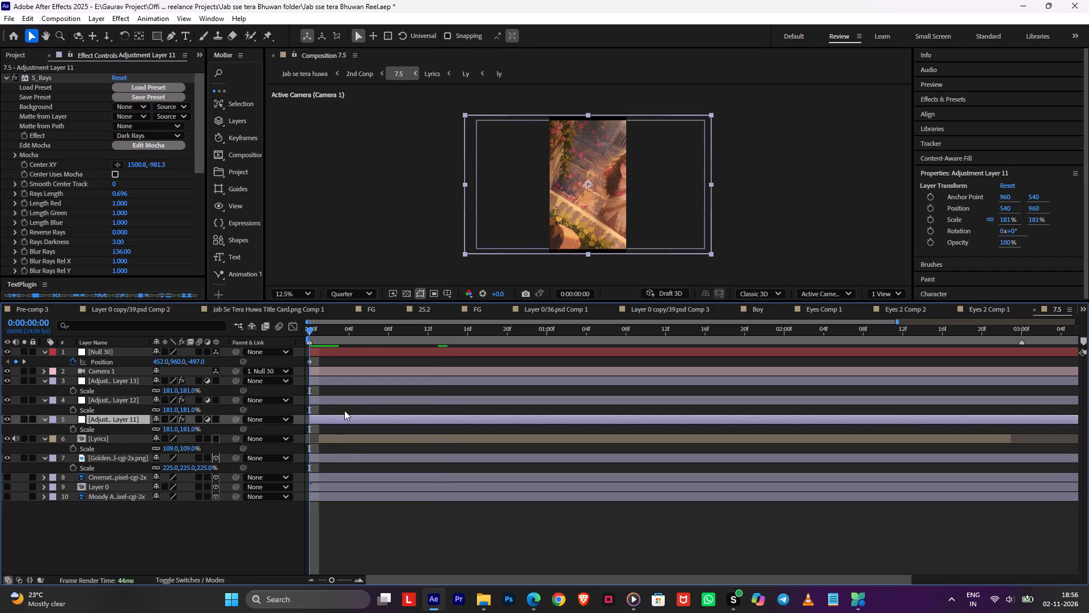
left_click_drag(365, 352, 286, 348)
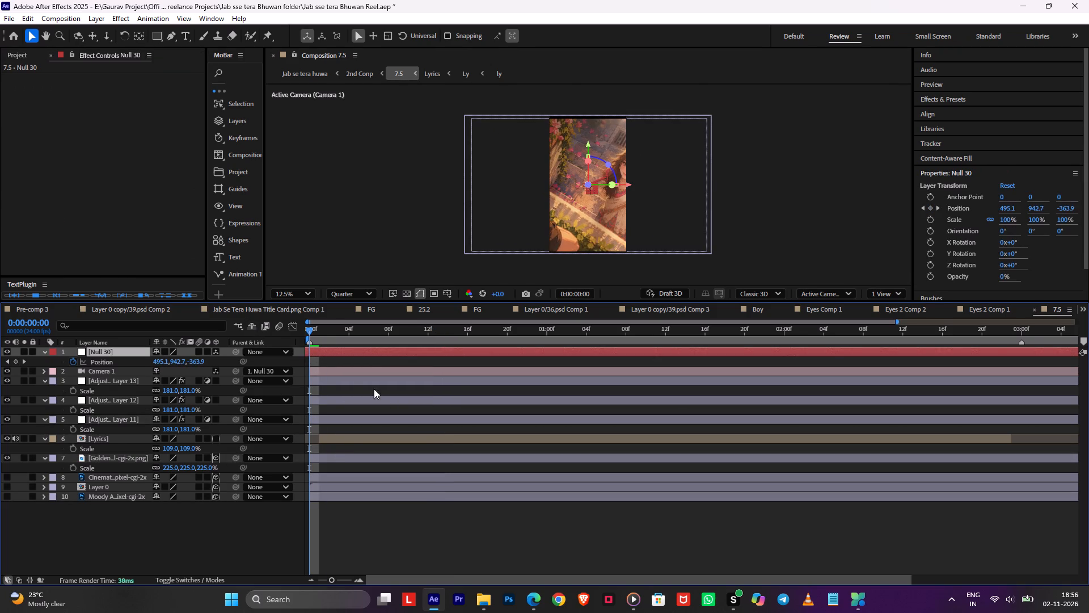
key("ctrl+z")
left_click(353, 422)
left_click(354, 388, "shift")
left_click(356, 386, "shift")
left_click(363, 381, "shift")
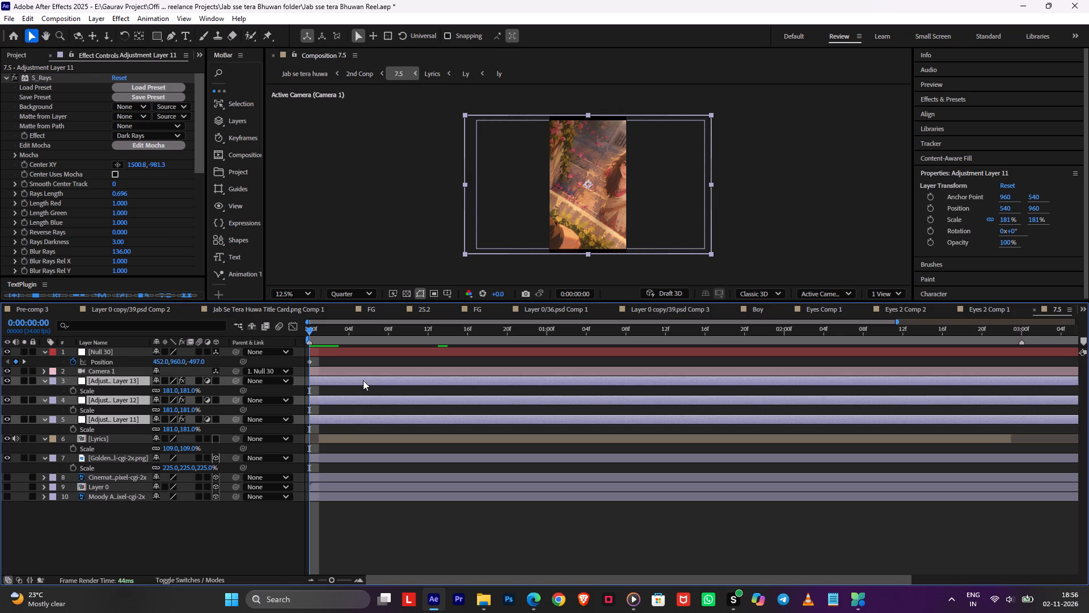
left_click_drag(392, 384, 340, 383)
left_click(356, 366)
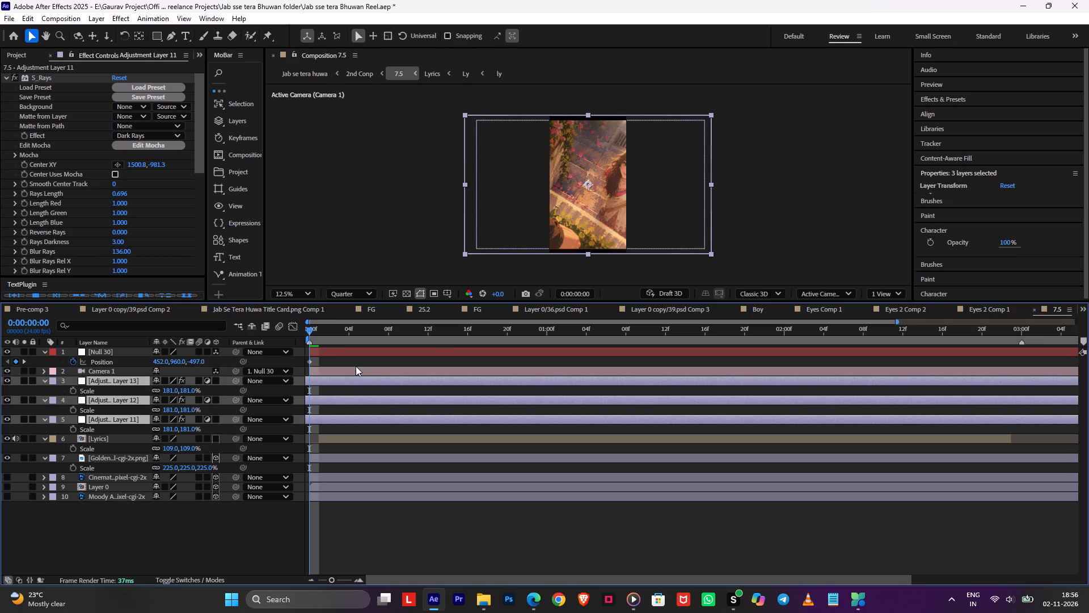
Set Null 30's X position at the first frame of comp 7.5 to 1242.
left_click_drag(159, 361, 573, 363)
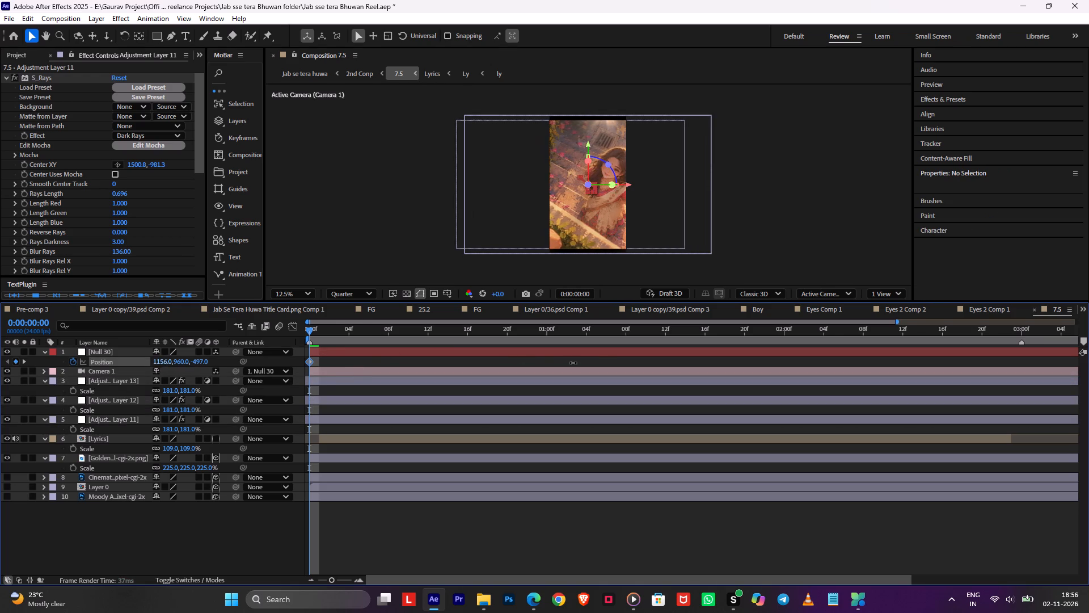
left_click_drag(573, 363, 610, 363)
Move the Optical Flares light source on Adjustment Layer 13 farther outside the frame, to about 2143.5, -1251.6.
left_click(411, 404)
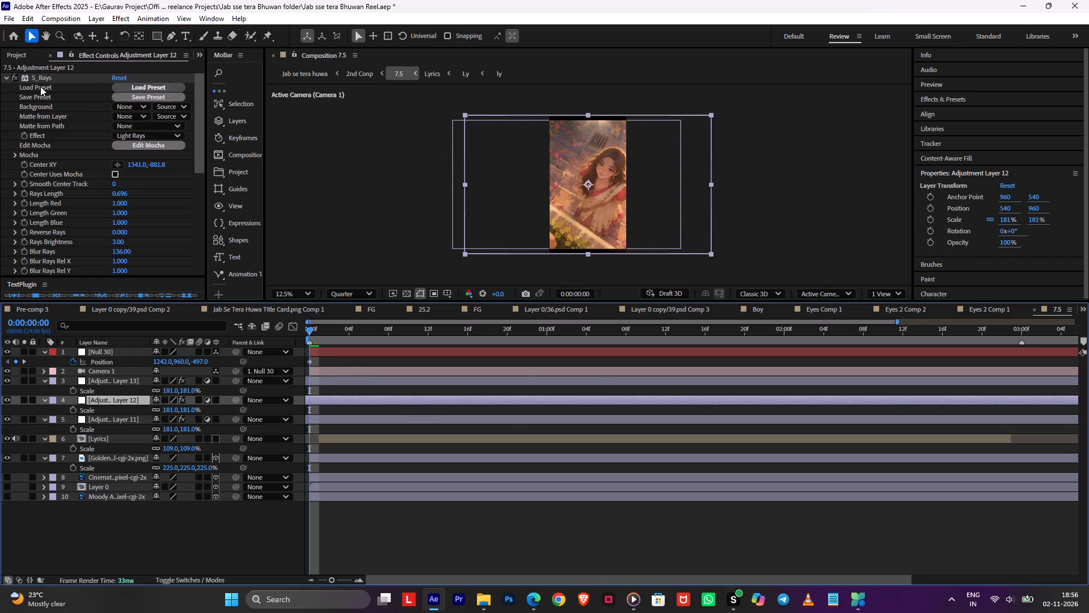
left_click(102, 380)
left_click(47, 82)
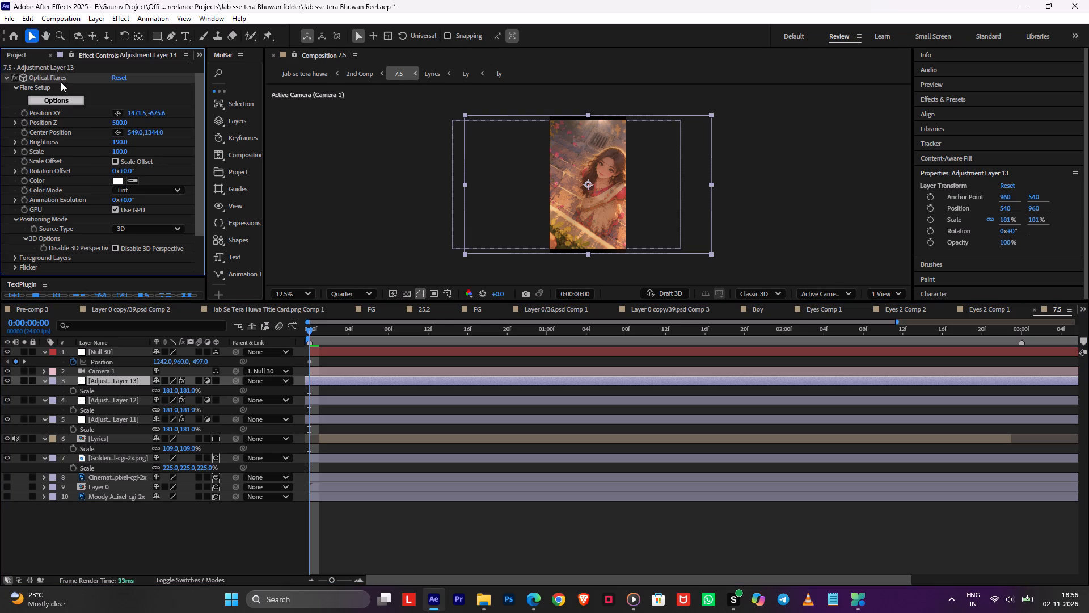
left_click(61, 82)
left_click(62, 77)
scroll(668, 138, "down", 1)
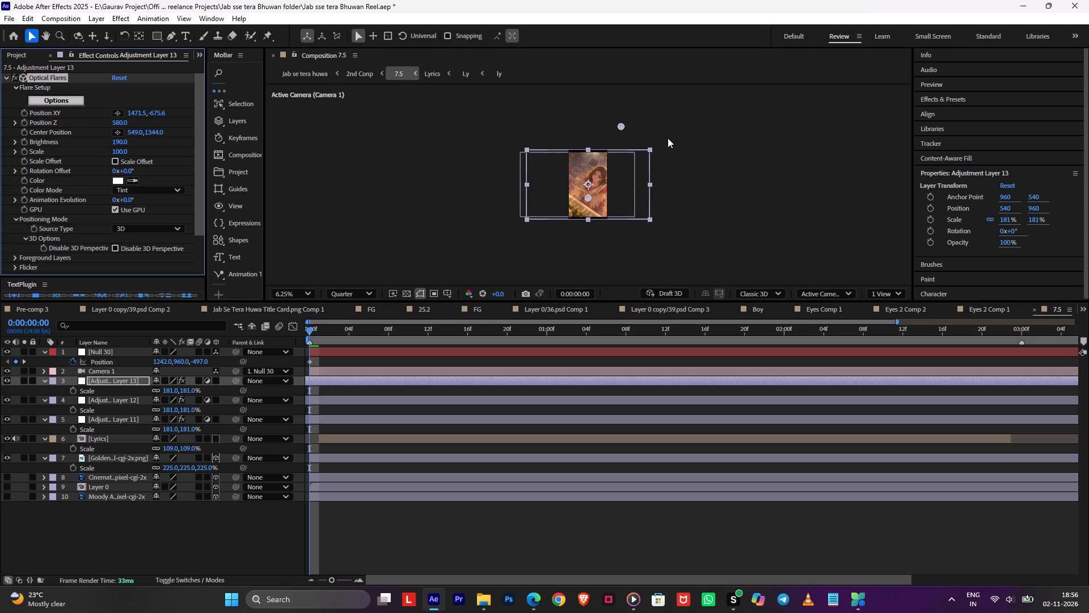
left_click_drag(621, 125, 651, 104)
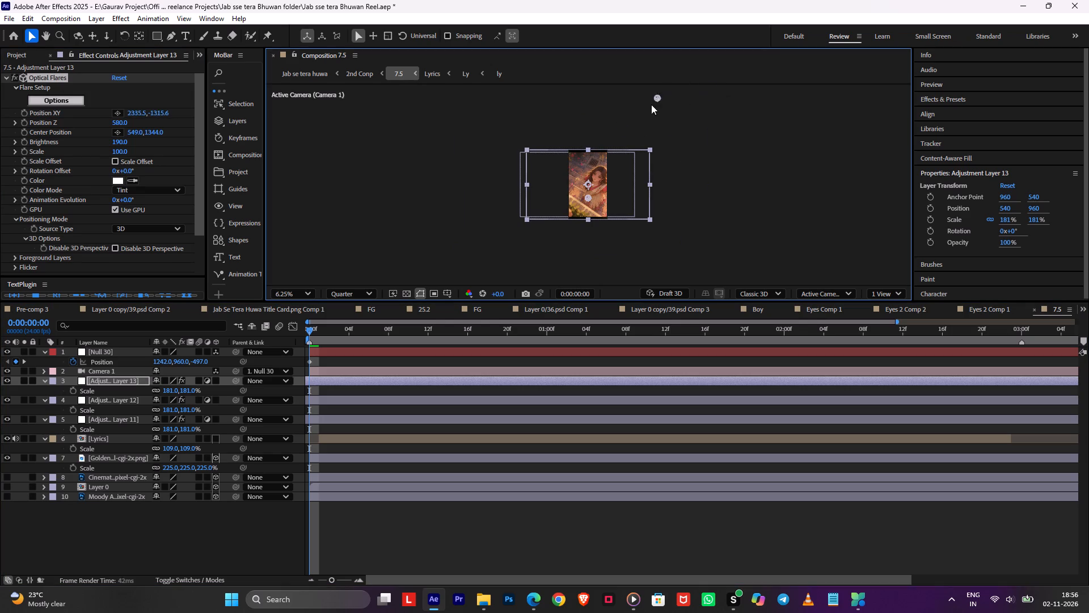
left_click_drag(651, 104, 645, 105)
scroll(586, 217, "up", 1)
Preview the camera move, and at 0:00:04:04 set Null 30's X position to 1687 to centre the woman.
key("space")
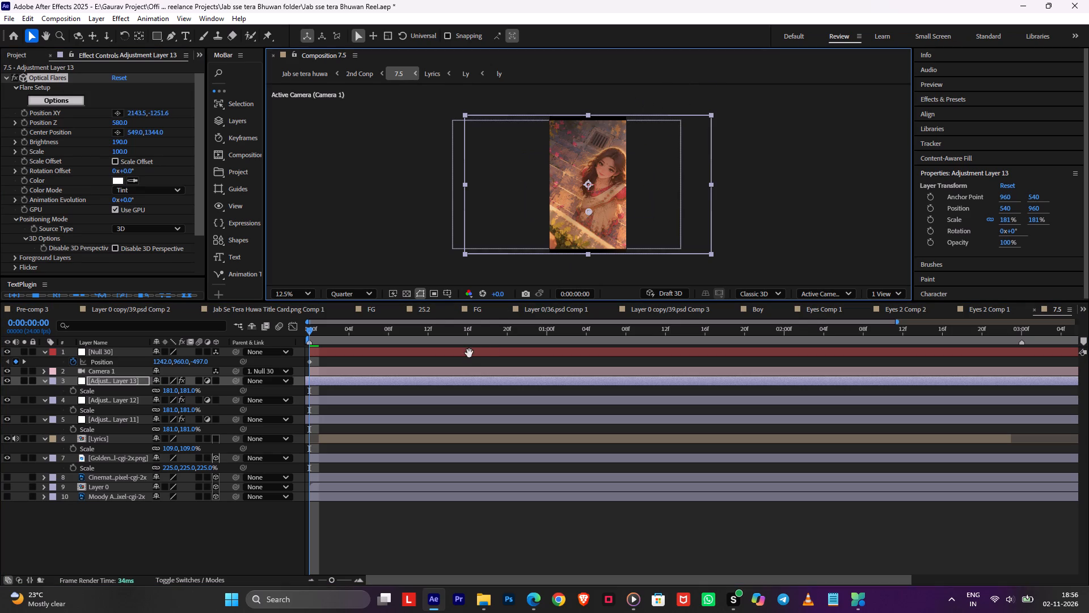
left_click_drag(442, 330, 1002, 340)
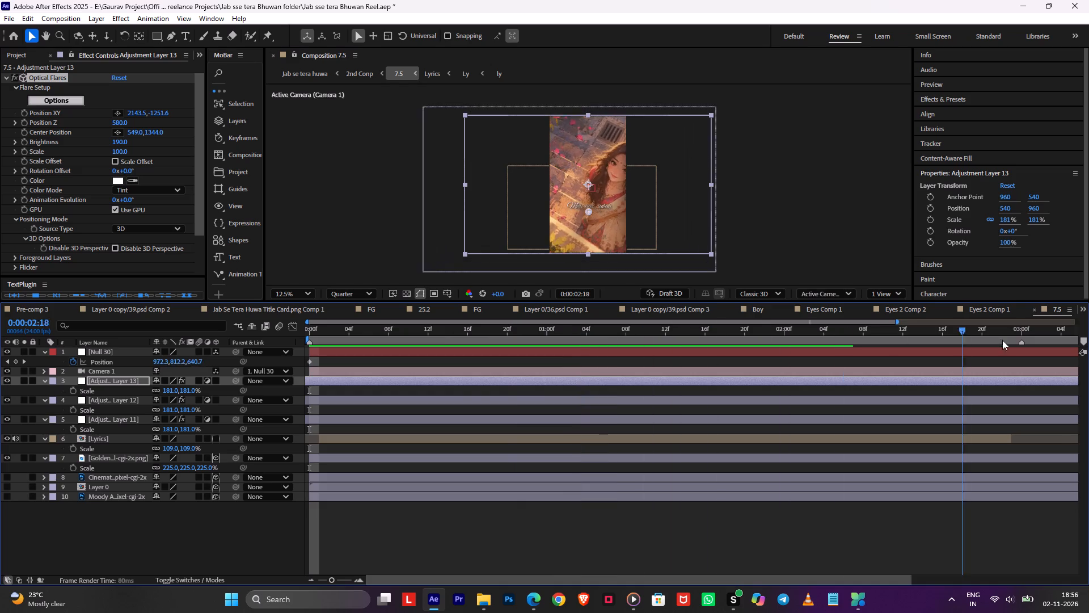
left_click_drag(1002, 340, 1088, 344)
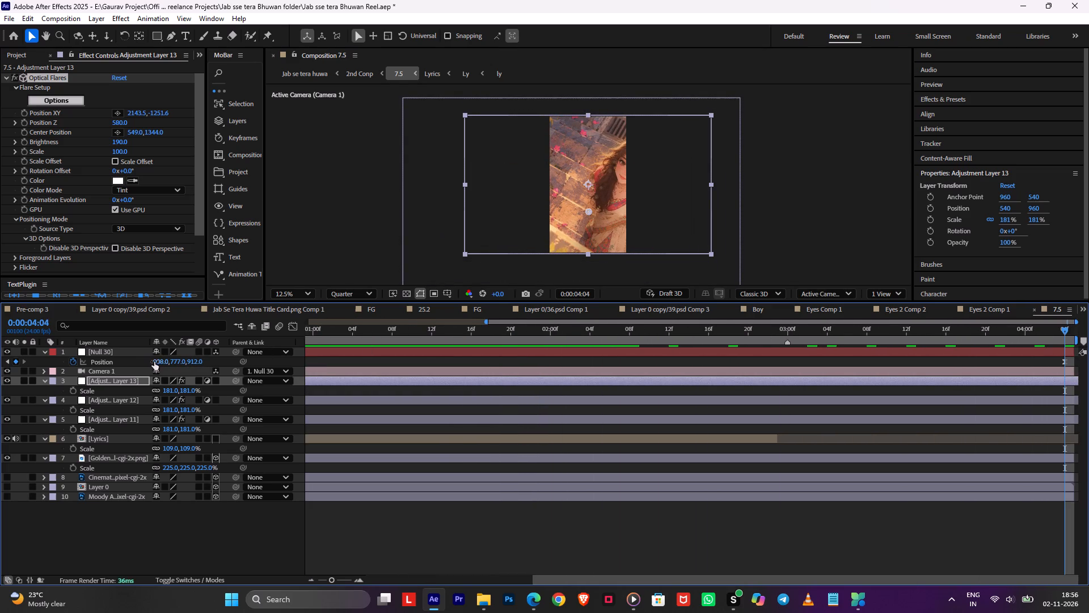
left_click_drag(155, 362, 483, 369)
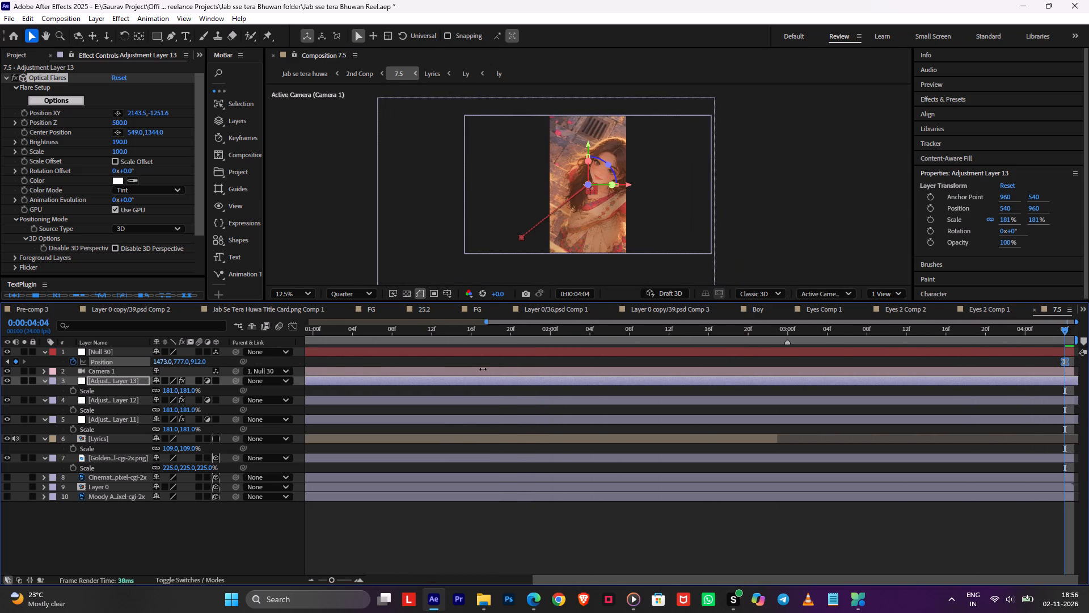
left_click_drag(483, 369, 607, 372)
At the first frame of comp 7.5, set Null 30's position to 230, 985, -639 and save the project.
left_click_drag(454, 333, 454, 333)
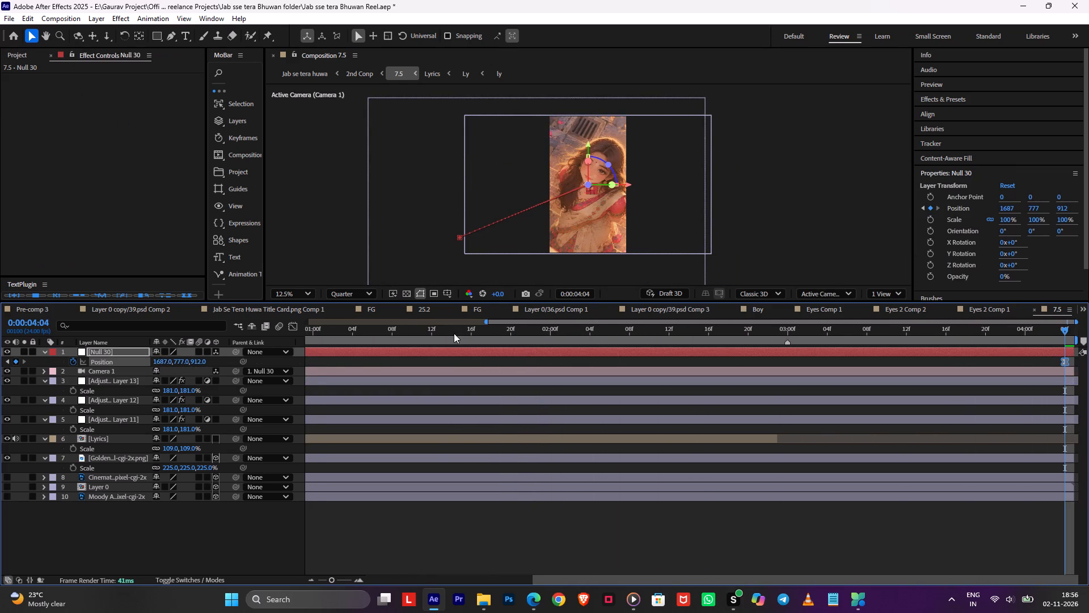
left_click_drag(454, 333, 0, 337)
left_click_drag(200, 362, 125, 363)
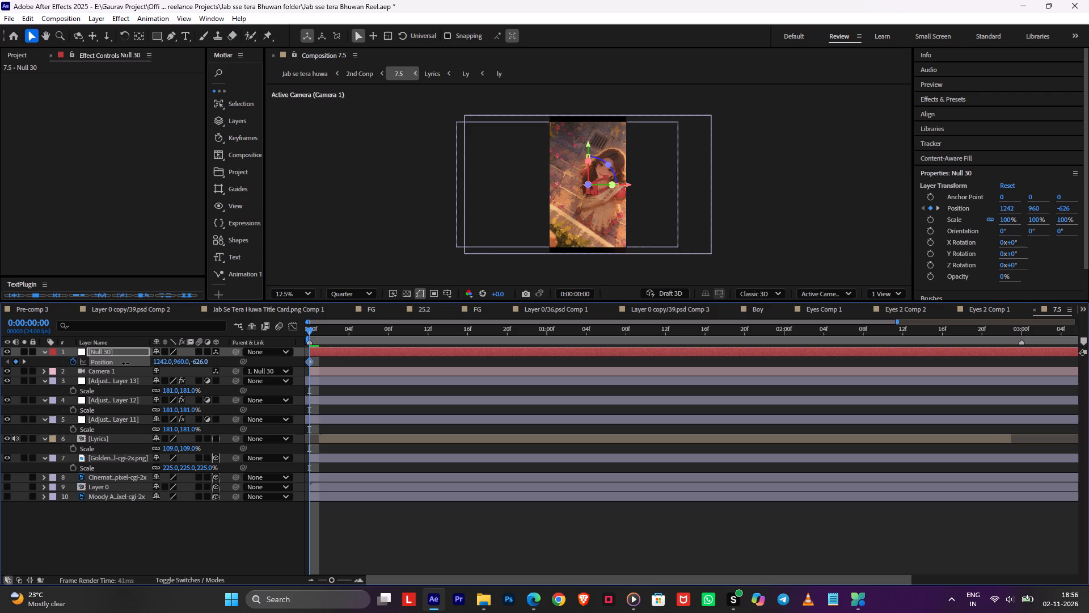
left_click_drag(125, 363, 121, 363)
left_click_drag(162, 362, 0, 334)
left_click_drag(164, 360, 0, 345)
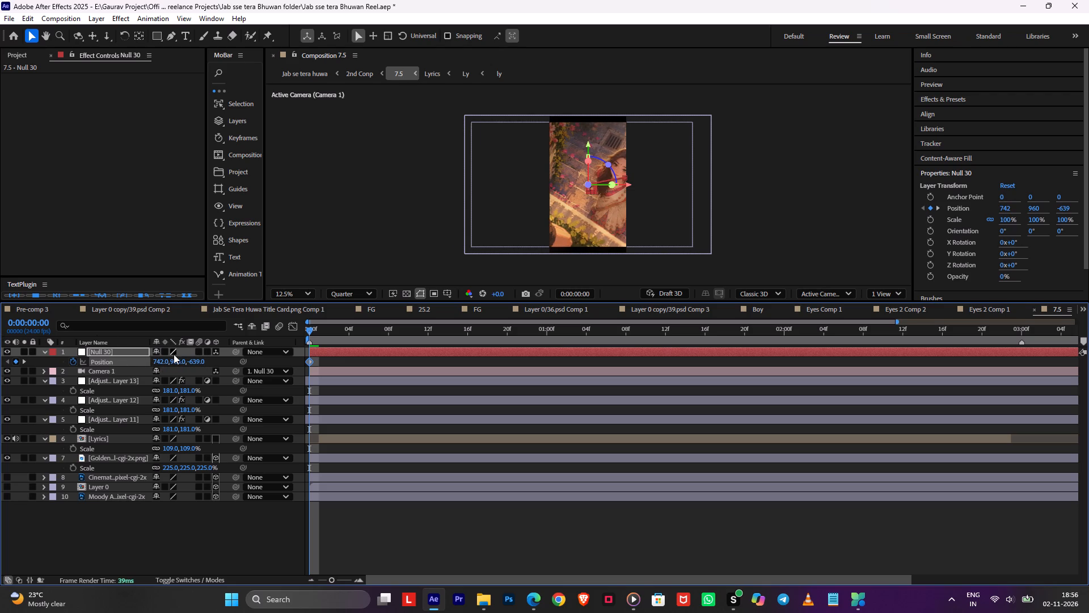
left_click_drag(161, 359, 0, 357)
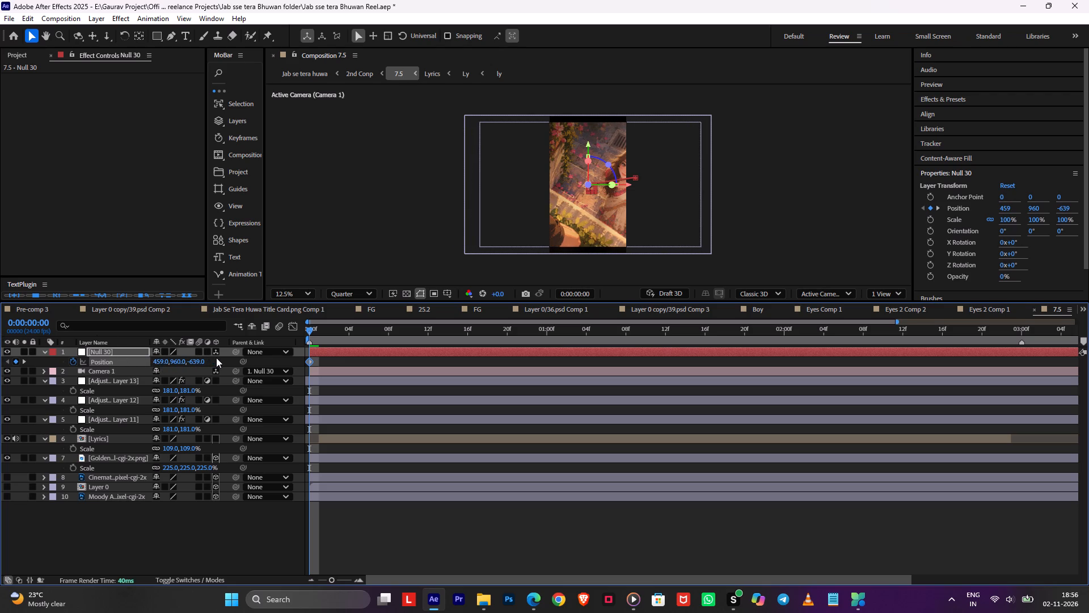
left_click_drag(159, 362, 0, 333)
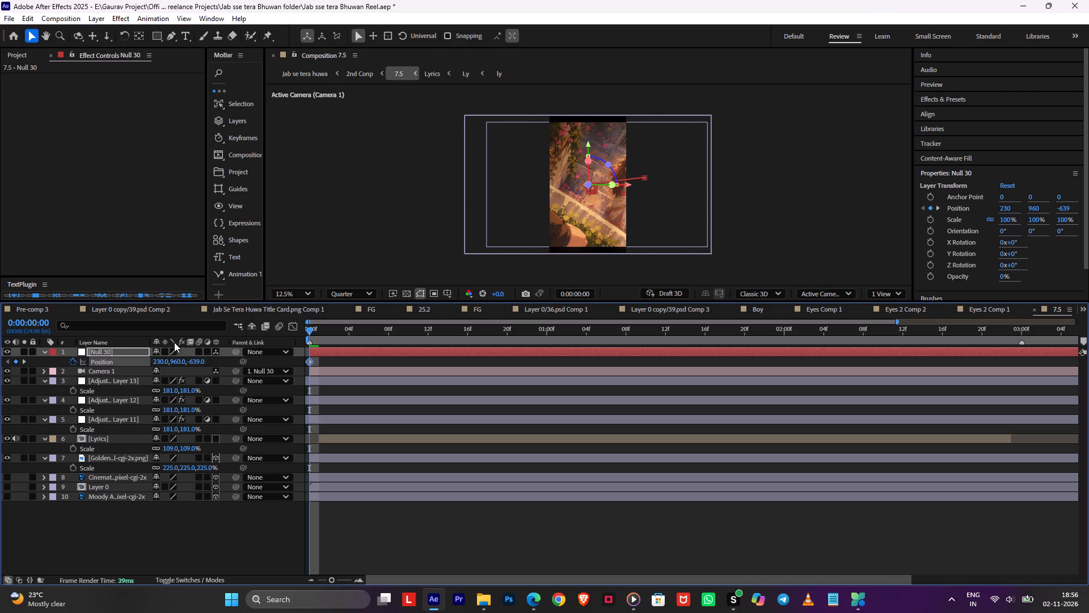
left_click_drag(179, 360, 185, 356)
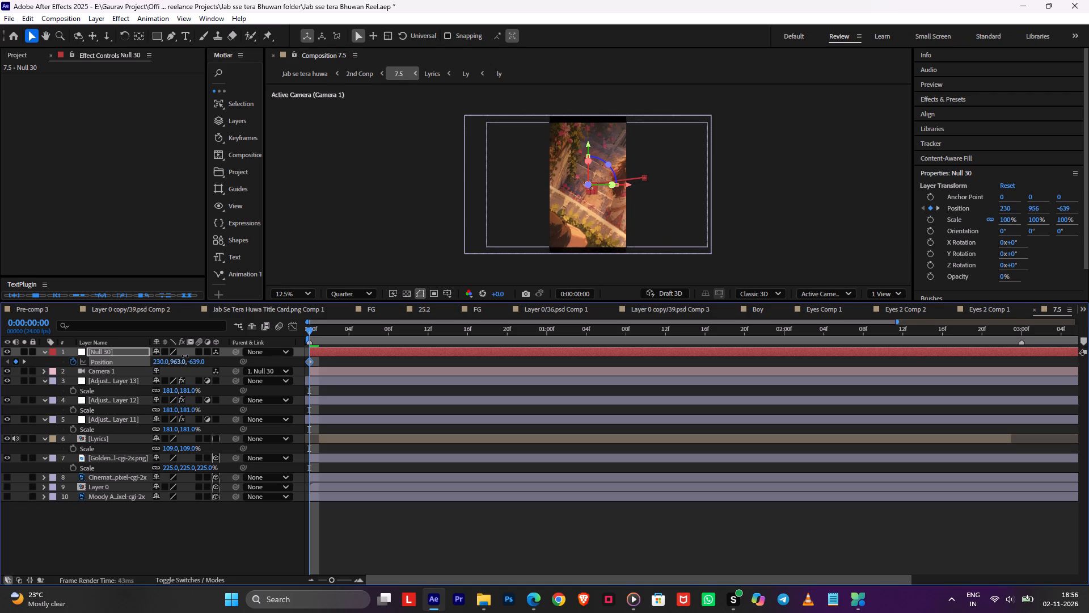
left_click_drag(185, 356, 197, 356)
key("ctrl+s")
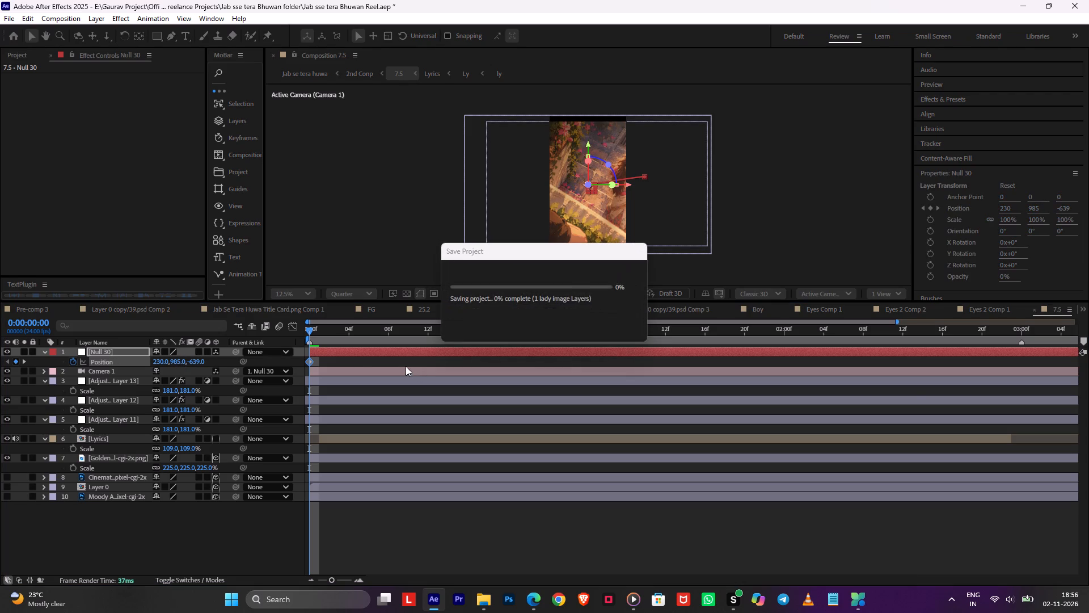
Back in 2nd Conp, preview shot 7.5 from 0:00:44:14 and its cut to the following shot.
key("Tab")
left_click(305, 364)
key("space")
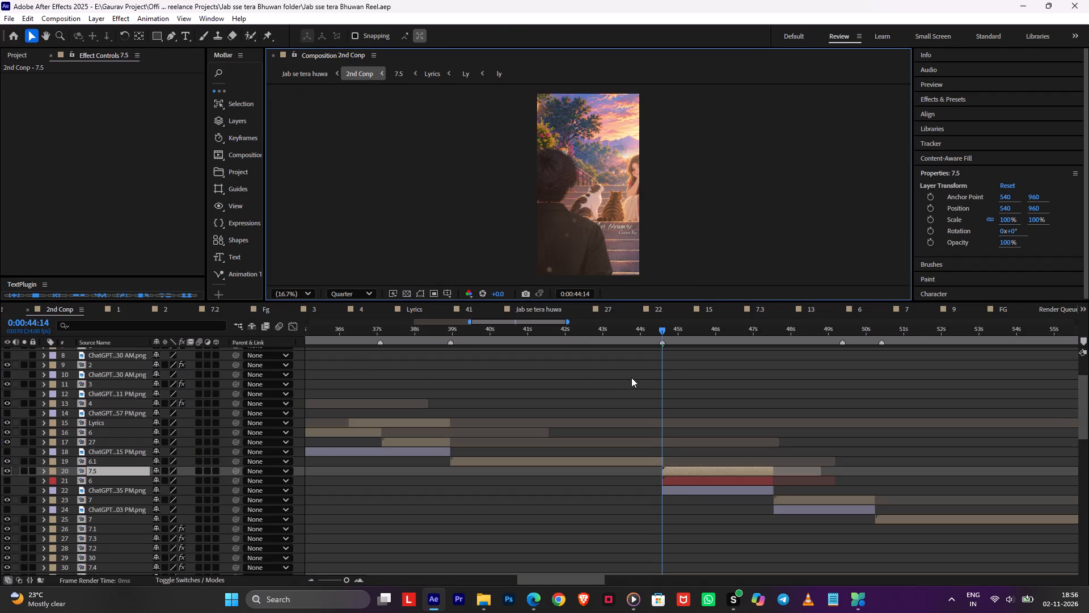
middle_click_drag(770, 388, 676, 383)
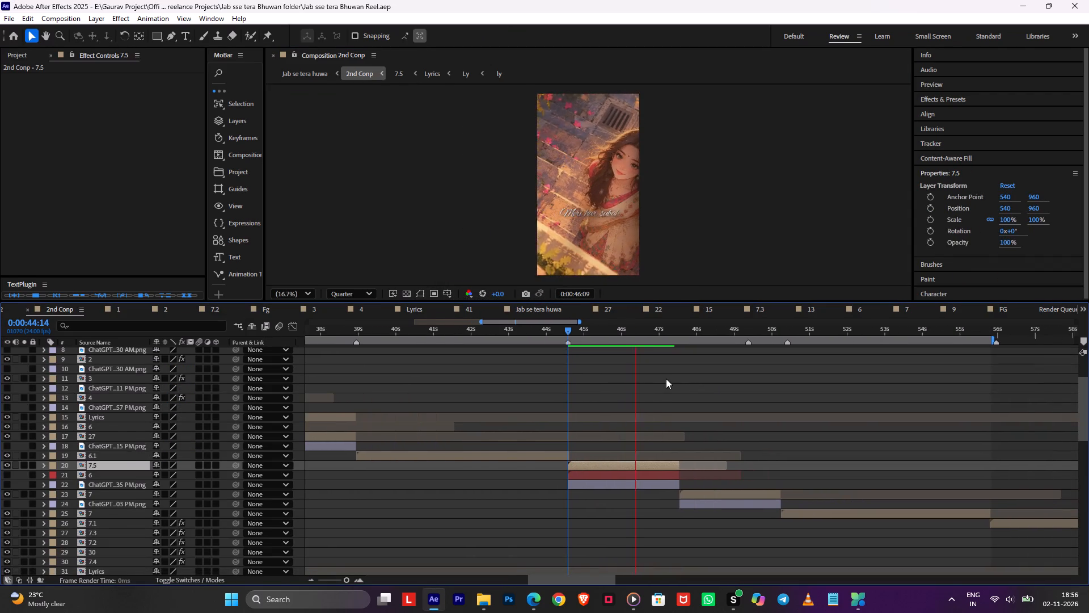
left_click(668, 329)
key("space")
left_click_drag(668, 332, 677, 333)
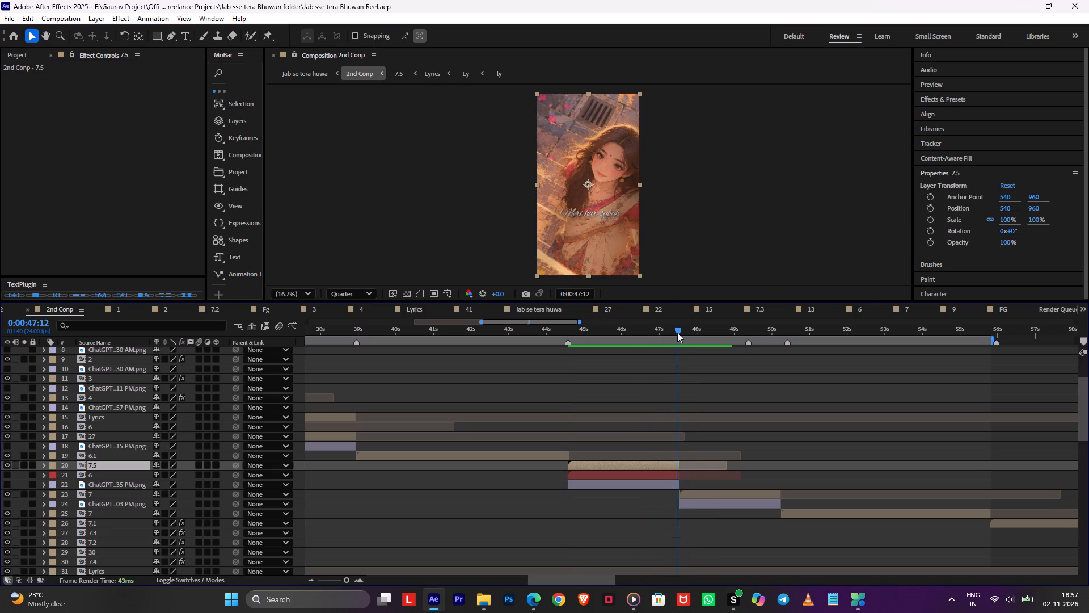
left_click_drag(677, 333, 674, 341)
key("space")
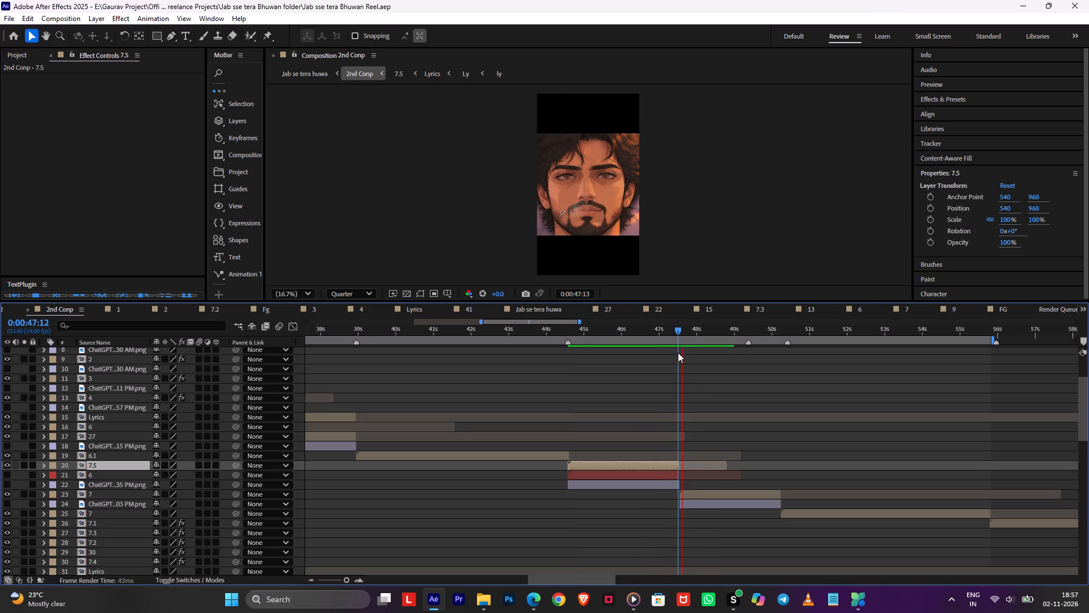
key("space")
Open comp 7, the shot following 7.5, and set its composition size to 1080 px wide by 1920 px high.
double_click(697, 496)
left_click(622, 498)
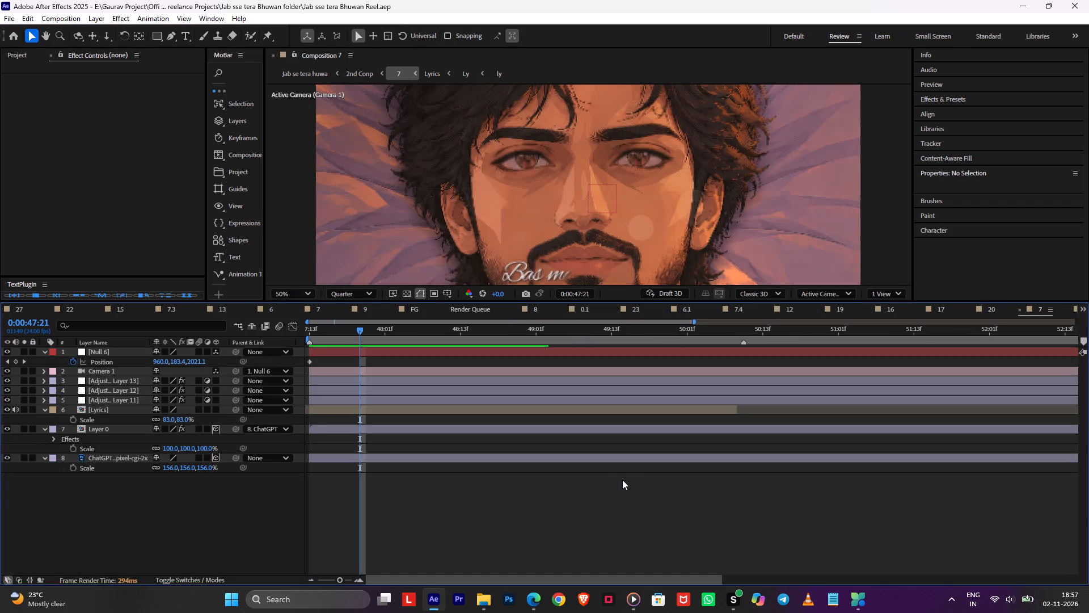
key("ctrl+k")
left_click(464, 232)
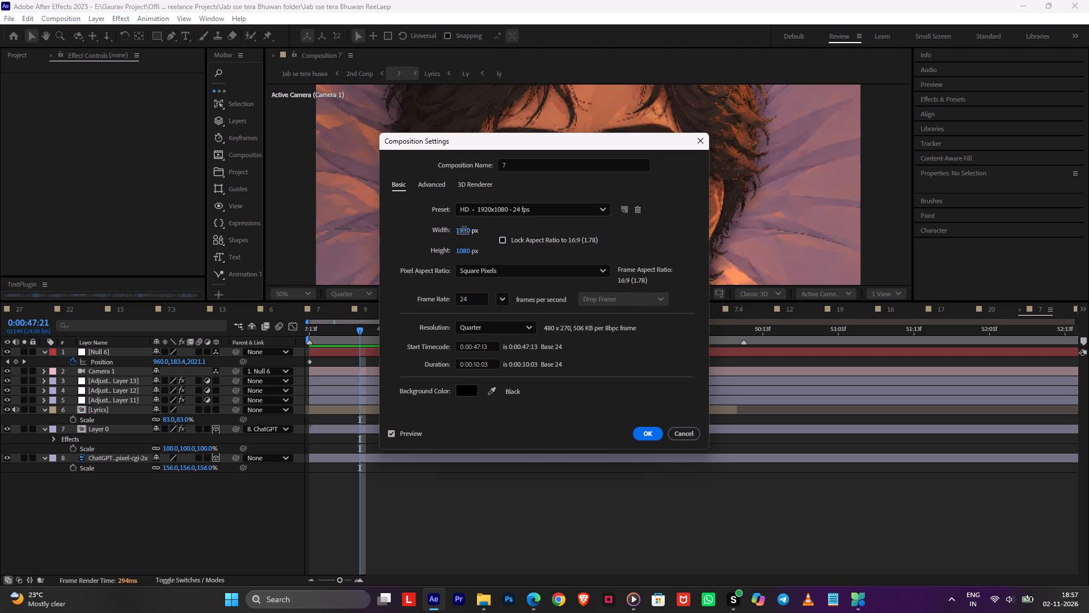
type("1080")
left_click(463, 243)
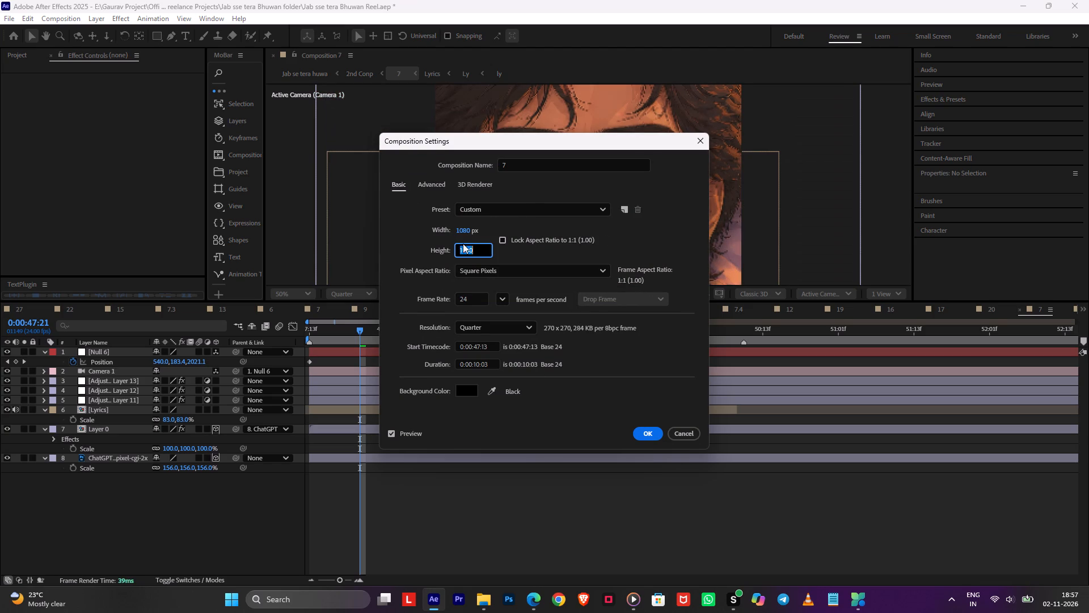
type("192")
key("0")
left_click(640, 433)
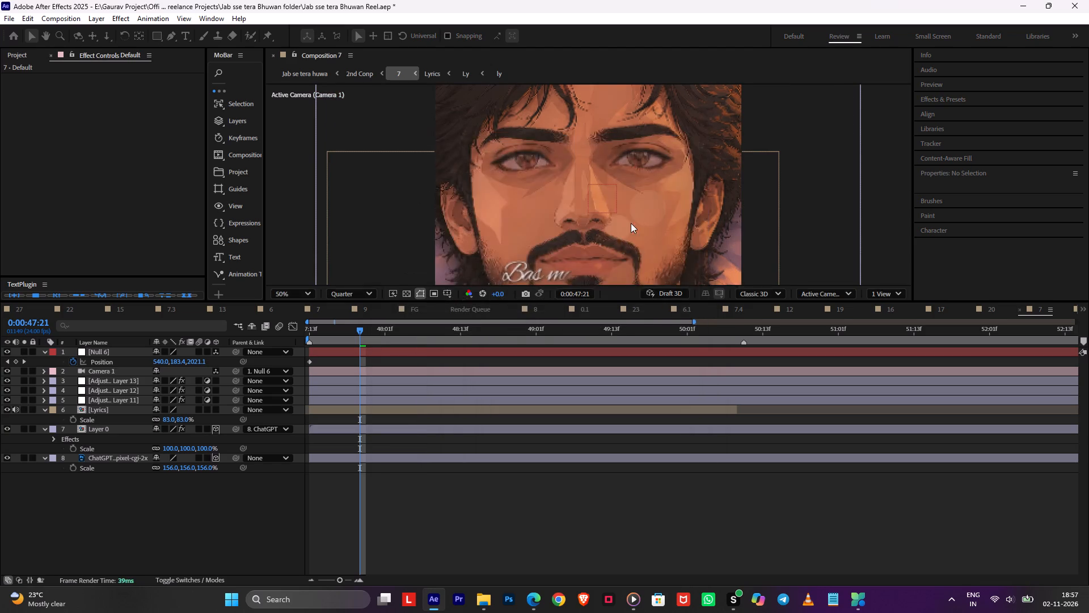
Scale Adjustment Layers 11, 12 and 13 in comp 7 to 183% so they cover the full vertical frame.
scroll(649, 209, "down", 2)
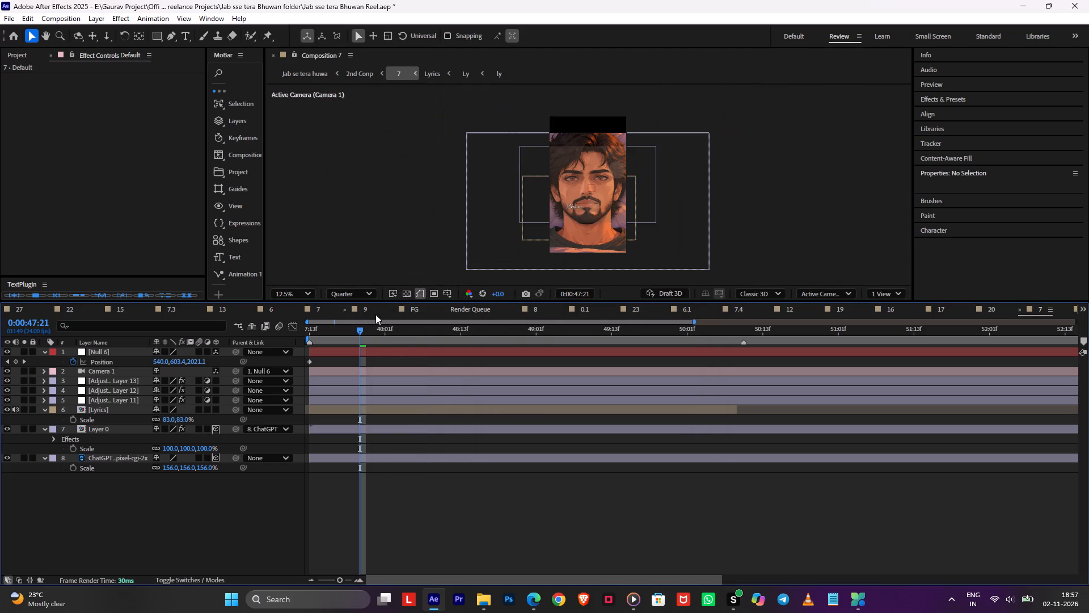
left_click_drag(325, 331, 268, 352)
left_click(378, 383)
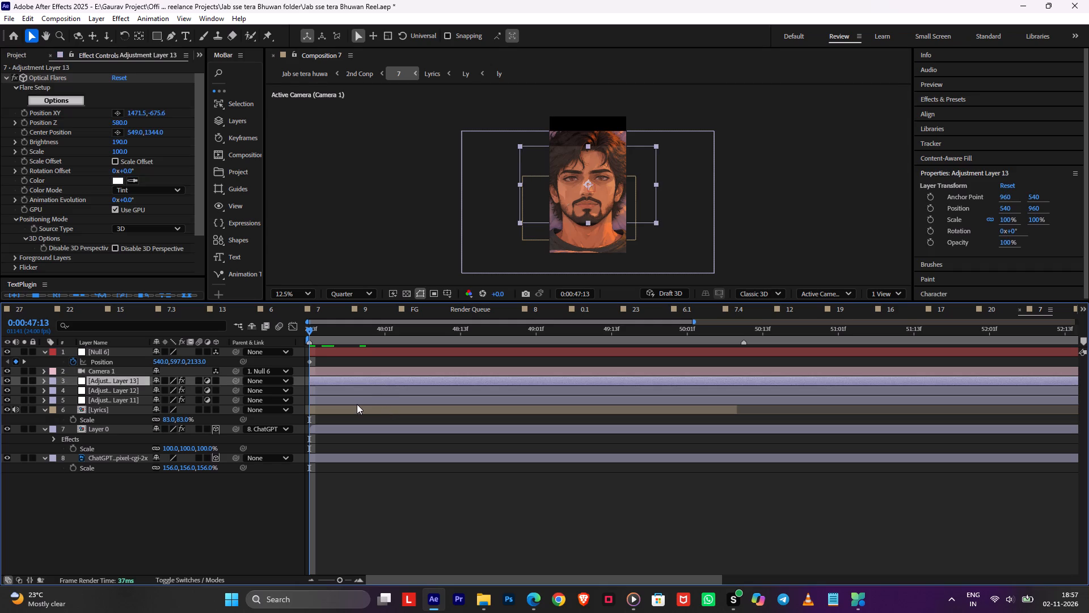
left_click(357, 404, "shift")
key("s")
left_click_drag(184, 389, 199, 391)
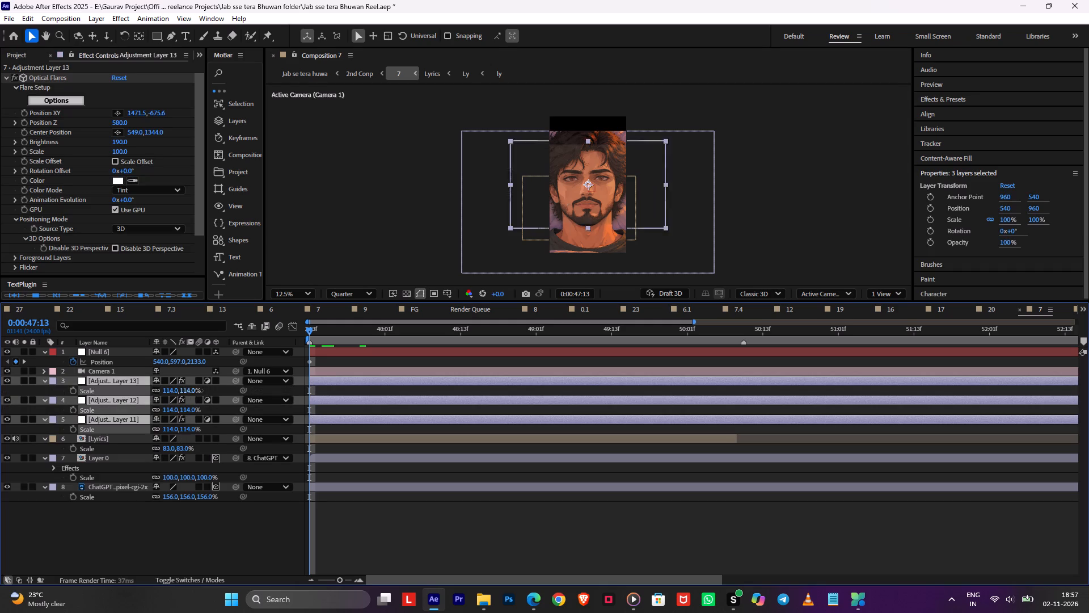
left_click_drag(199, 391, 232, 391)
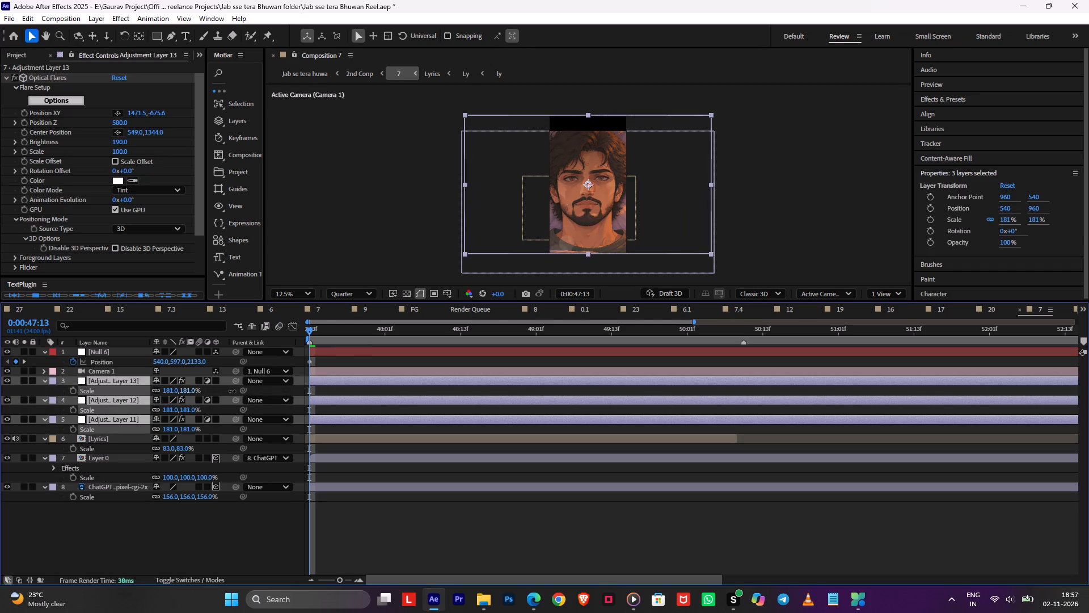
left_click_drag(232, 391, 233, 391)
left_click(340, 363)
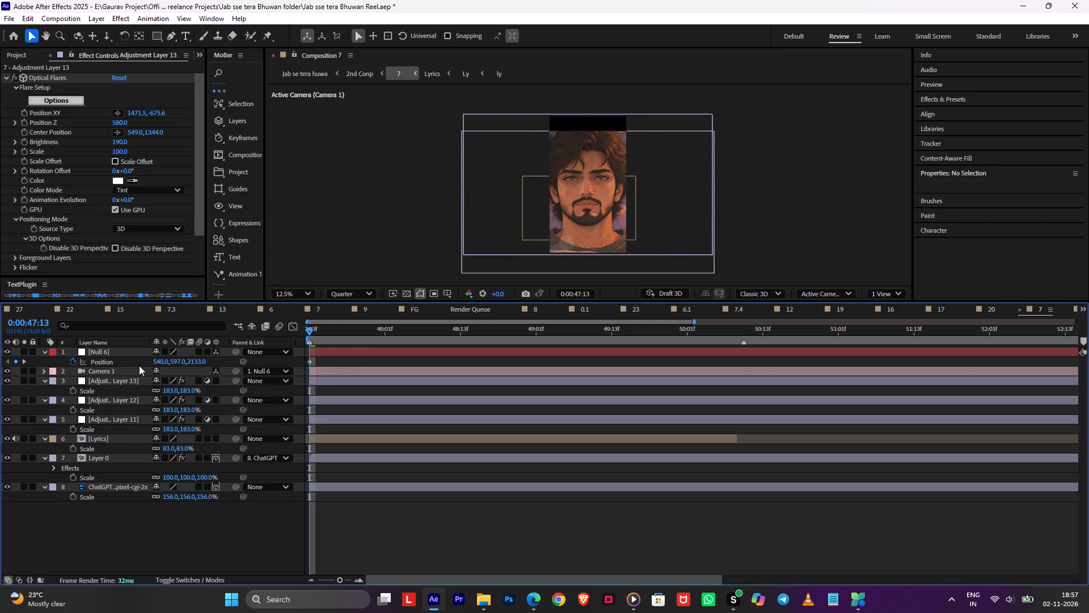
At the first frame of comp 7, set Null 6's Y position to 937.
left_click_drag(170, 363, 217, 363)
left_click_drag(176, 362, 209, 362)
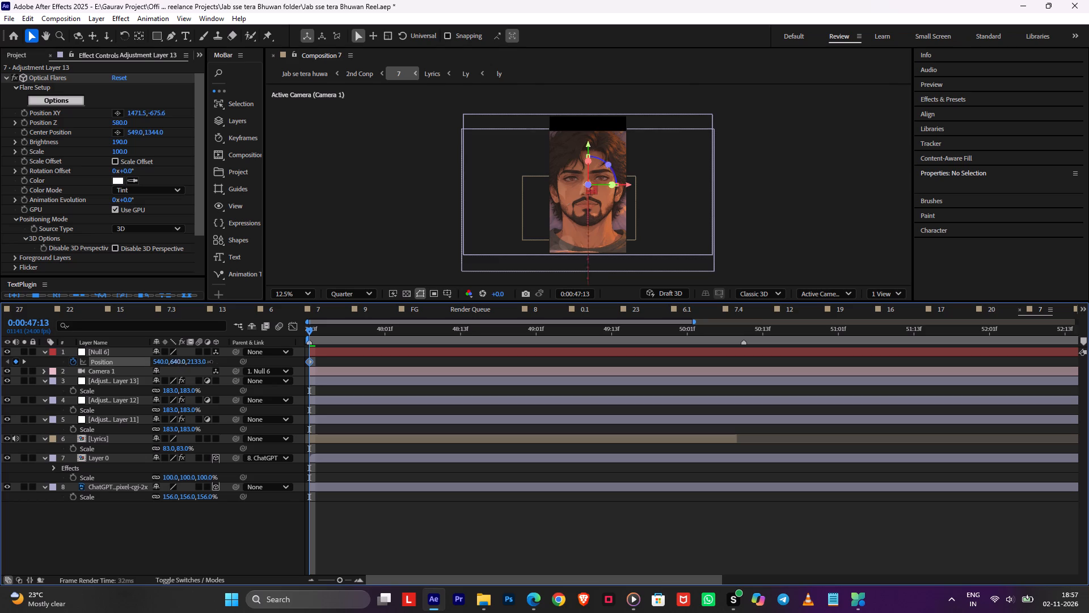
left_click_drag(209, 362, 372, 360)
Delete Null 6's end position keyframe and create one at 0:00:54:23 with position 540, 675, 2689.
left_click_drag(548, 337, 1088, 377)
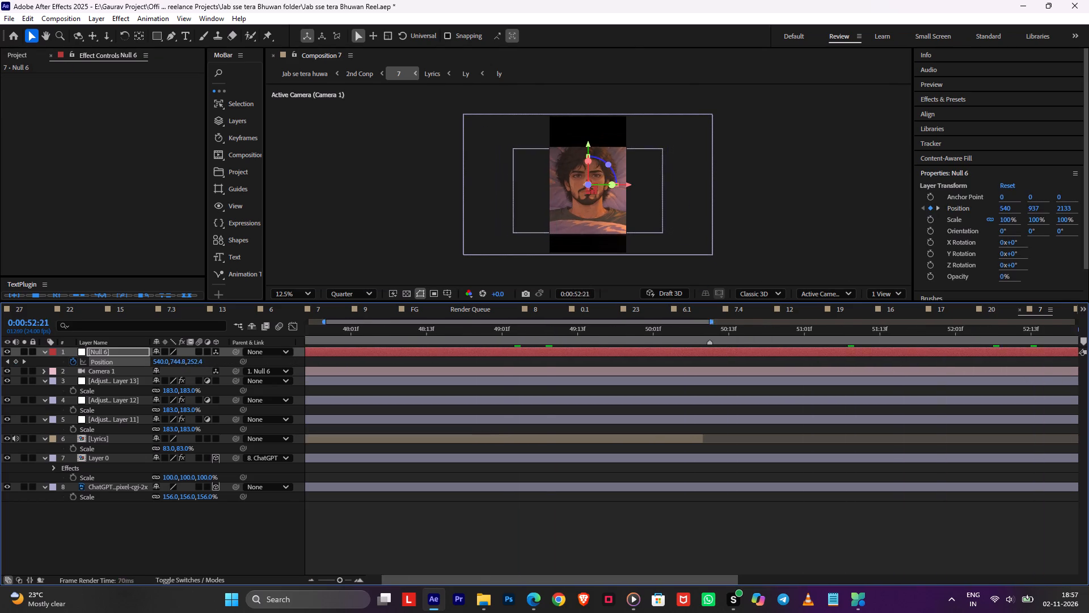
left_click_drag(1088, 377, 1088, 385)
scroll(1032, 392, "down", 3, "alt")
left_click(916, 360)
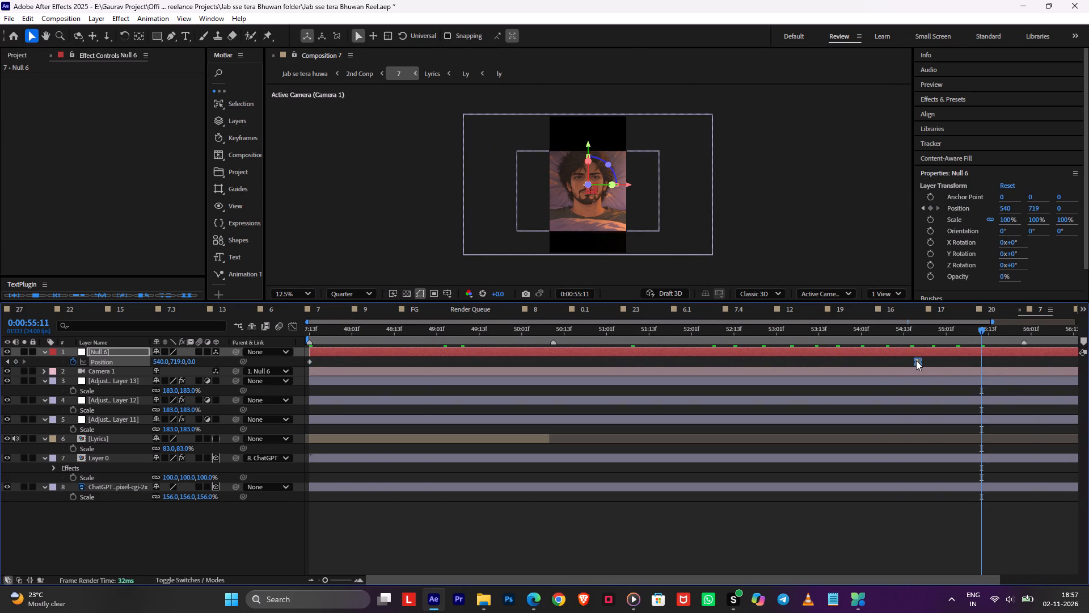
key("Delete")
left_click(939, 333)
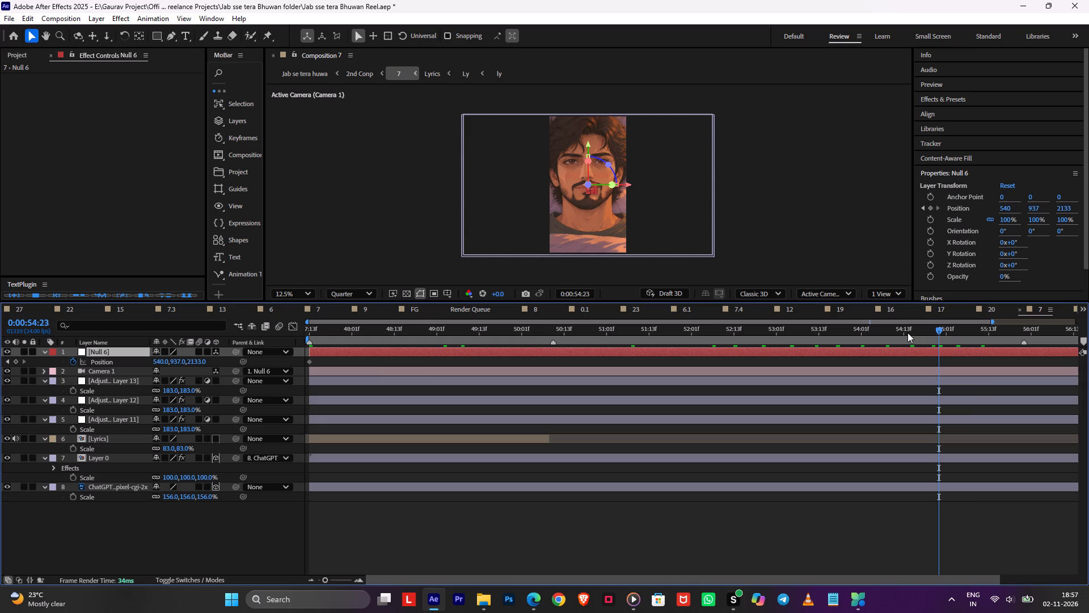
left_click_drag(192, 363, 513, 367)
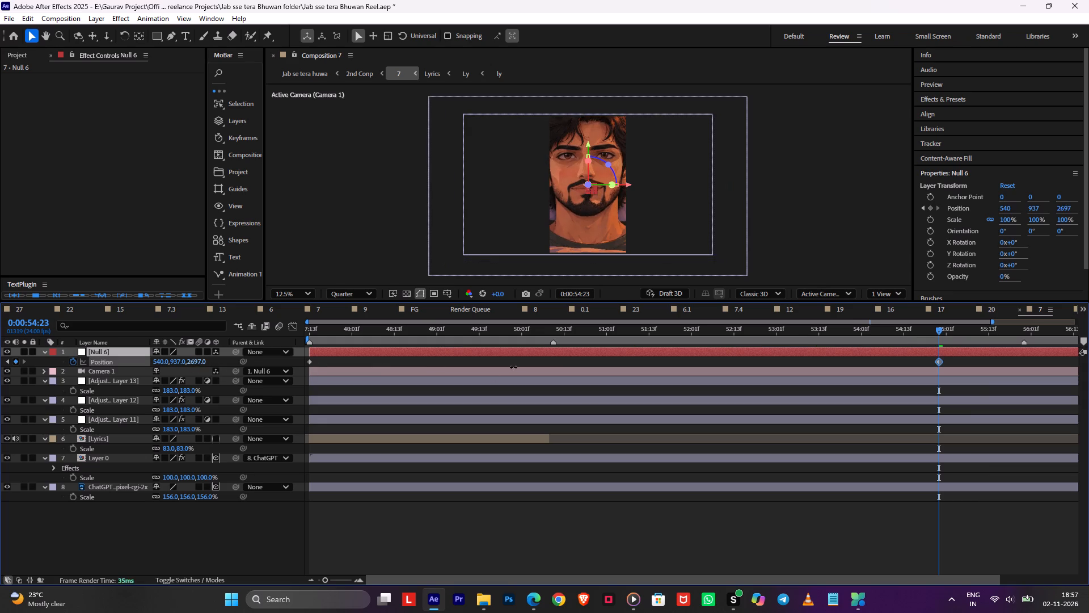
left_click_drag(513, 367, 512, 367)
left_click_drag(174, 364, 0, 389)
Preview the camera move in comp 7 from its first frame, viewing the face closer.
left_click(514, 335)
left_click_drag(514, 335, 137, 355)
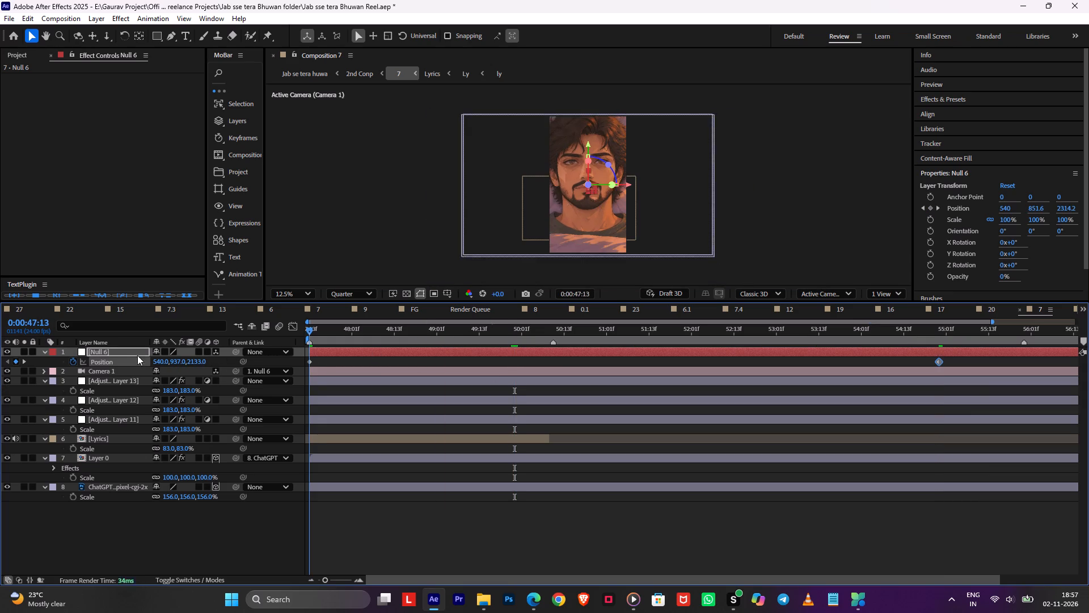
left_click_drag(137, 355, 123, 356)
key("space")
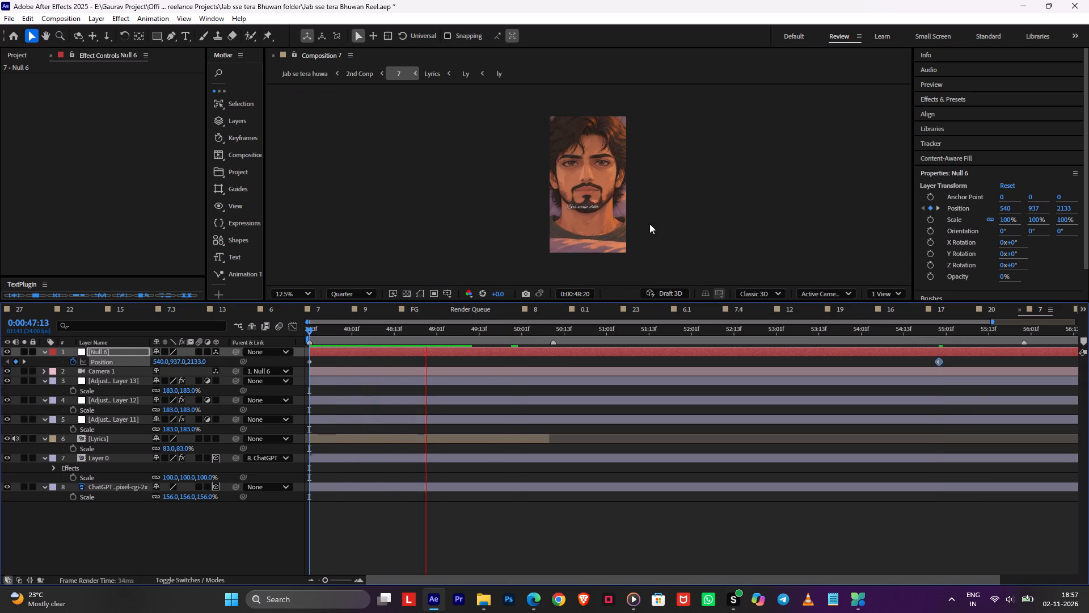
scroll(745, 228, "up", 1)
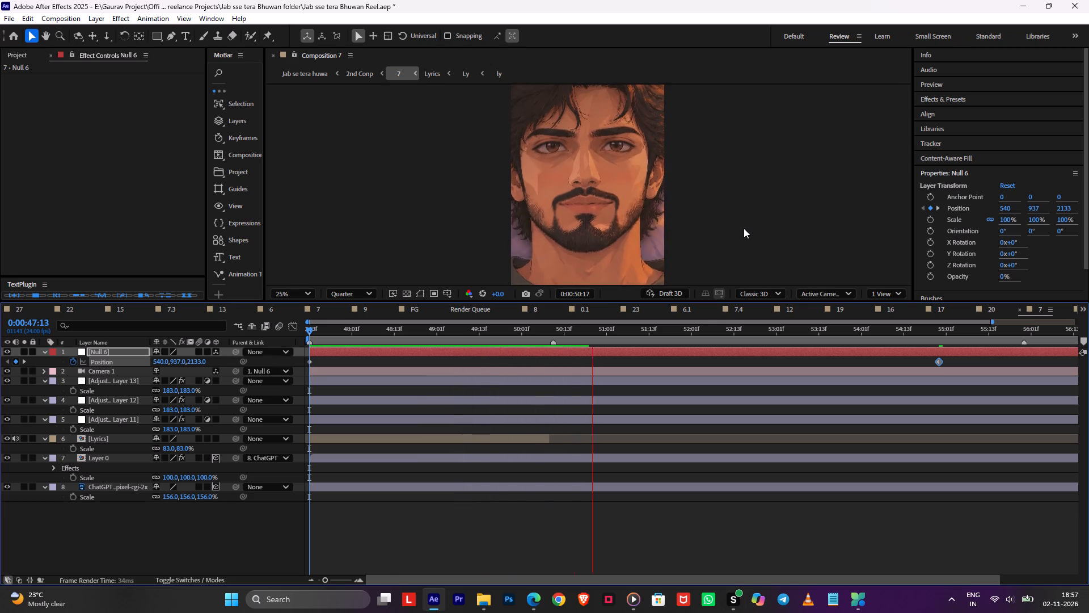
key("space")
Set the Optical Flares Position Z on Adjustment Layer 13 to 2360, preview from the first frame and save the project.
left_click(706, 379)
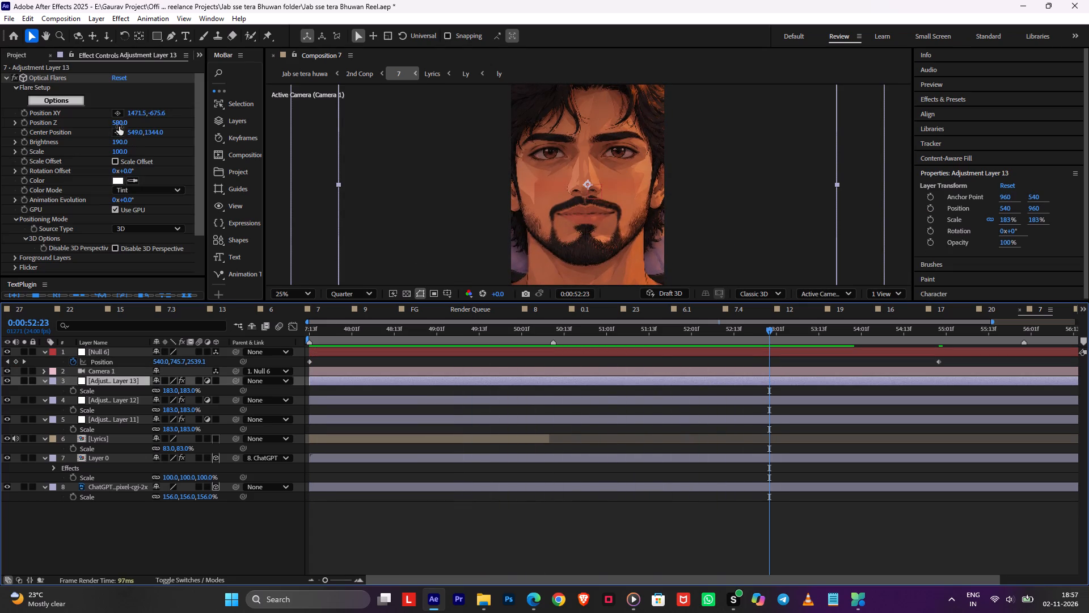
left_click_drag(119, 123, 215, 119)
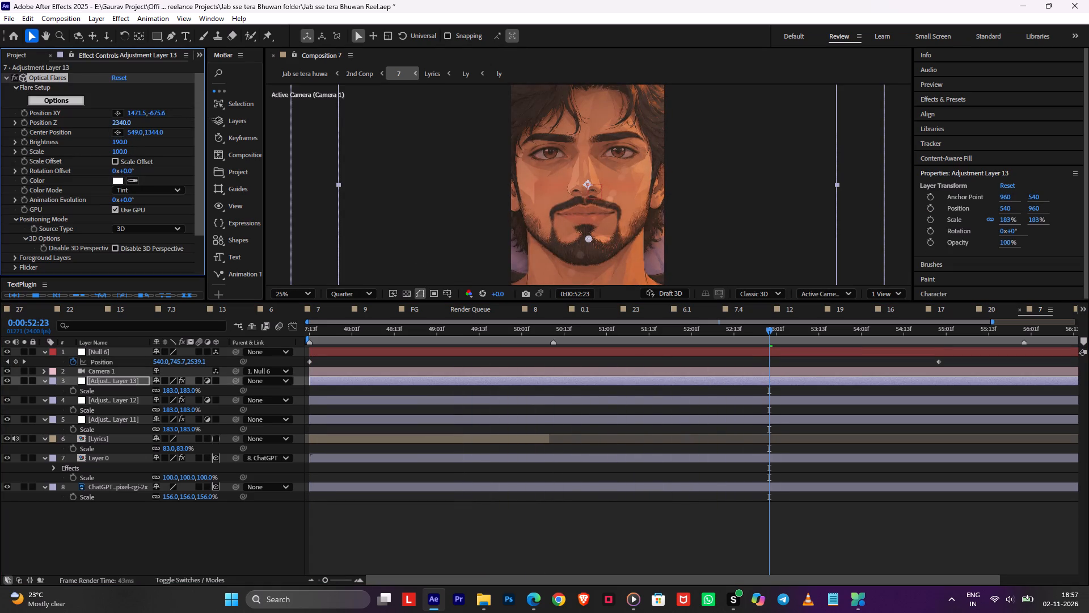
left_click_drag(215, 119, 216, 119)
left_click_drag(320, 335, 283, 341)
key("space")
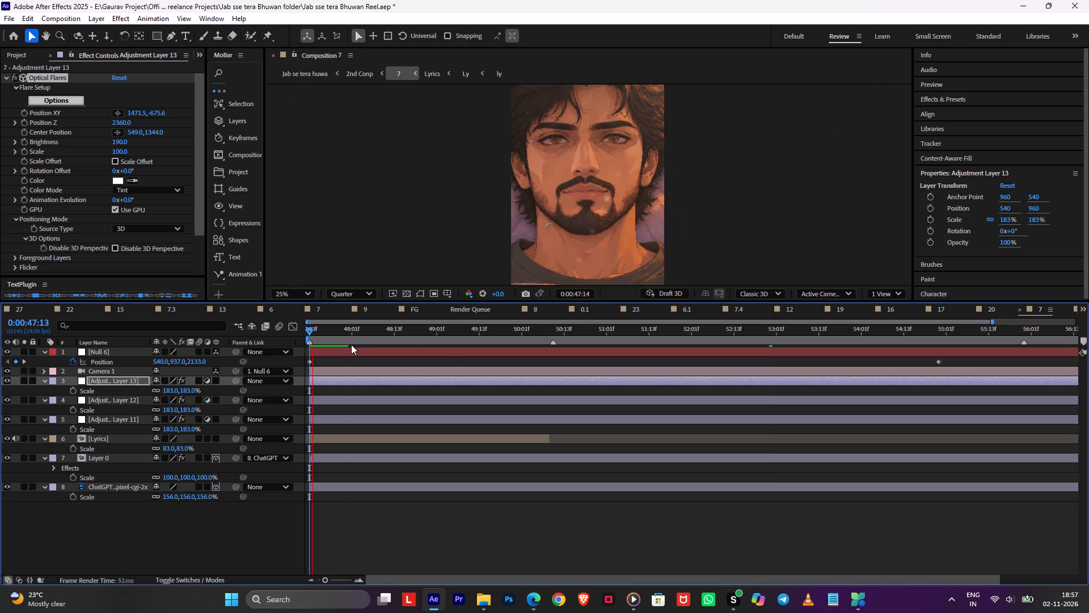
key("ctrl+s")
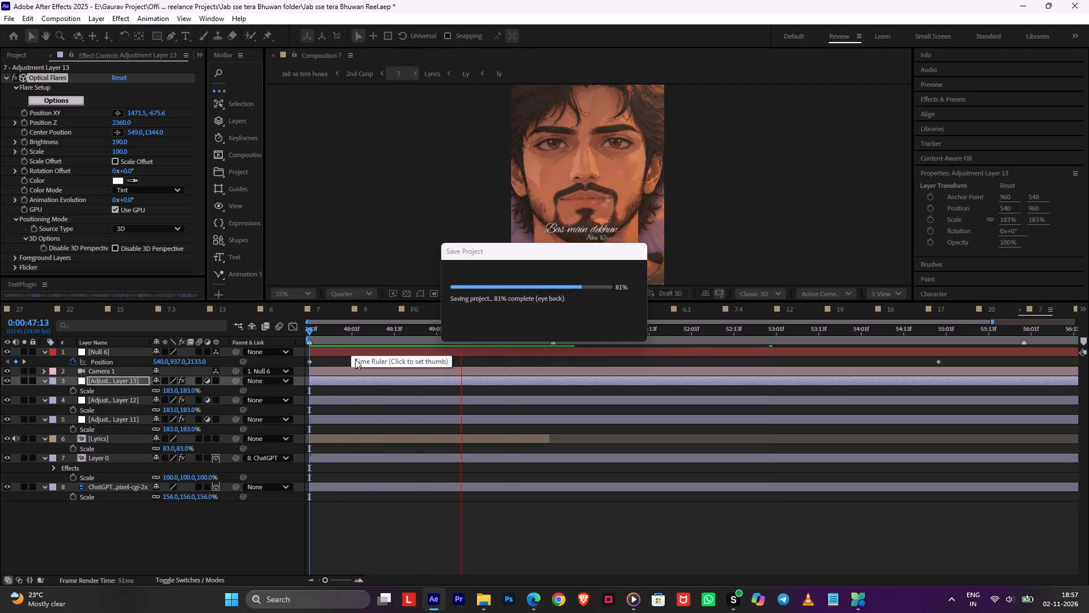
left_click(355, 359)
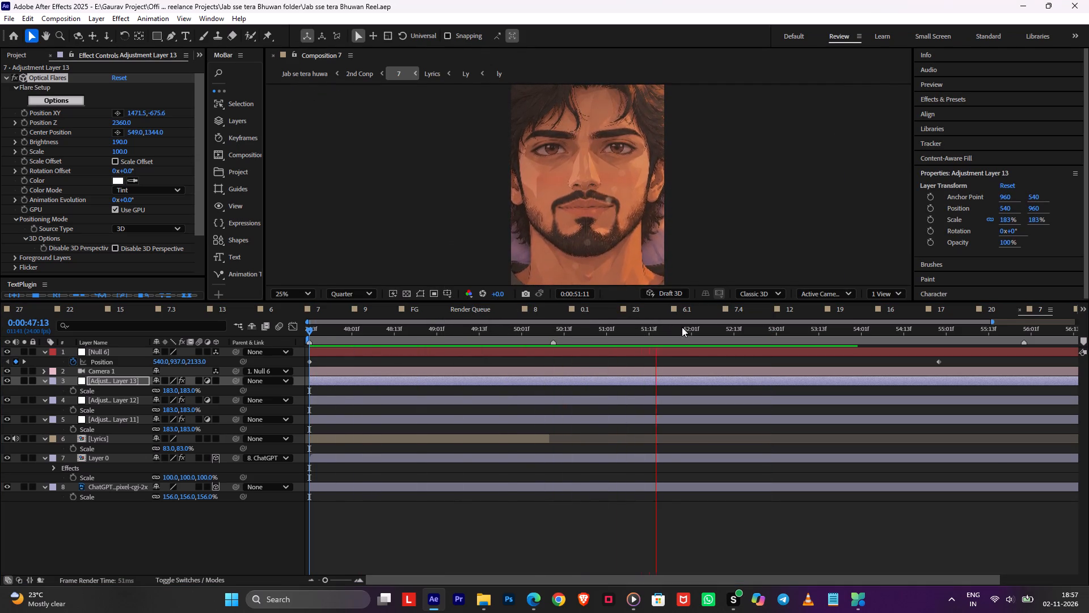
Apply Easy Ease to Null 6's position keyframe at 0:00:54:23.
left_click_drag(757, 332, 938, 354)
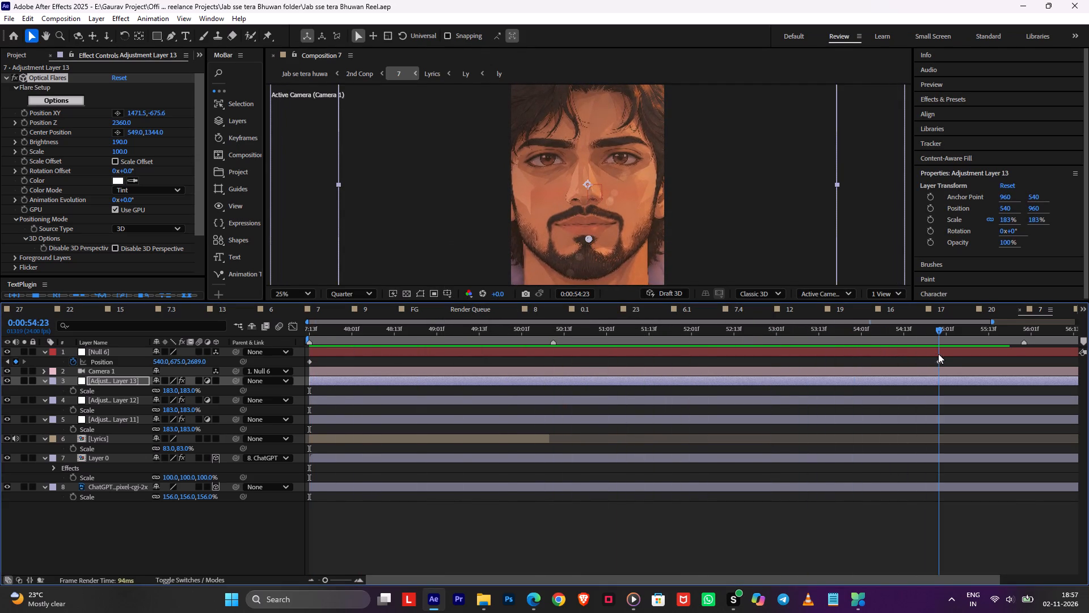
left_click_drag(938, 354, 938, 354)
left_click(940, 356)
left_click(940, 358)
key("F9")
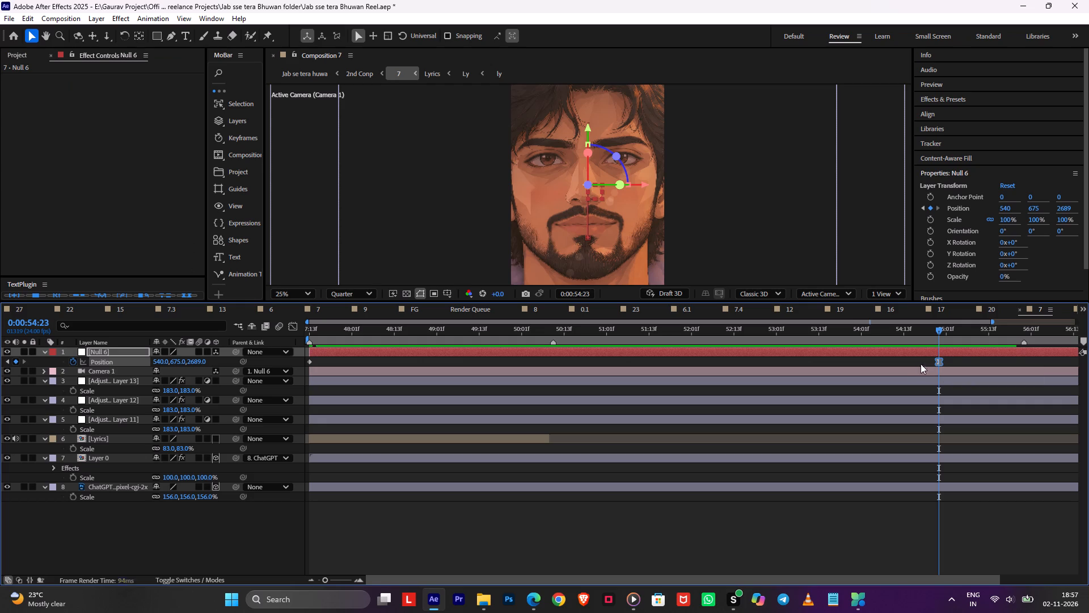
left_click(911, 362)
Check the lyrics' size and placement around 0:00:50:00 in comp 7 and in 2nd Conp.
left_click_drag(490, 331, 444, 333)
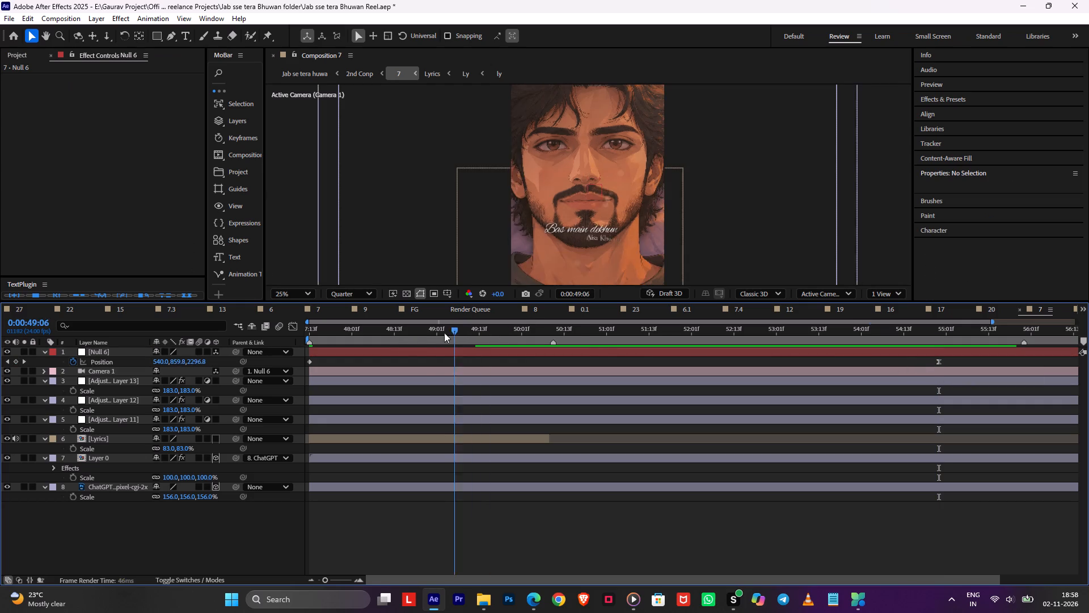
left_click_drag(444, 333, 519, 347)
key("Tab")
left_click(440, 348)
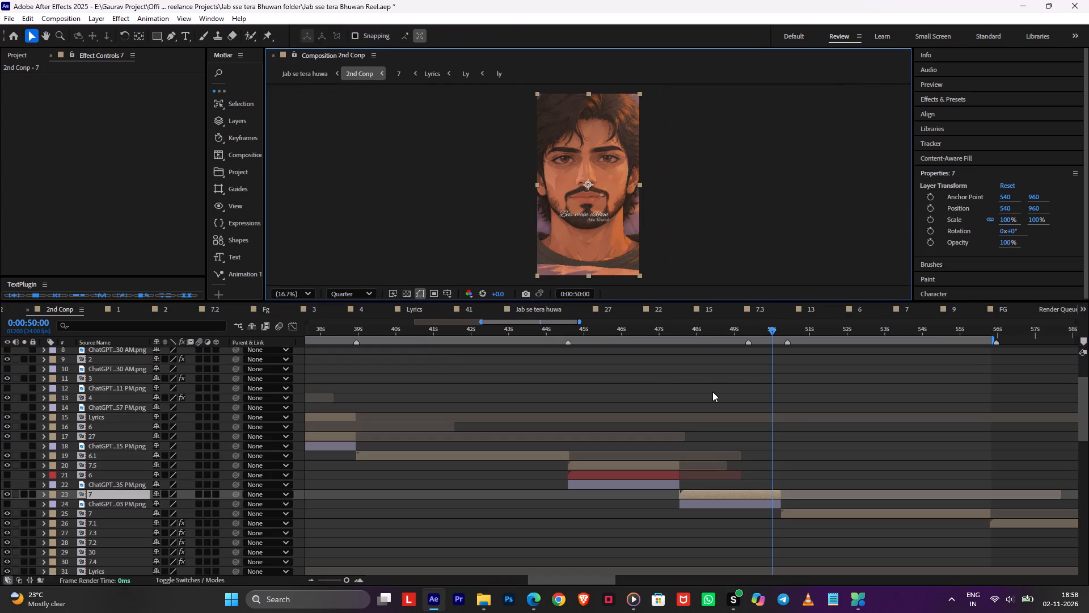
Reopen comp 7, scale its Lyrics layer to 100% and move it down to Y position 1332 and slightly right.
double_click(767, 494)
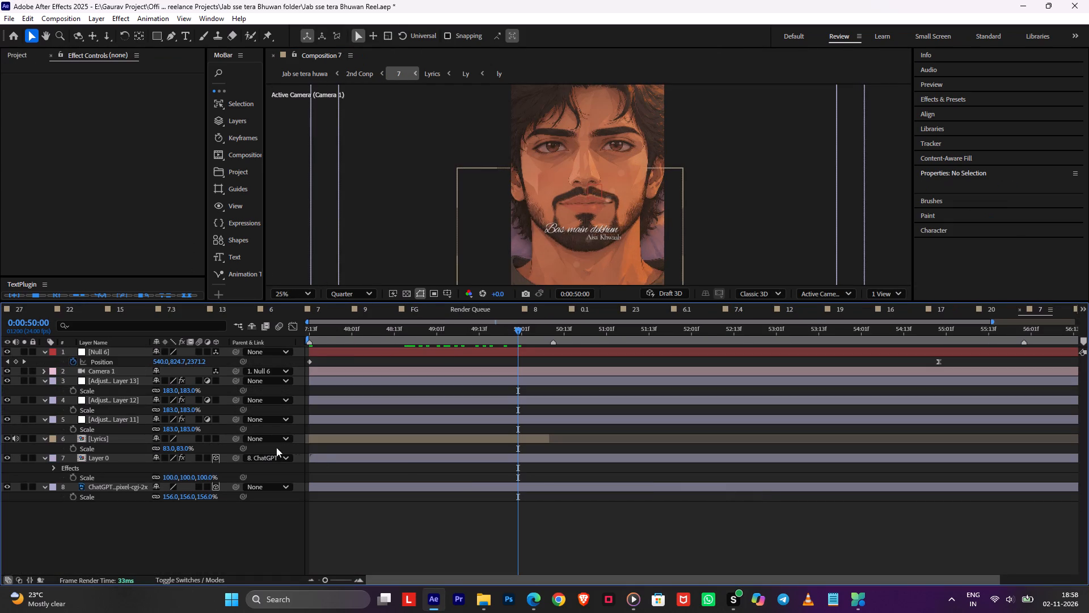
double_click(314, 444)
key("s")
key("s")
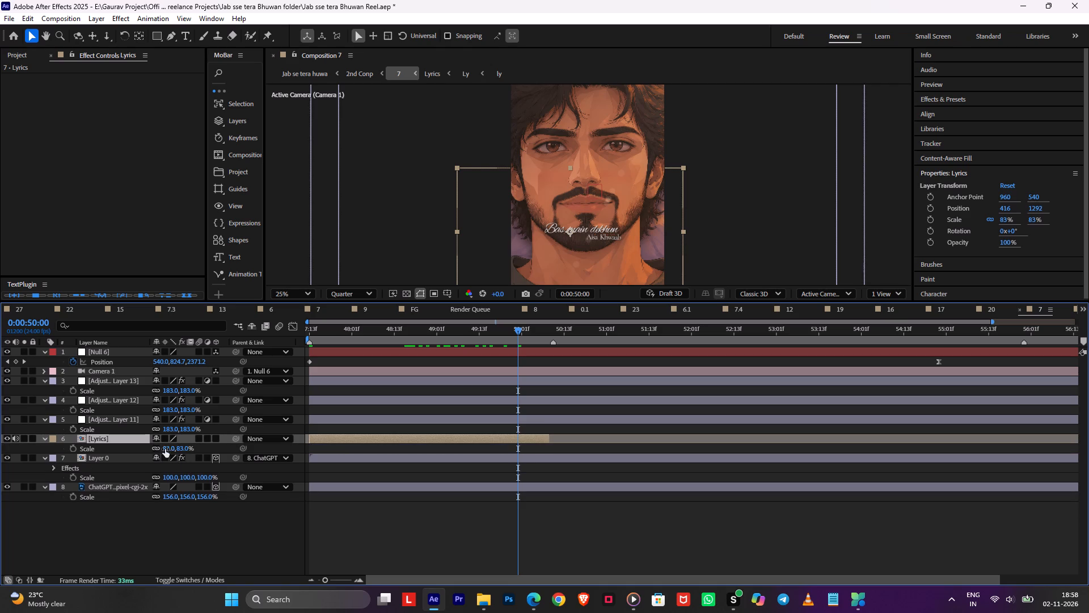
left_click_drag(165, 448, 177, 448)
left_click(177, 448, "shift")
key("shift+Down")
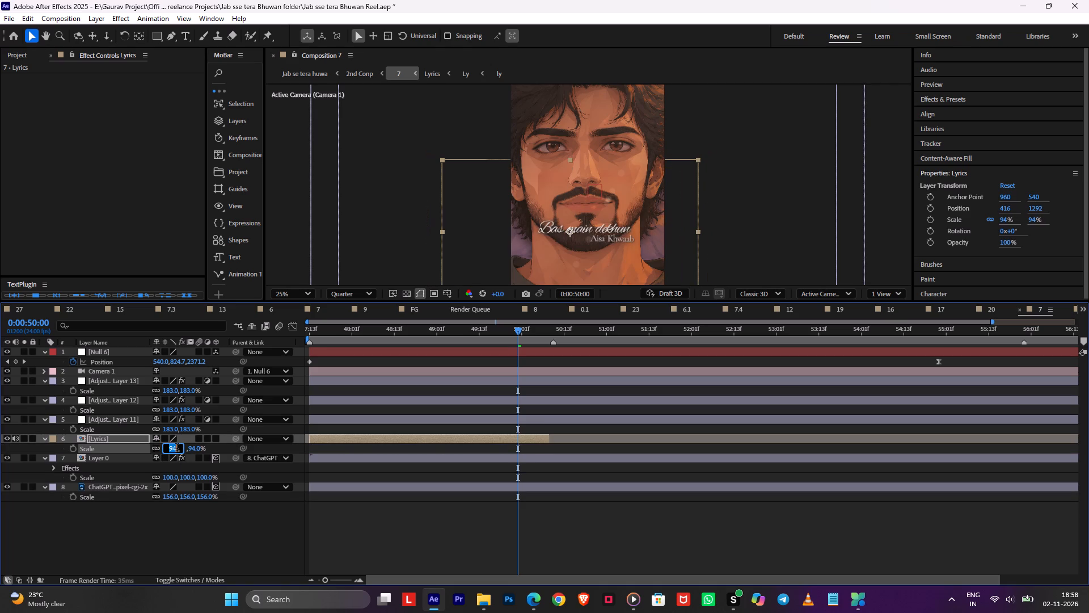
left_click(159, 498)
left_click(168, 448)
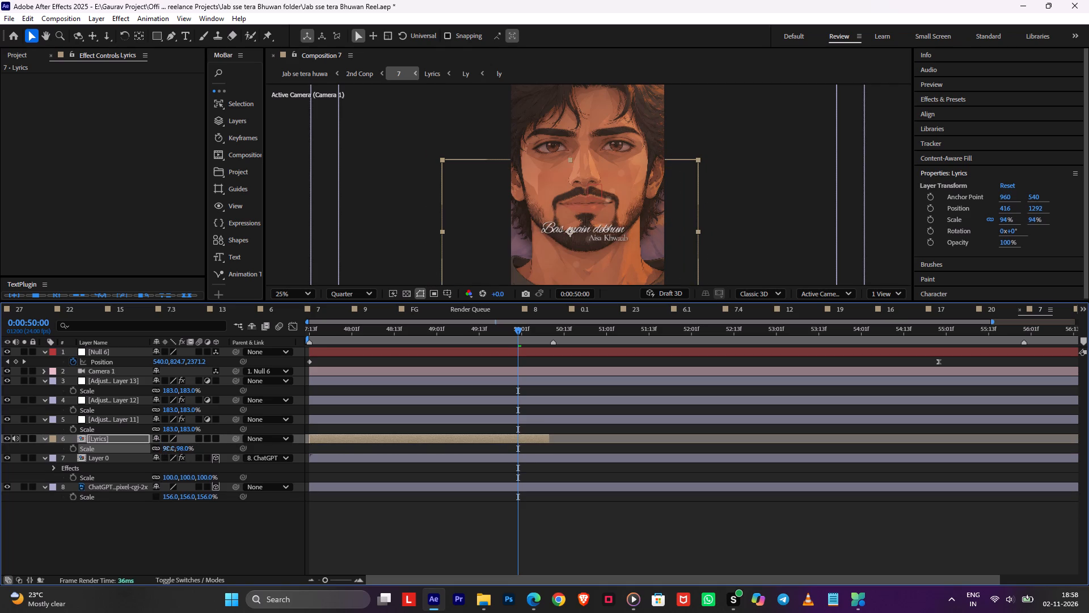
key("shift+Down")
key("Right")
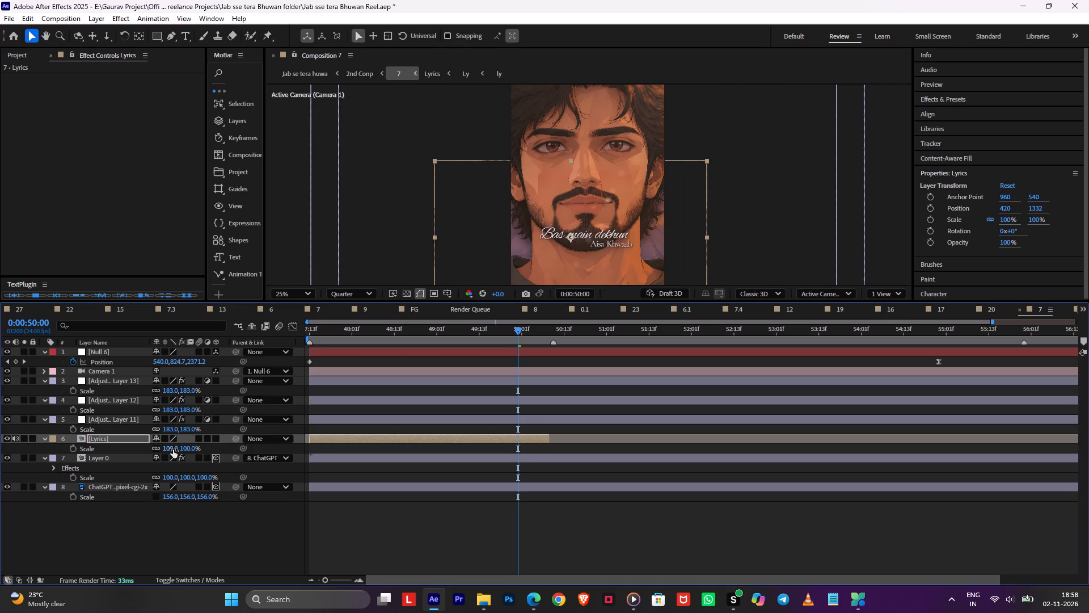
key("Right")
Return to 2nd Conp and preview shot 7 from 0:00:46:19, including the cuts around it.
left_click(543, 515)
key("Tab")
left_click(623, 258)
key("space")
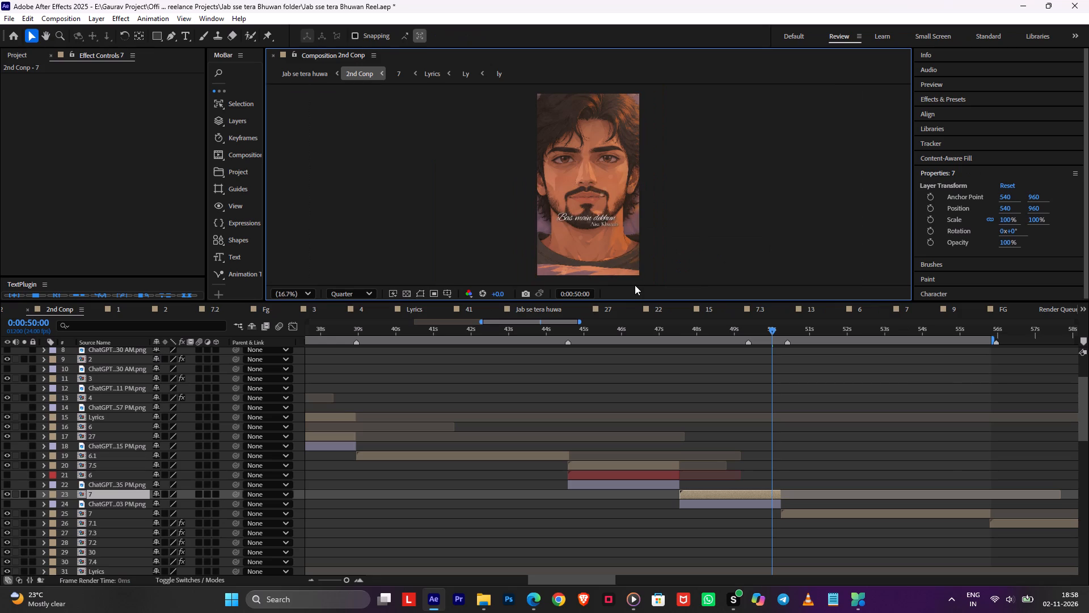
key("s")
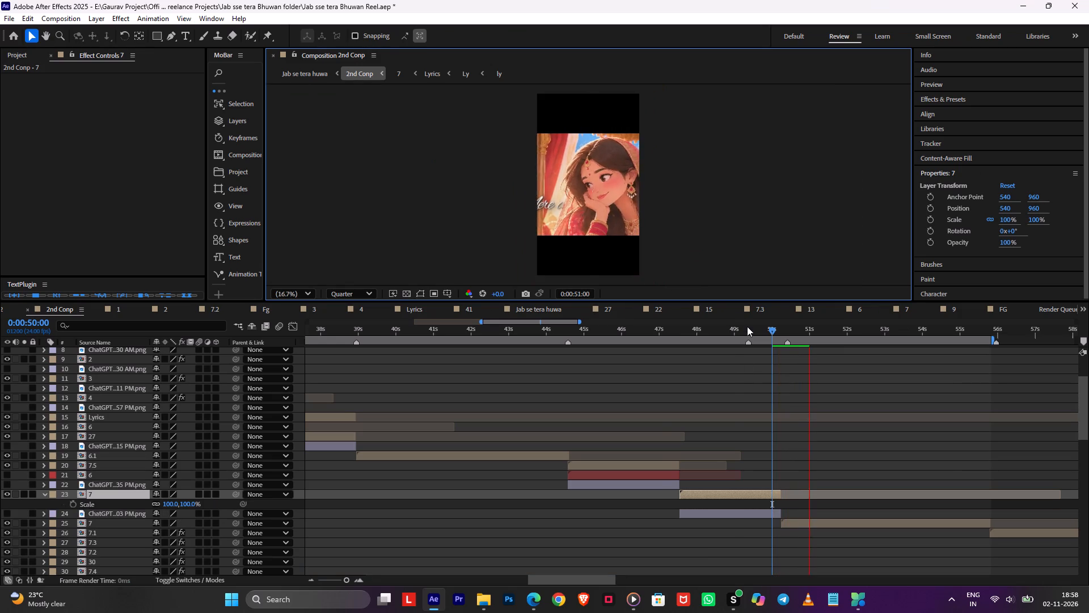
left_click_drag(744, 327, 651, 339)
key("space")
middle_click_drag(731, 389, 593, 354)
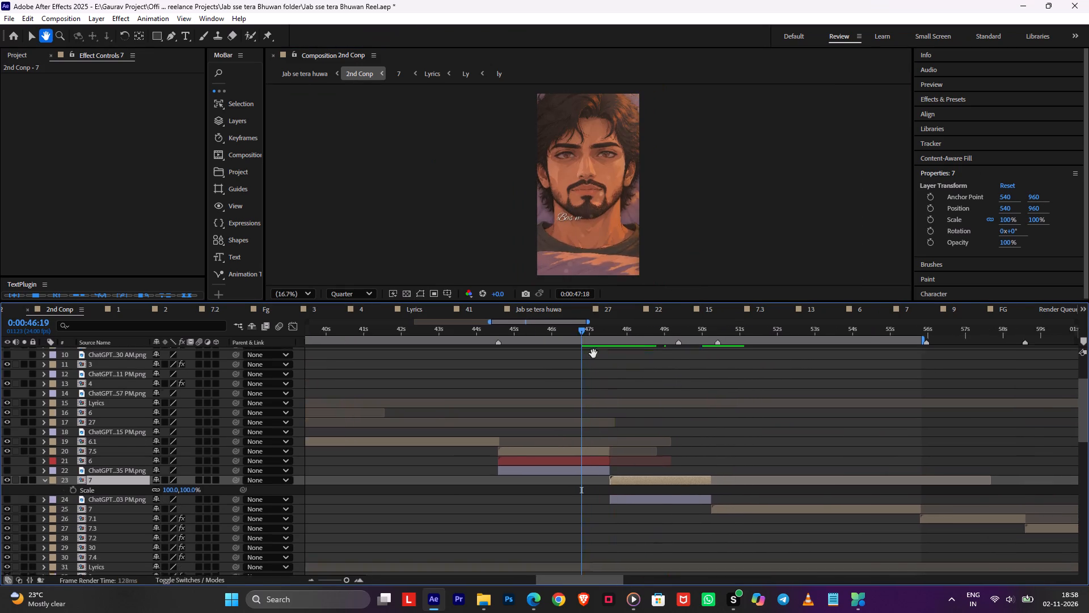
middle_click_drag(593, 354, 509, 341)
left_click(583, 394)
key("space")
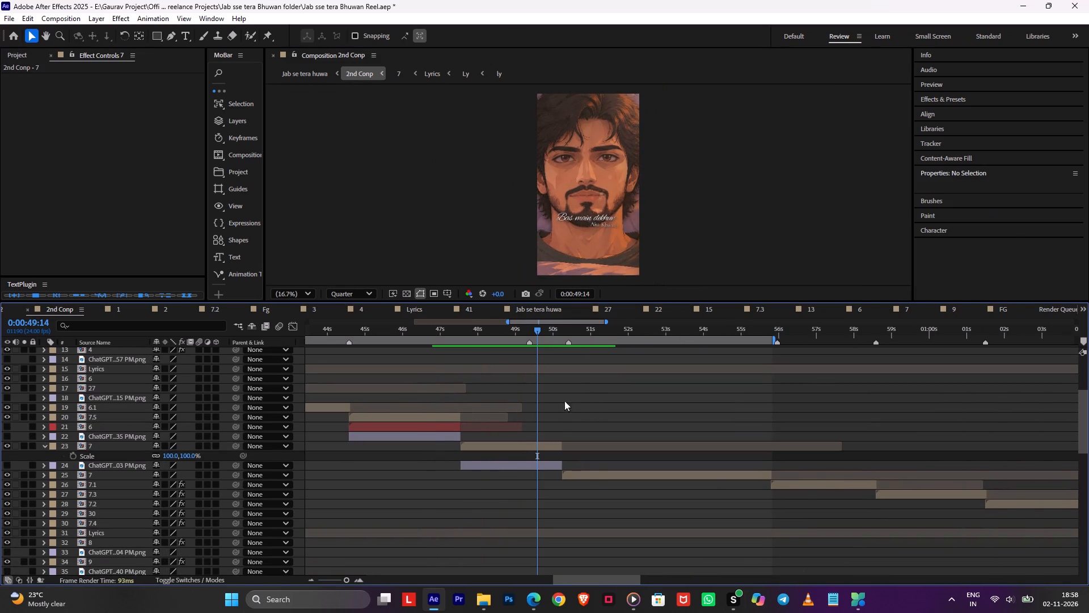
Collapse the expanded layer properties in 2nd Conp and preview the end of shot 7 from 0:00:49:14.
key("u")
key("u")
key("u")
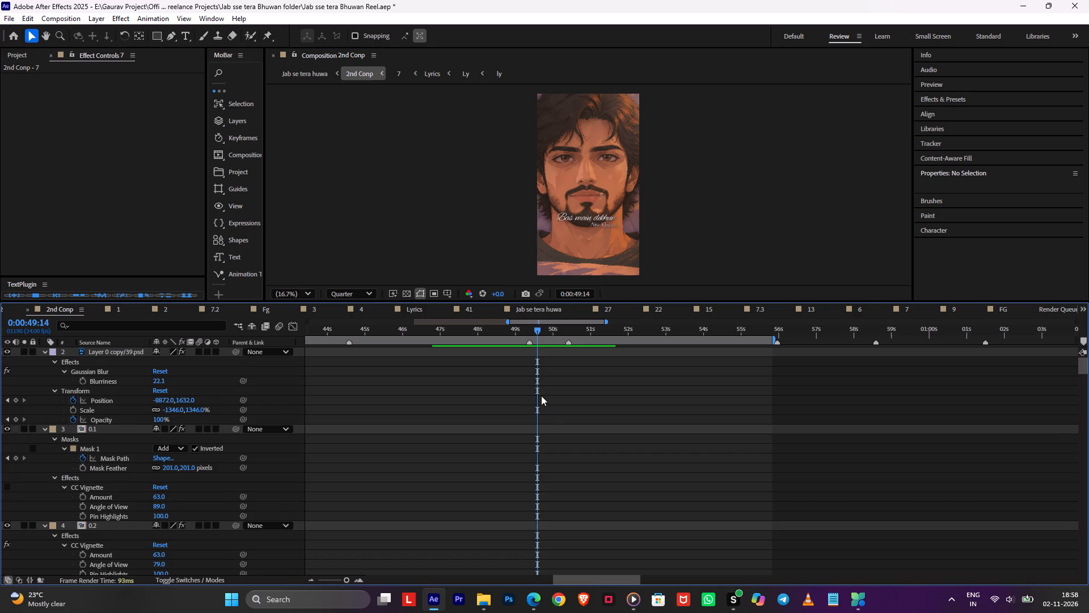
left_click(541, 396)
key("u")
scroll(542, 394, "down", 5)
scroll(542, 394, "up", 1)
scroll(542, 394, "down", 1)
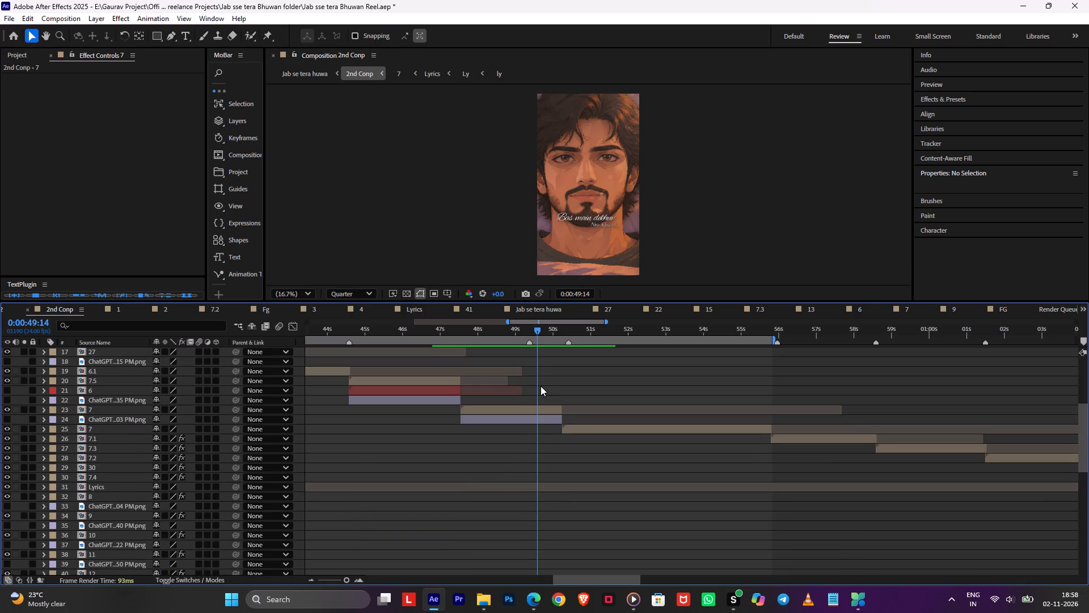
key("space")
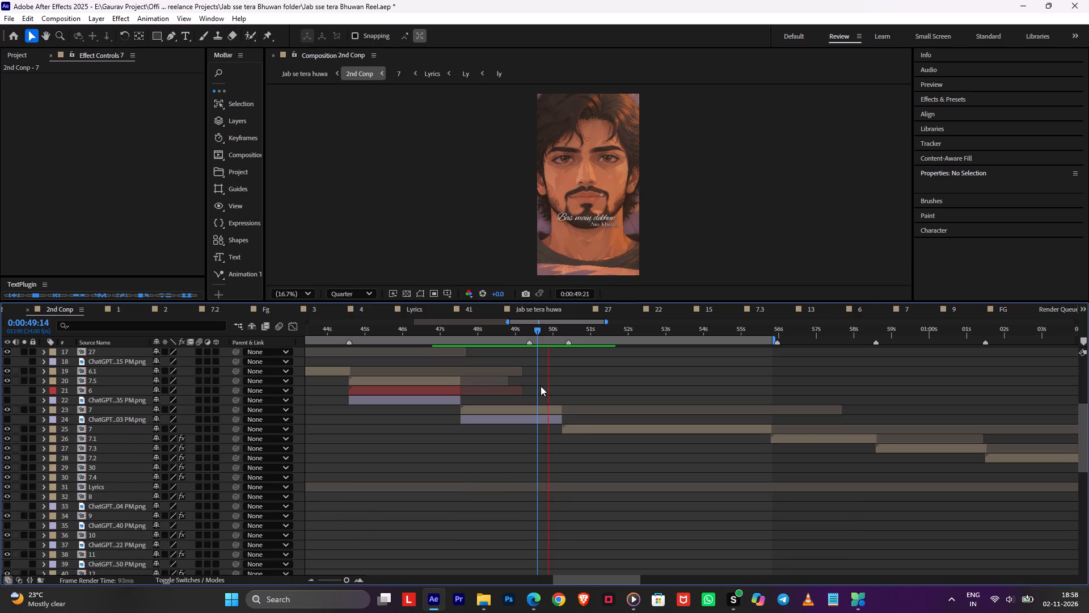
key("space")
Open the following comp, also named 7, with the bride shot and set its size to 1080 px wide by 1920 px high.
double_click(565, 429)
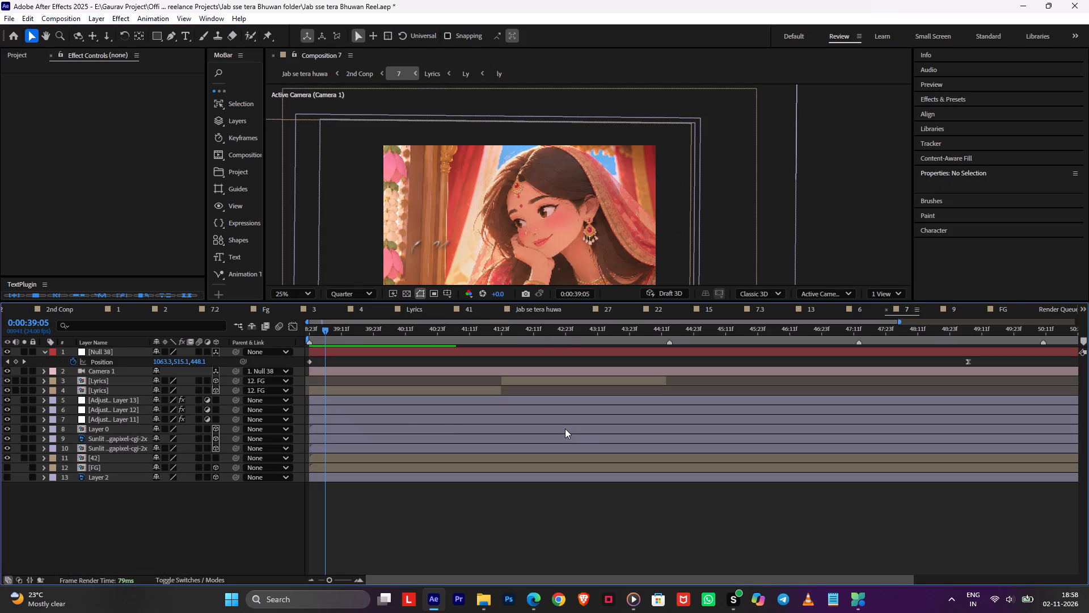
key("ctrl+k")
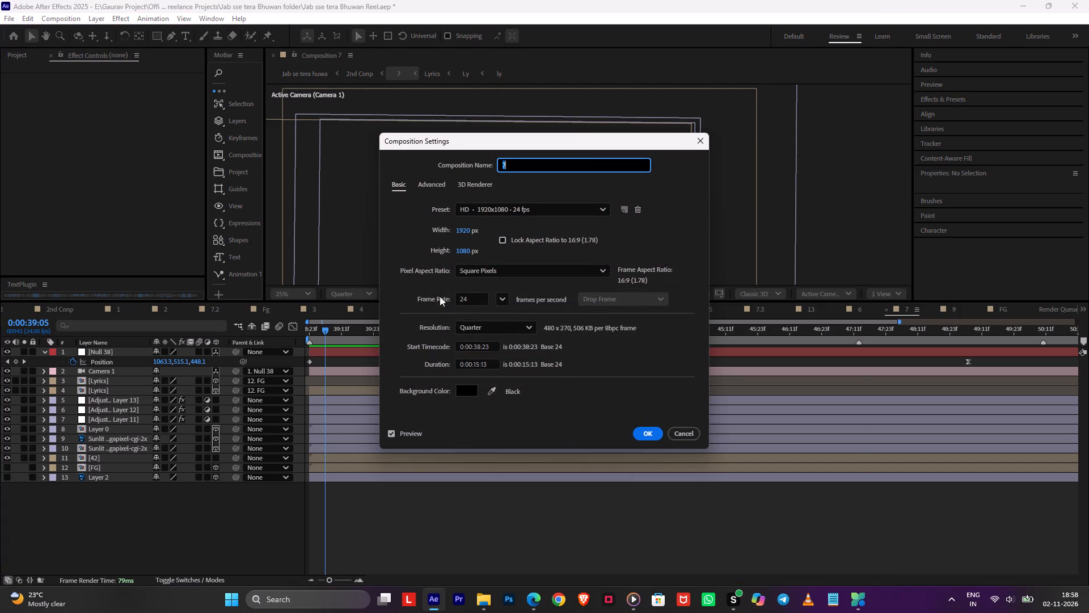
left_click(461, 234)
type("1080")
left_click(455, 254)
left_click(460, 250)
key("1")
type("920")
left_click(643, 439)
scroll(643, 195, "down", 1)
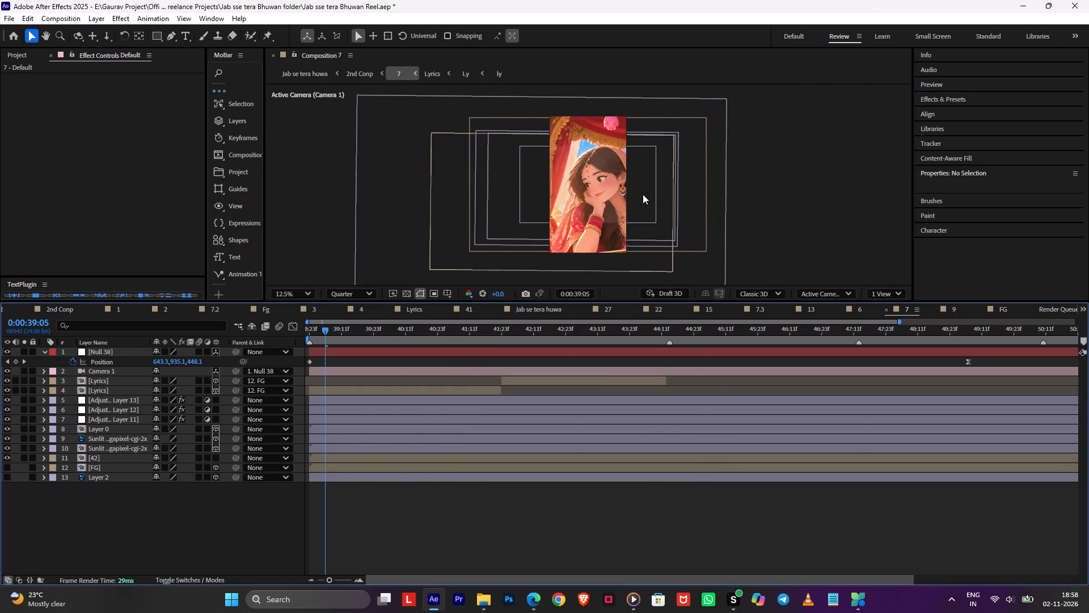
Scale Adjustment Layers 11, 12 and 13 together to 206% in comp 7.
left_click(330, 398)
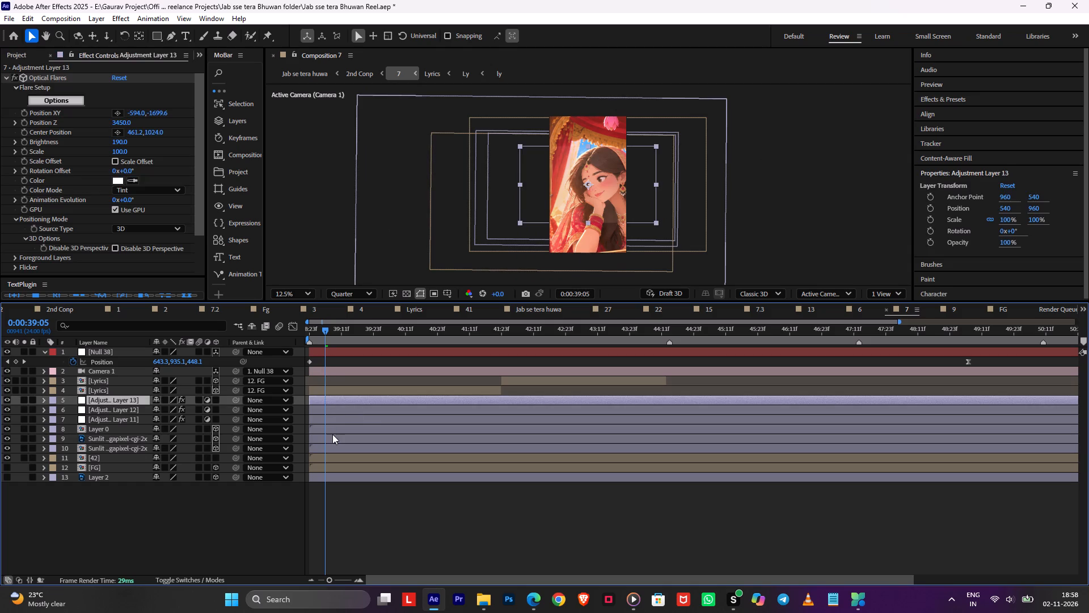
left_click(332, 434, "shift")
left_click(328, 463)
left_click(336, 400)
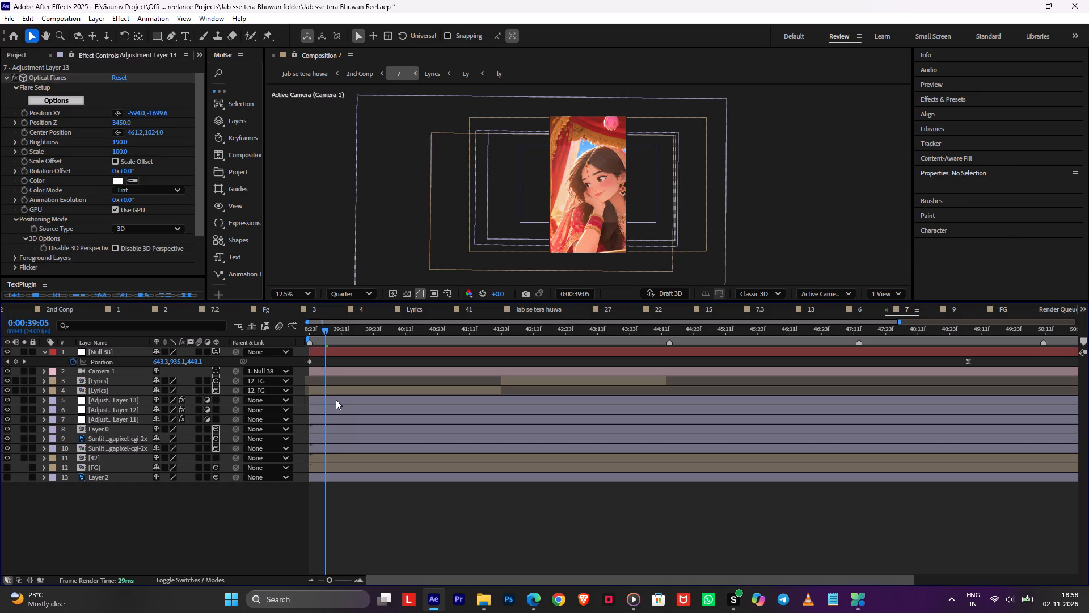
left_click(329, 417, "shift")
key("s")
left_click_drag(188, 409, 206, 412)
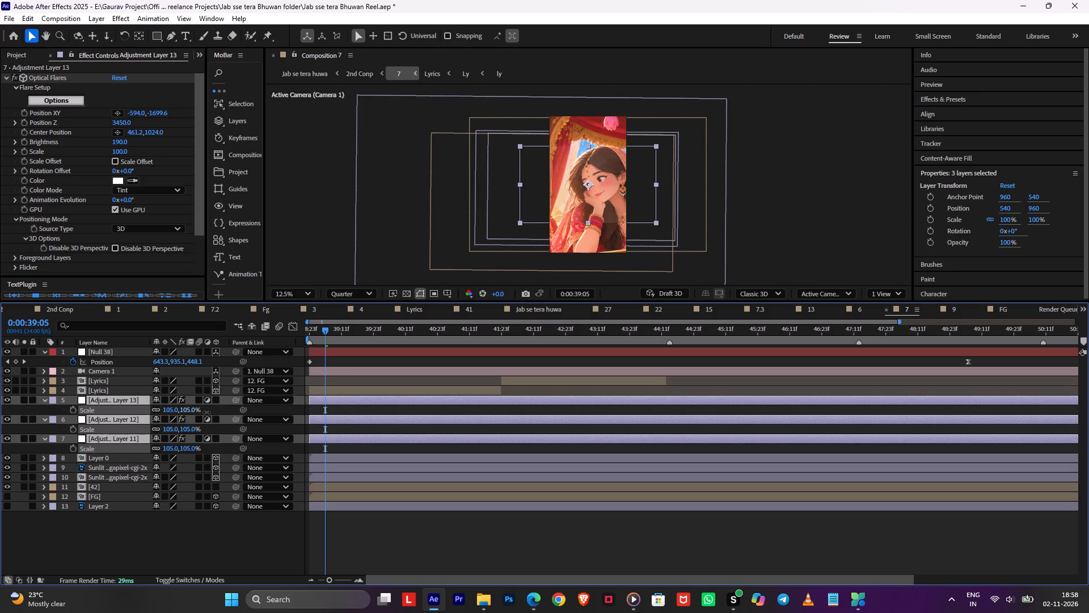
left_click_drag(206, 412, 253, 414)
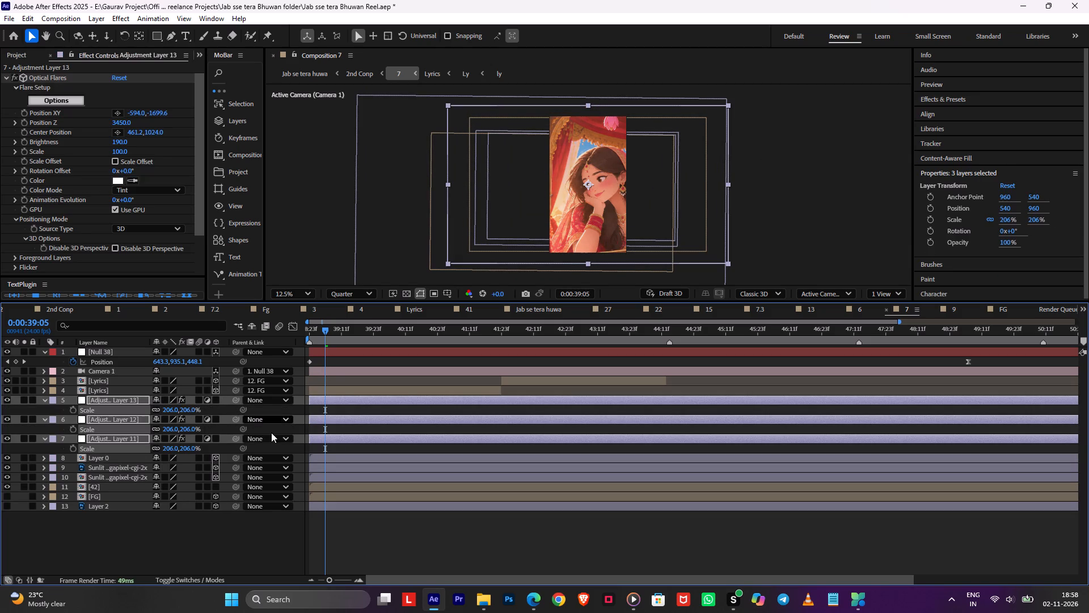
Replace Null 38's end Position keyframe at 0:00:49:06 with a new one that has X set to 680.
left_click_drag(330, 335, 969, 372)
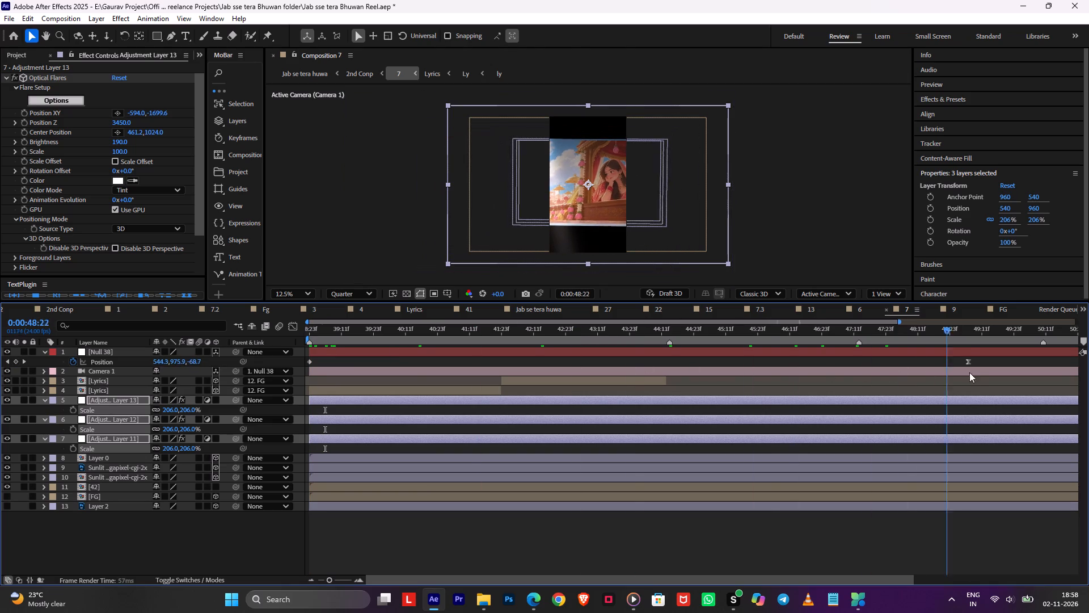
left_click_drag(969, 372, 974, 372)
left_click(970, 362)
key("Delete")
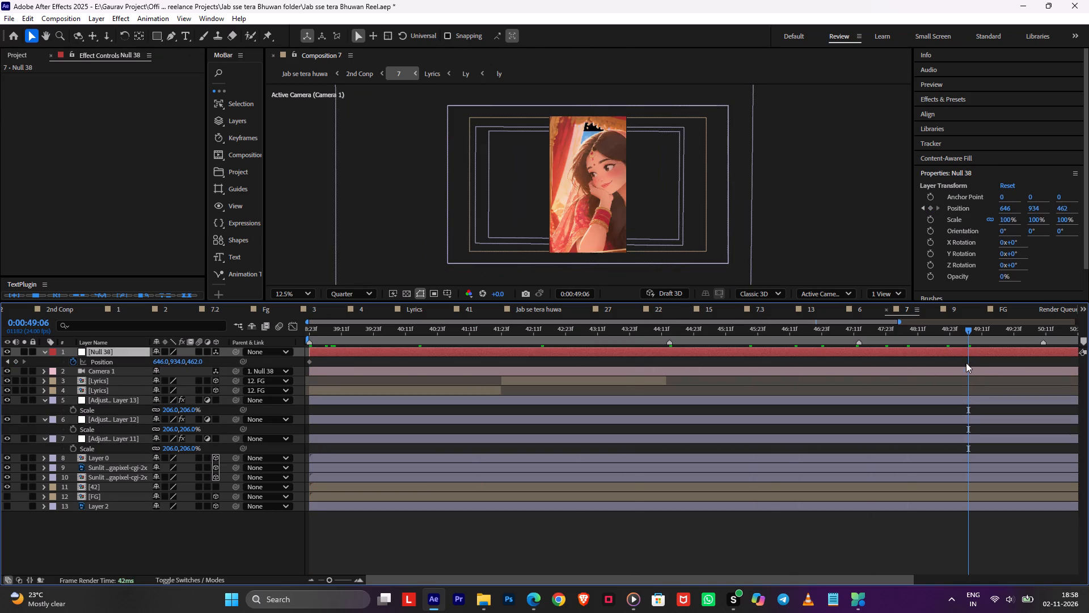
left_click_drag(163, 362, 191, 363)
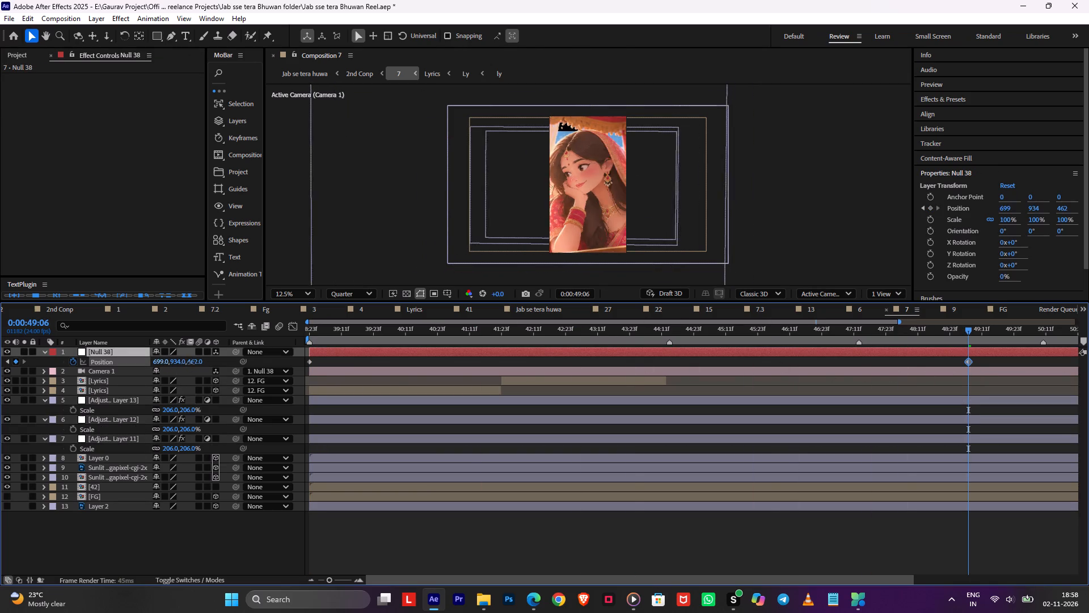
left_click_drag(191, 363, 195, 374)
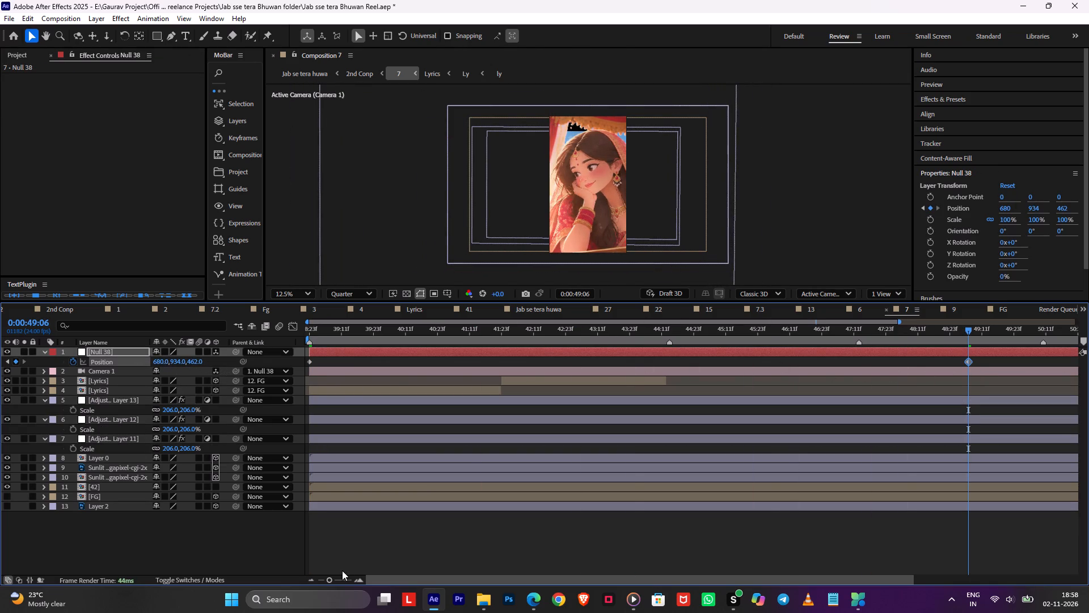
Find the background layer behind the bride and scale the Sunlit Dreamy Cloudscape layer 10 to 164%.
left_click(336, 498)
left_click(119, 503)
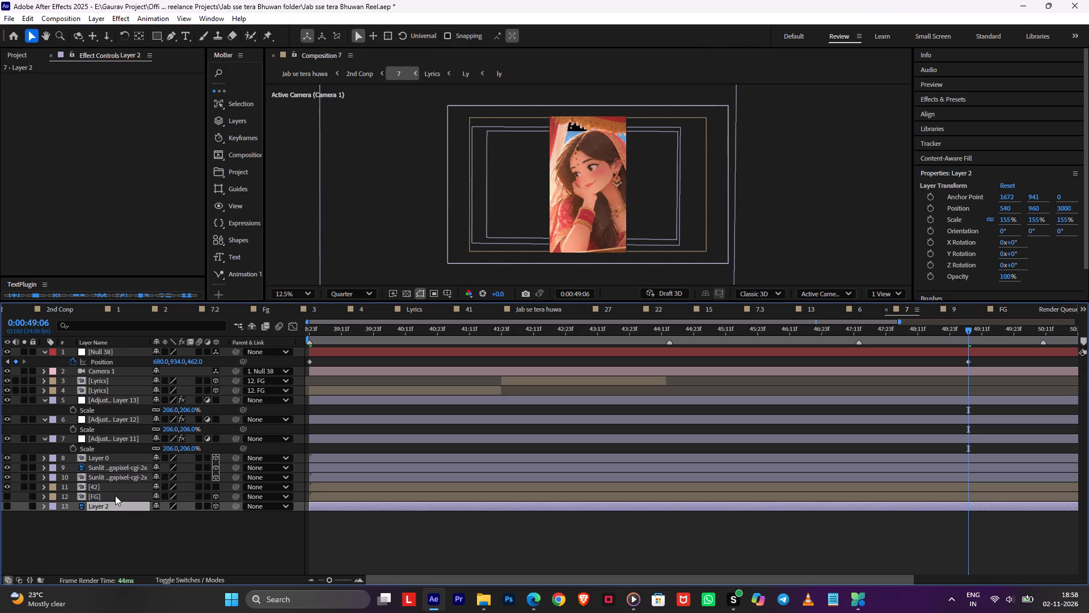
left_click(111, 484)
left_click(112, 480)
left_click(106, 488)
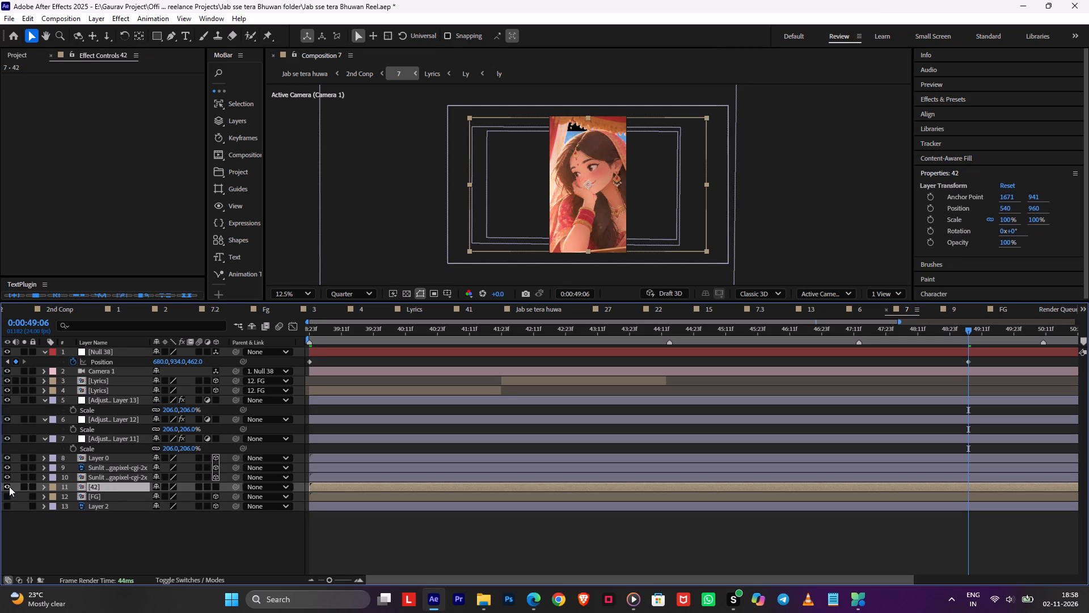
double_click(8, 486)
left_click(96, 481)
key("s")
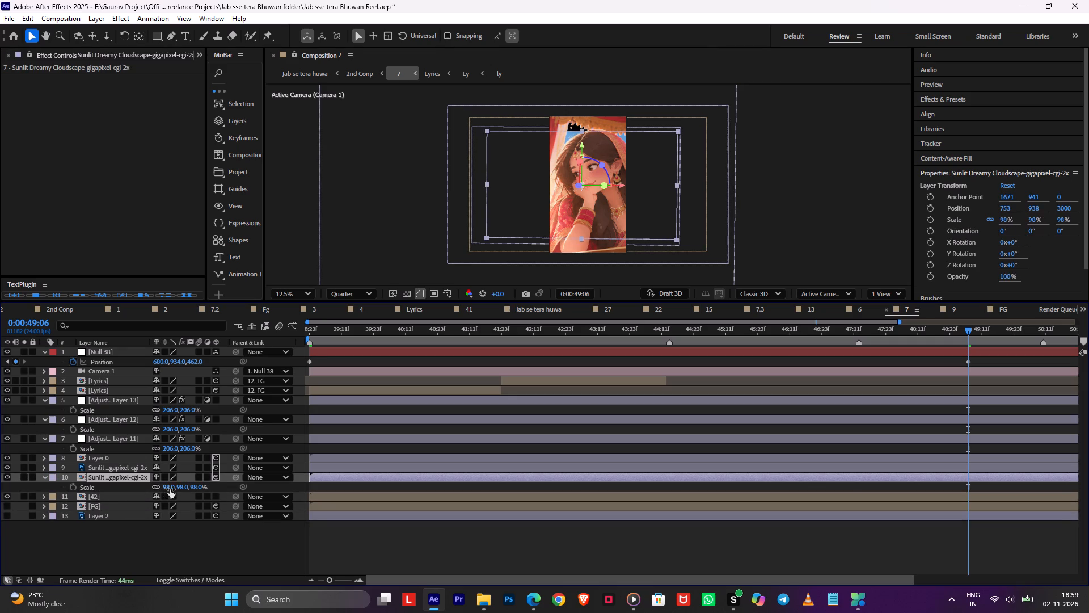
left_click_drag(171, 489, 205, 488)
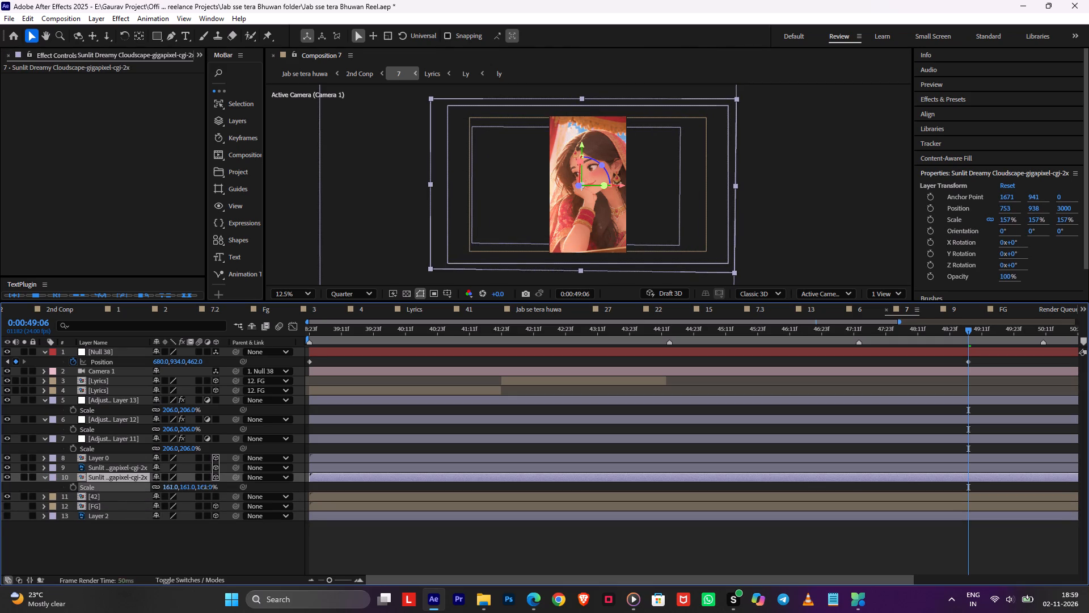
left_click_drag(205, 488, 207, 488)
Set Null 38's X position to 447 on the first keyframe at 0:00:38:23 and preview the camera move.
left_click_drag(945, 336, 320, 331)
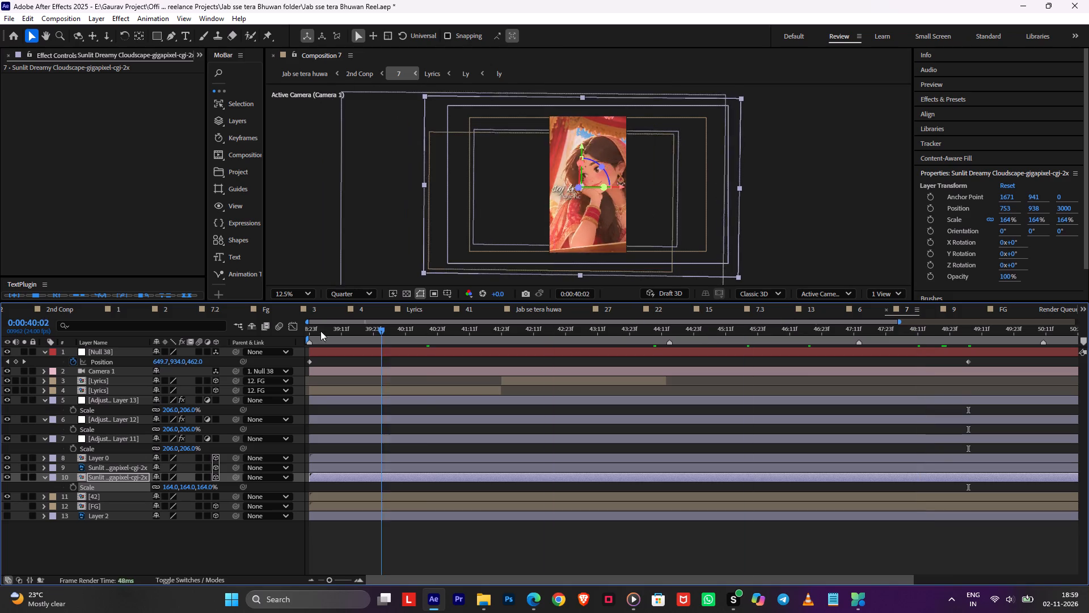
left_click_drag(320, 331, 243, 332)
left_click_drag(155, 362, 87, 362)
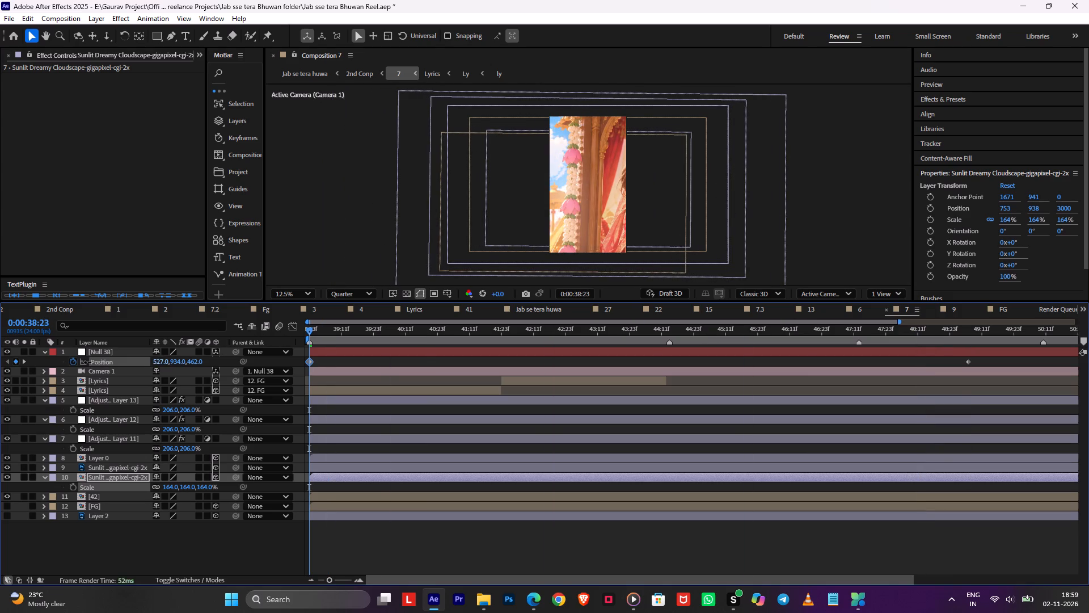
left_click_drag(87, 362, 47, 366)
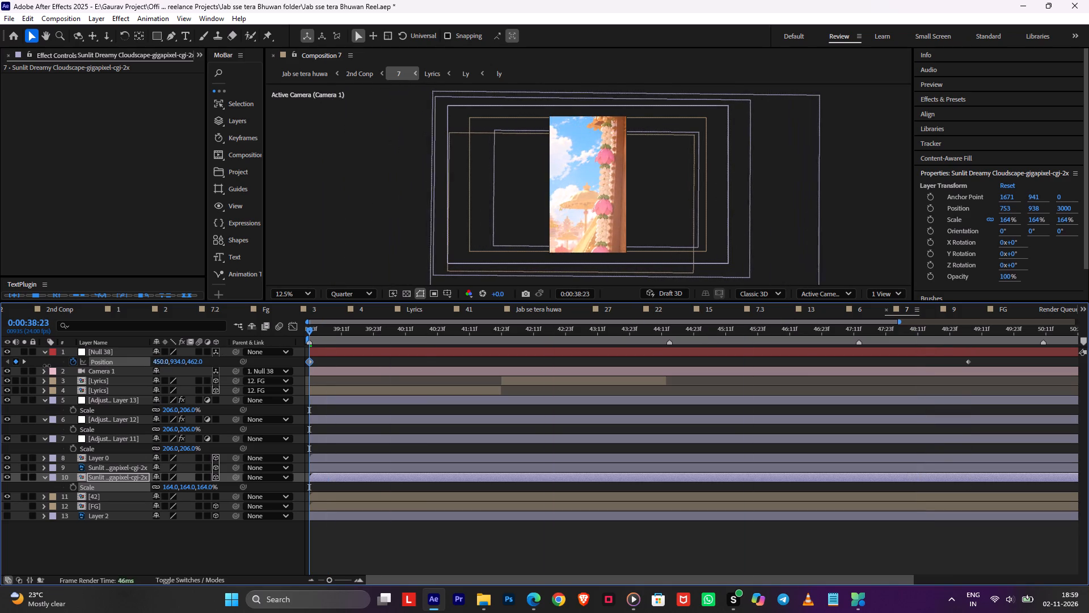
left_click_drag(47, 366, 45, 366)
key("space")
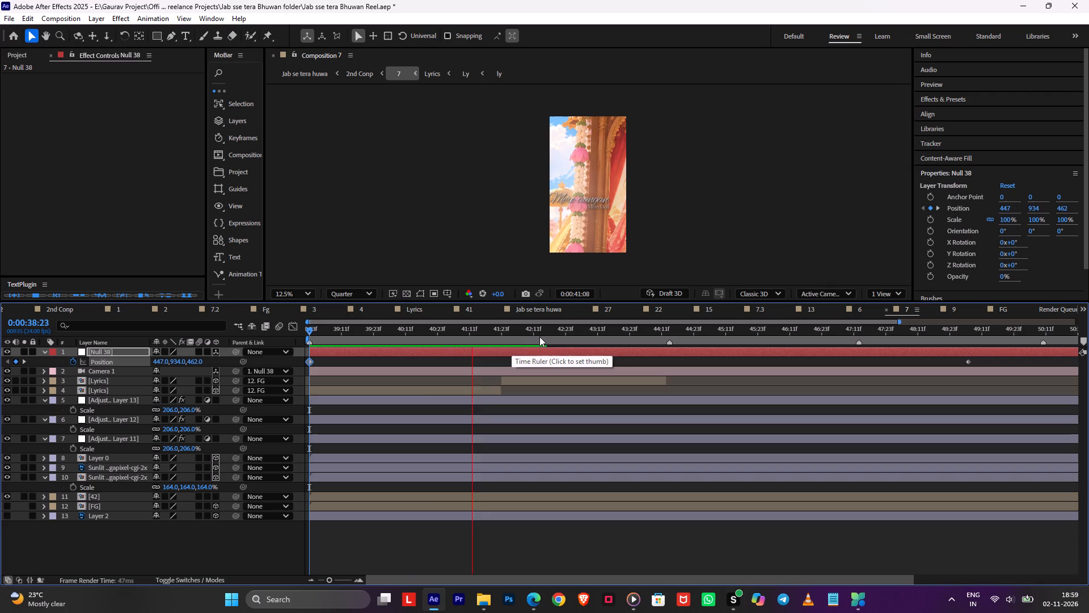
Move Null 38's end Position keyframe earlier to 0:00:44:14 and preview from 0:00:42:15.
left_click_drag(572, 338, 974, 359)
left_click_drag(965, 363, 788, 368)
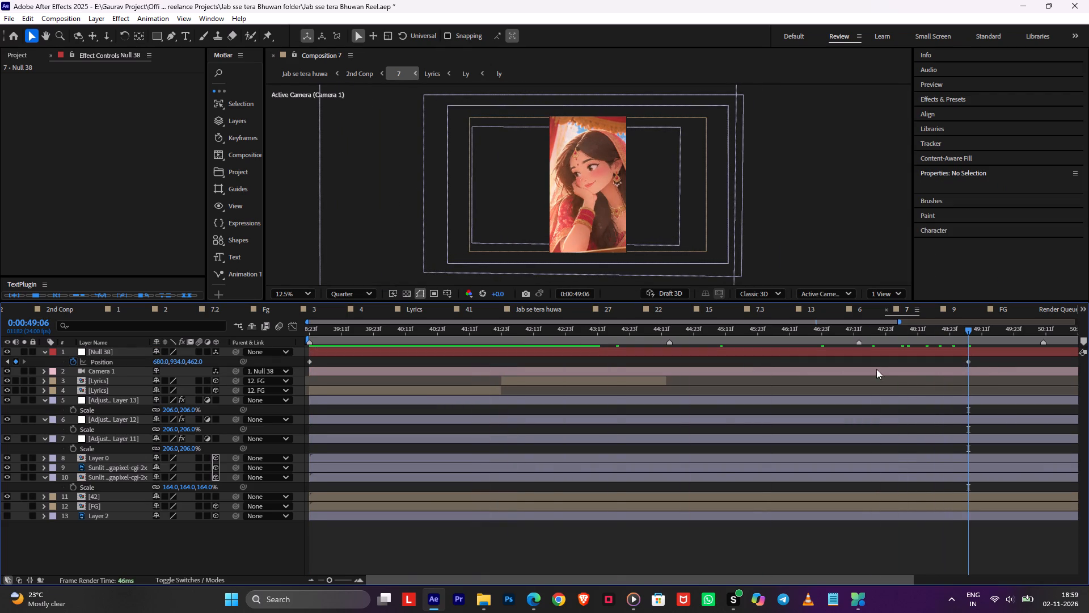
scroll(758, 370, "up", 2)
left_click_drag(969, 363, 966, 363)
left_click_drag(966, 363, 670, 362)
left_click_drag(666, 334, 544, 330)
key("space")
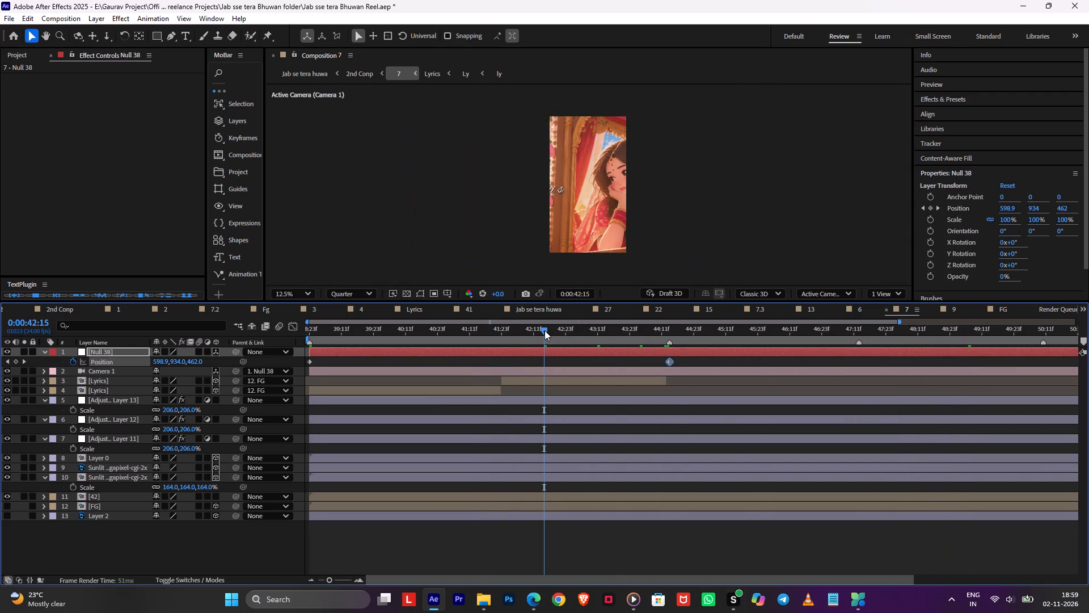
Save the project, apply Easy Ease to Null 38's end Position keyframe and move it to 0:00:46:10.
key("ctrl+s")
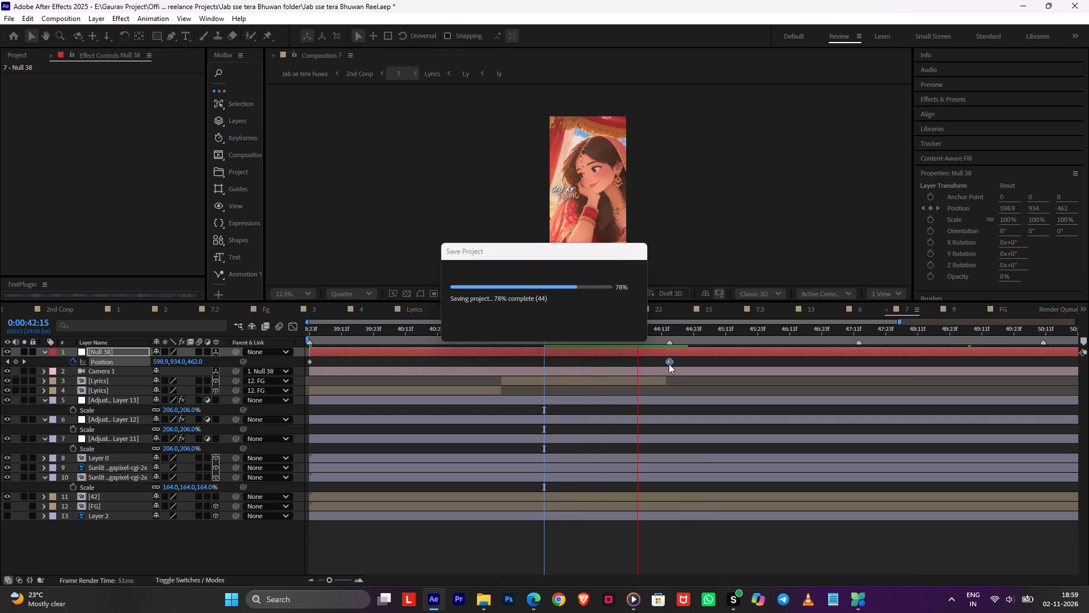
key("space")
left_click(670, 362)
key("F9")
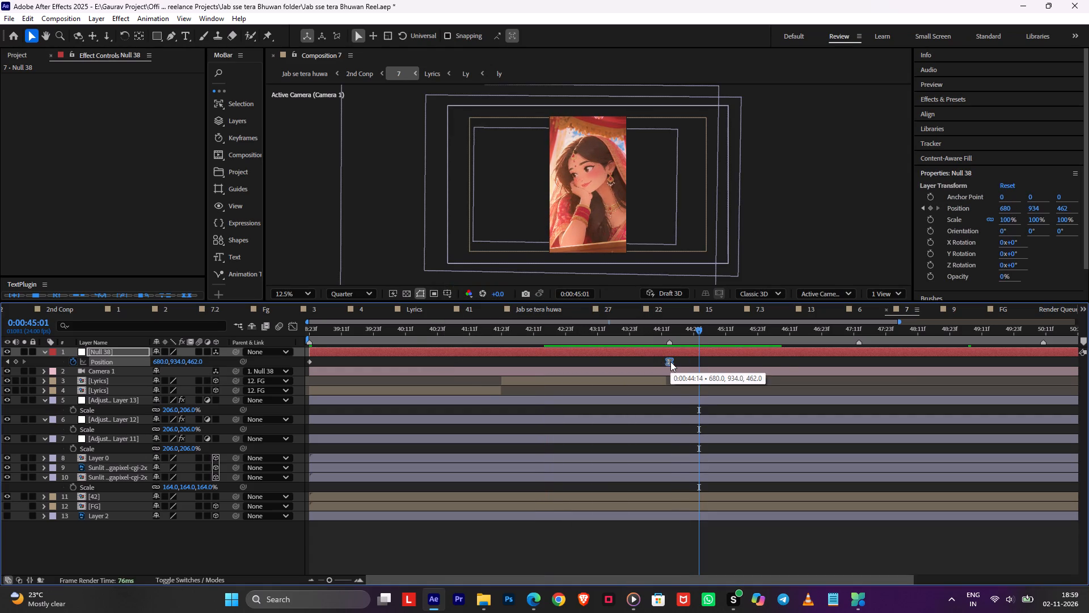
left_click_drag(667, 359, 784, 359)
Return to 2nd Conp and preview the bride shot from 0:00:50:05.
key("Tab")
left_click(676, 355)
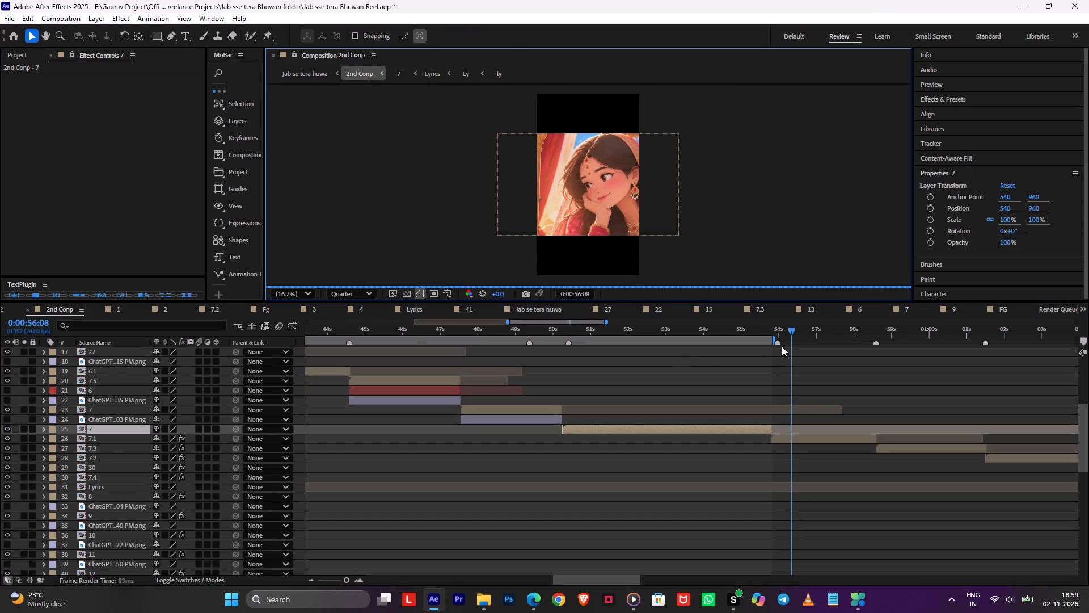
left_click_drag(771, 330, 556, 349)
key("space")
scroll(568, 367, "up", 1, "alt")
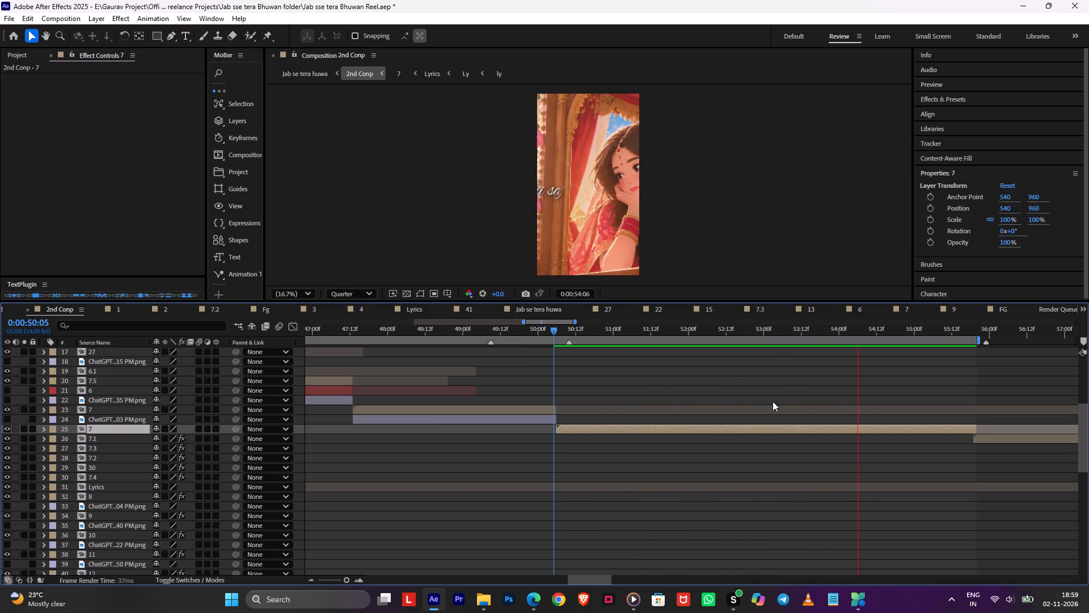
key("space")
Reopen comp 7 from the bride shot and move the second lyric line, Lyrics layer 3, to about X 1002, Y 675.
double_click(869, 426)
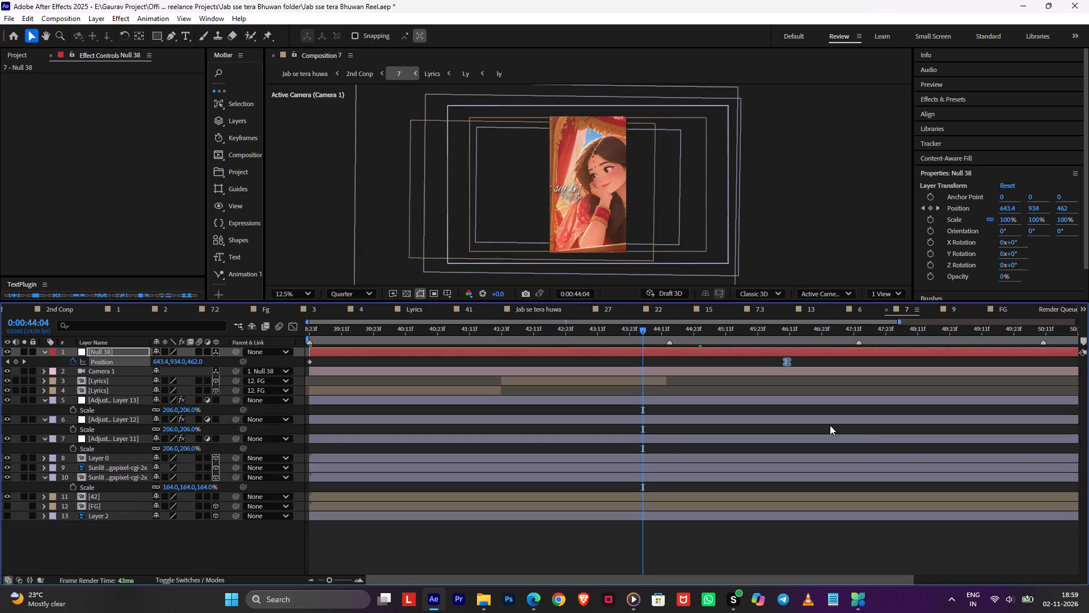
left_click(635, 376)
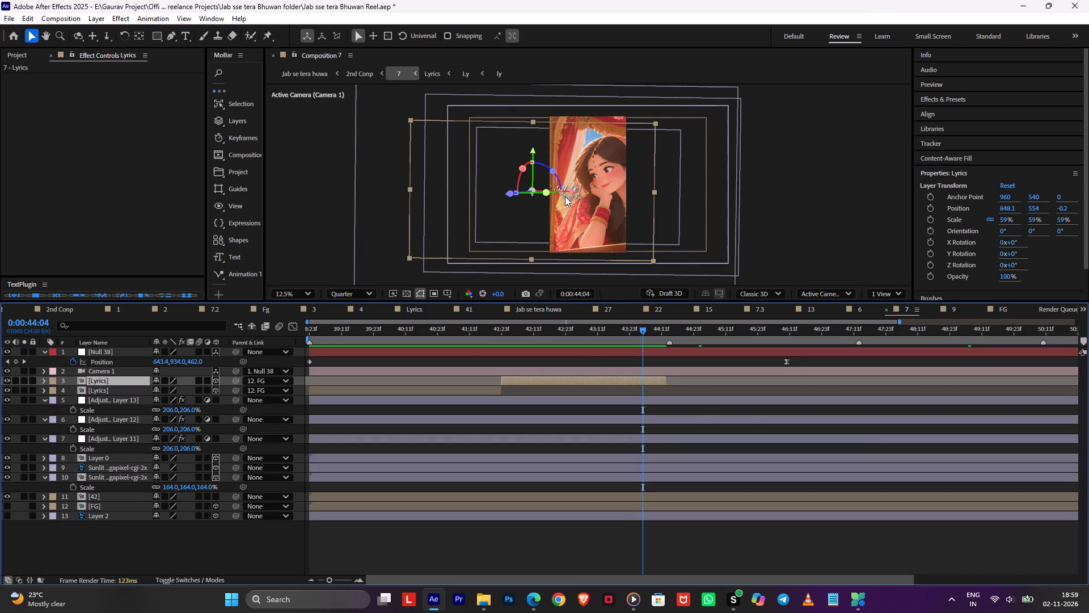
left_click_drag(572, 194, 606, 197)
left_click_drag(603, 214, 603, 215)
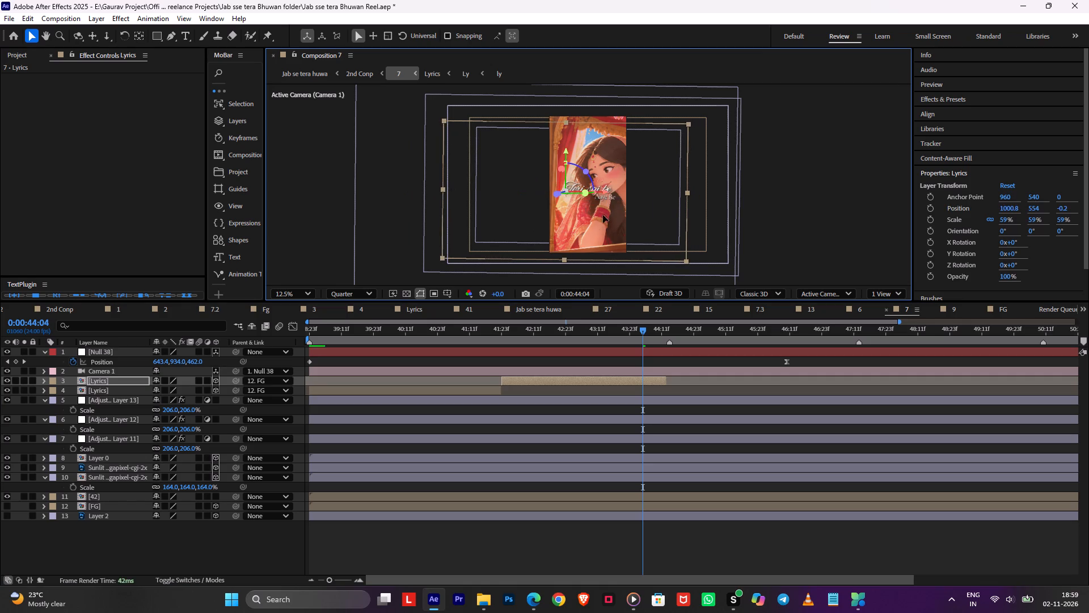
left_click_drag(603, 215, 603, 240)
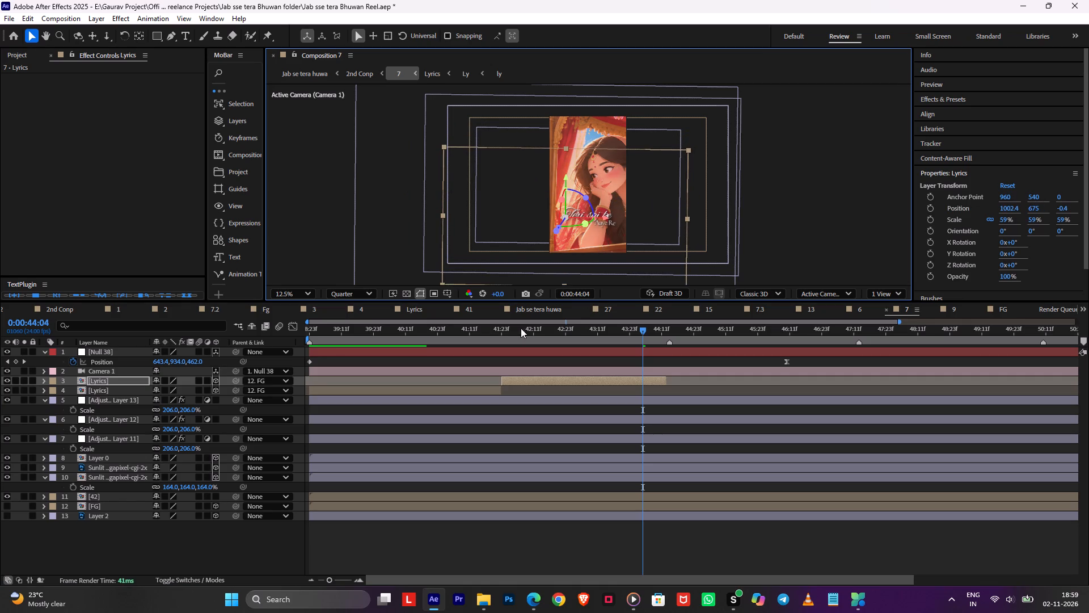
Move the first lyric line, Lyrics layer 4, to about X 1015, Y 639 and preview it from 0:00:41:07.
left_click_drag(499, 334, 459, 336)
left_click(464, 393)
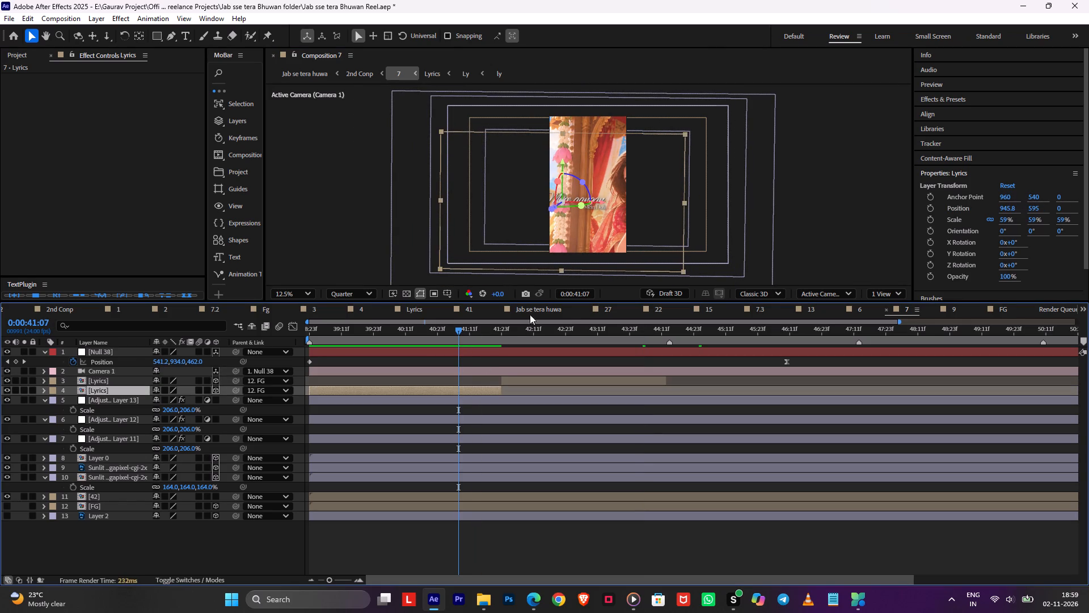
left_click_drag(596, 212, 611, 221)
key("space")
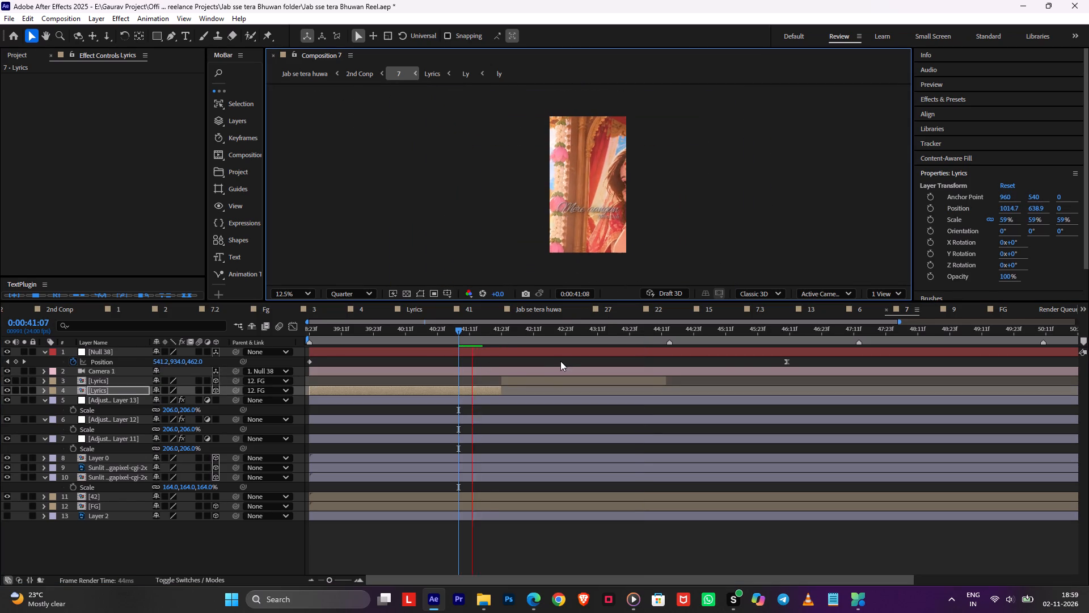
Set Null 38's end Position keyframe at 0:00:46:10 to Y 953 and Z 306.
middle_click_drag(560, 361, 430, 376)
left_click_drag(632, 327, 659, 333)
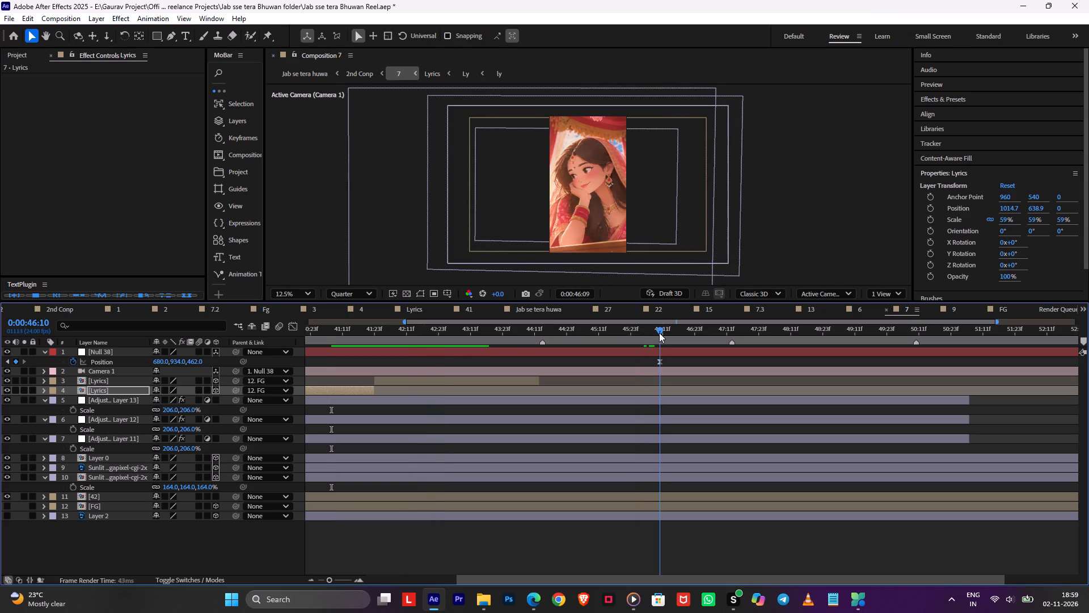
left_click_drag(659, 333, 660, 333)
left_click_drag(198, 359, 101, 361)
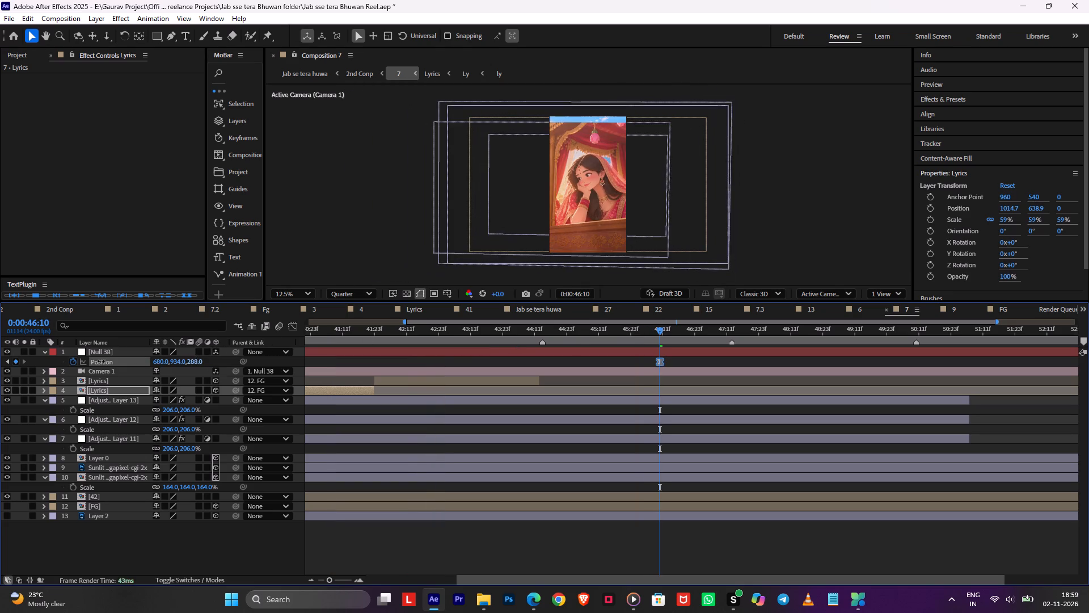
left_click_drag(101, 361, 115, 364)
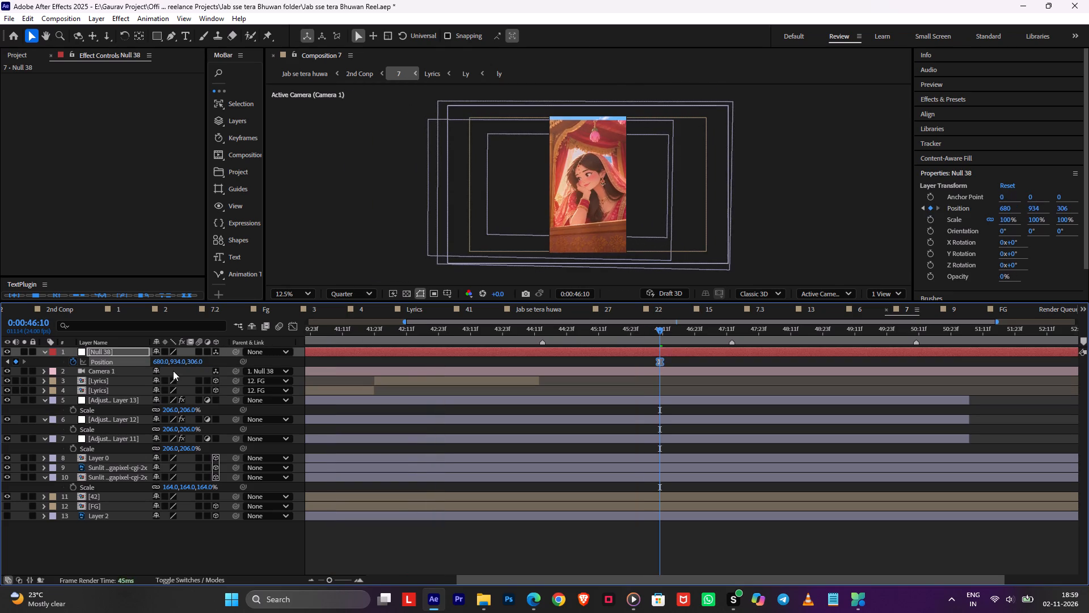
left_click_drag(180, 363, 189, 364)
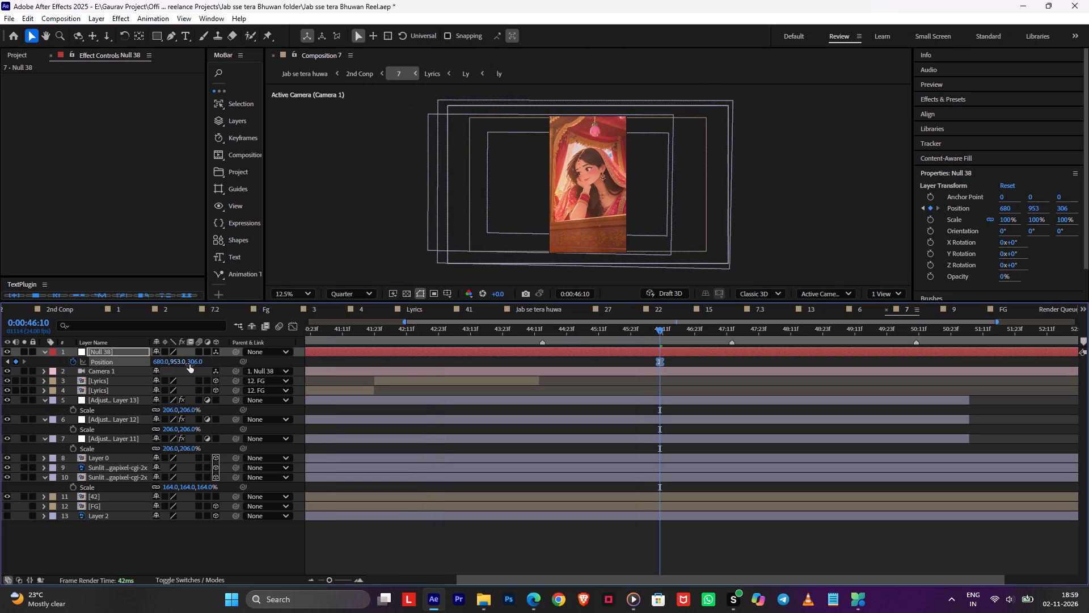
Preview comp 7 from its start at 0:00:38:23 and save the project.
left_click_drag(373, 334, 59, 337)
key("space")
key("ctrl+s")
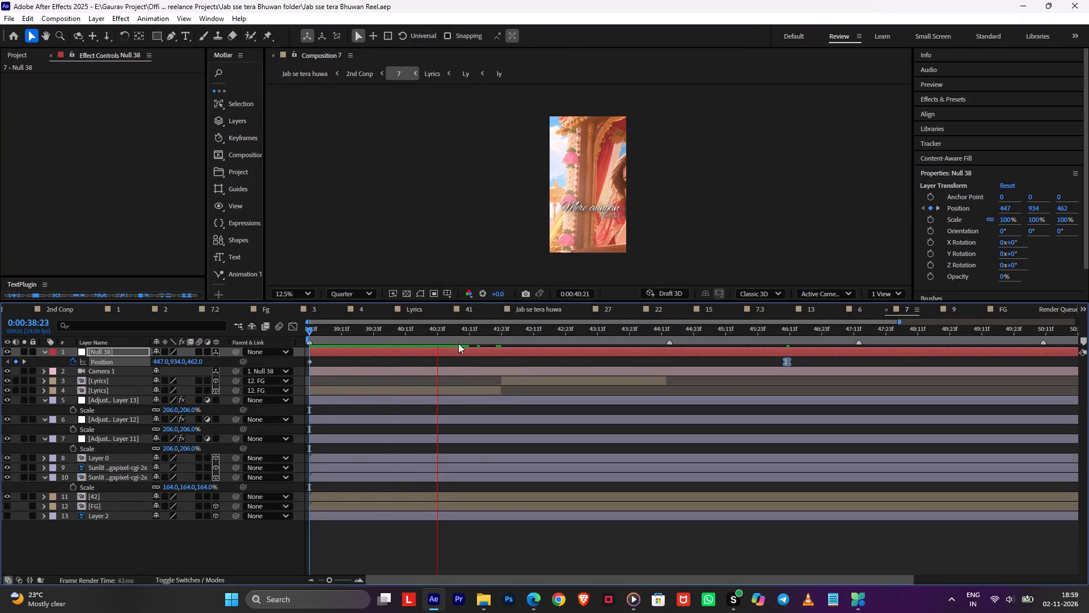
left_click(465, 358)
middle_click_drag(500, 355, 410, 362)
Return to 2nd Conp and preview the bride shot from 0:00:50:06.
key("Tab")
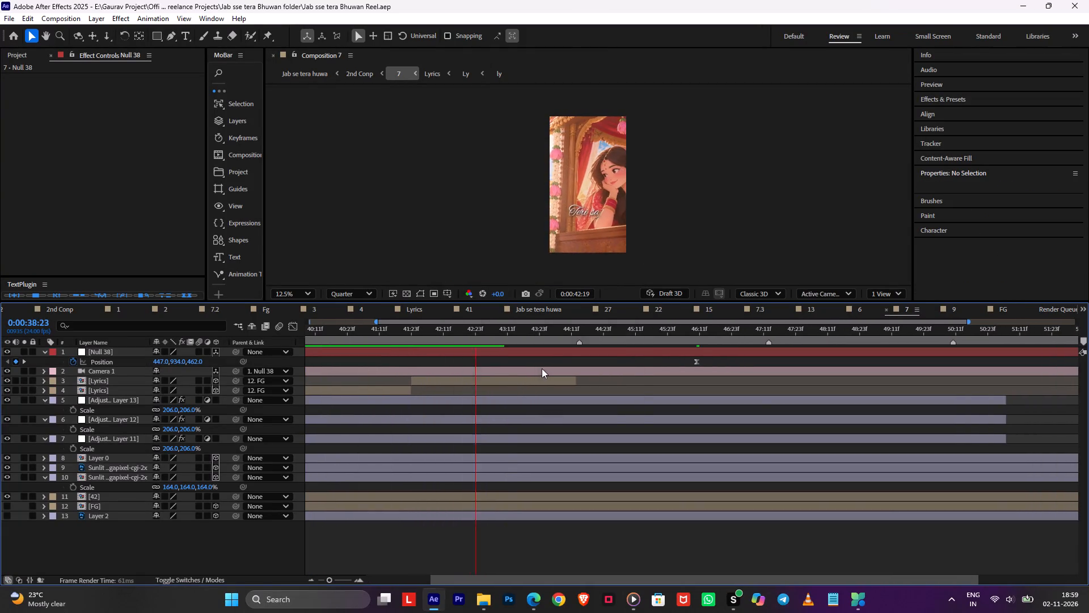
left_click(466, 368)
key("space")
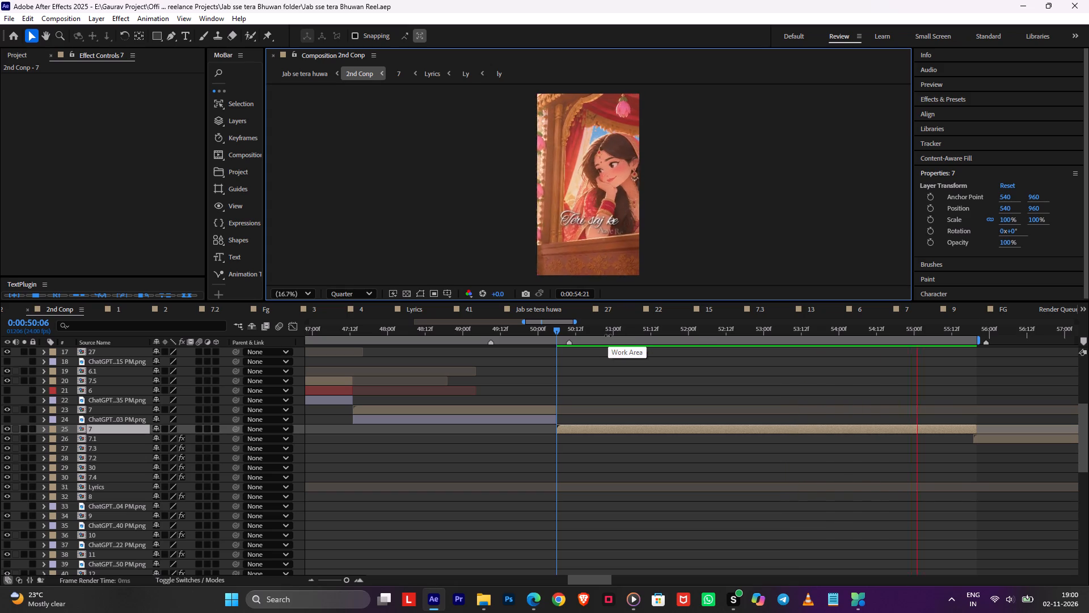
scroll(607, 335, "down", 1, "alt")
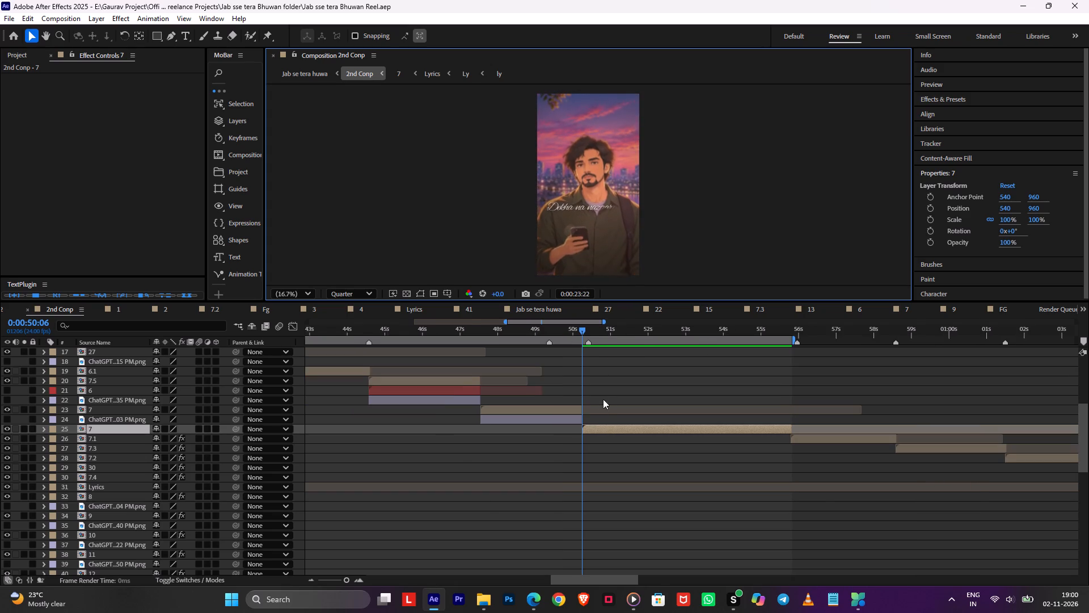
key("space")
Locate the start of the man-with-phone shot at 0:00:22:21 in 2nd Conp and switch to the Jab se tera huwa comp.
key("Tab")
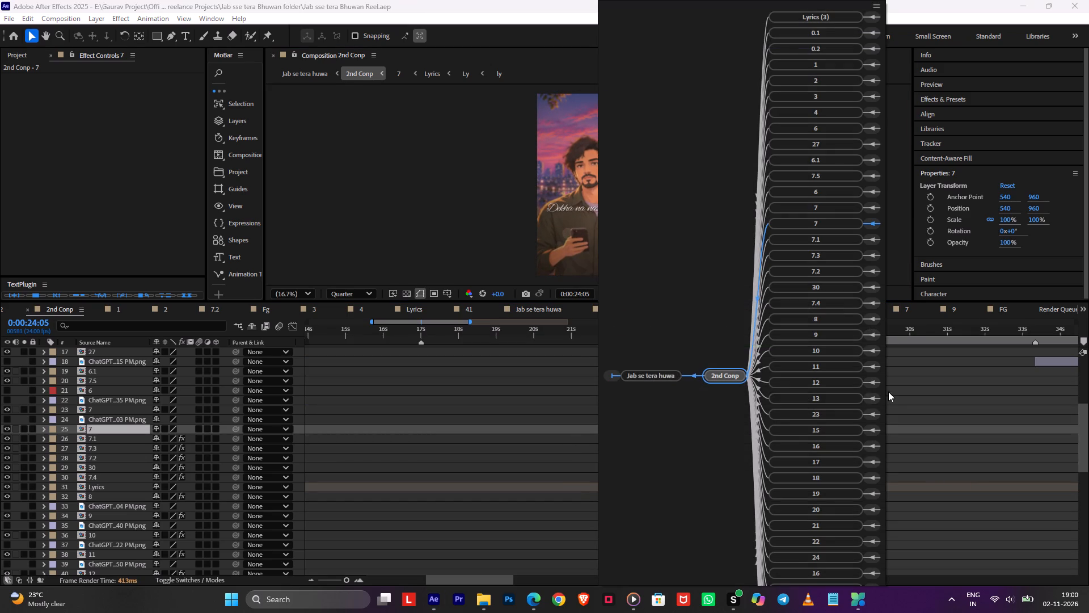
left_click(889, 391)
scroll(736, 366, "down", 2, "alt")
left_click_drag(644, 335, 592, 334)
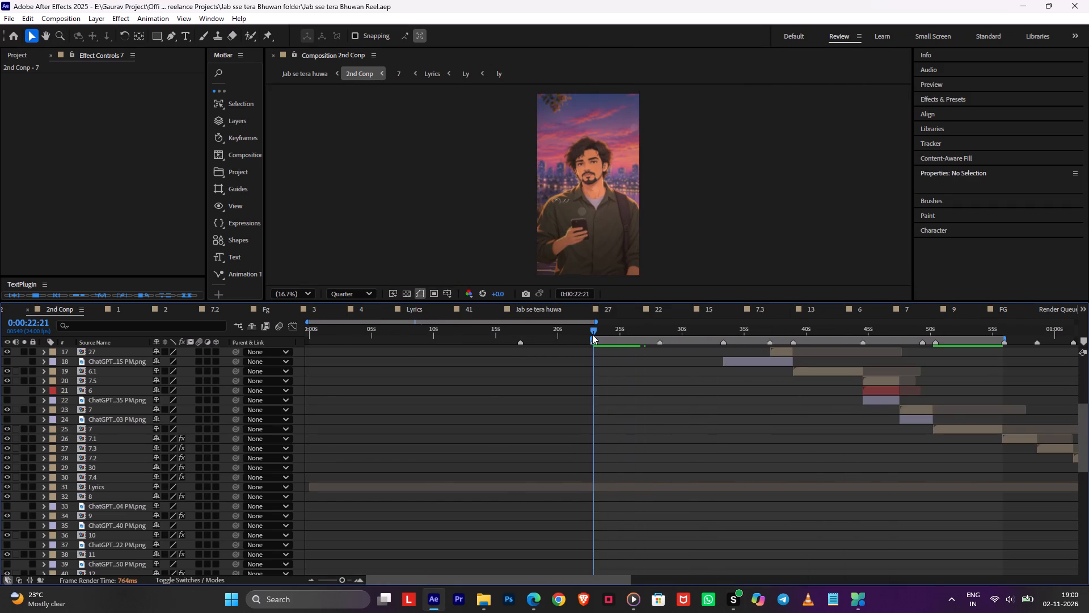
left_click_drag(592, 334, 594, 342)
scroll(594, 350, "up", 4, "alt")
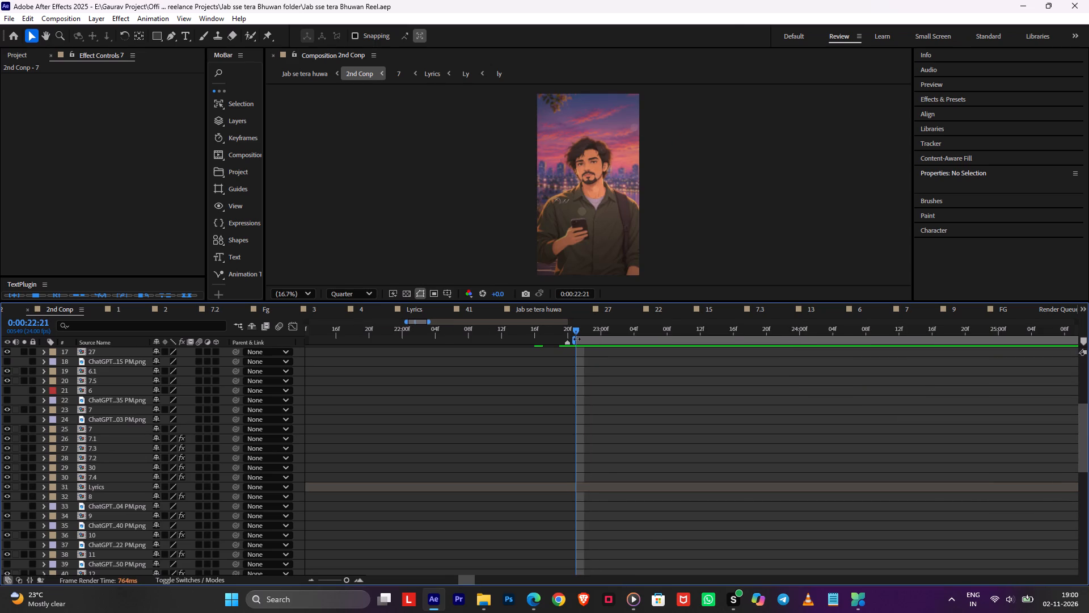
key("Tab")
left_click(495, 337)
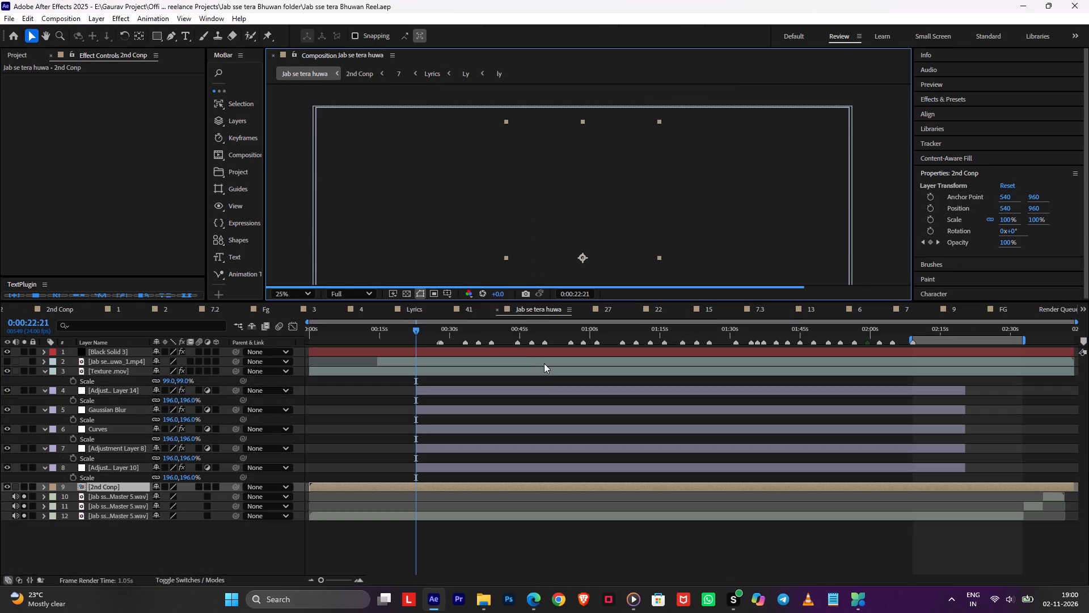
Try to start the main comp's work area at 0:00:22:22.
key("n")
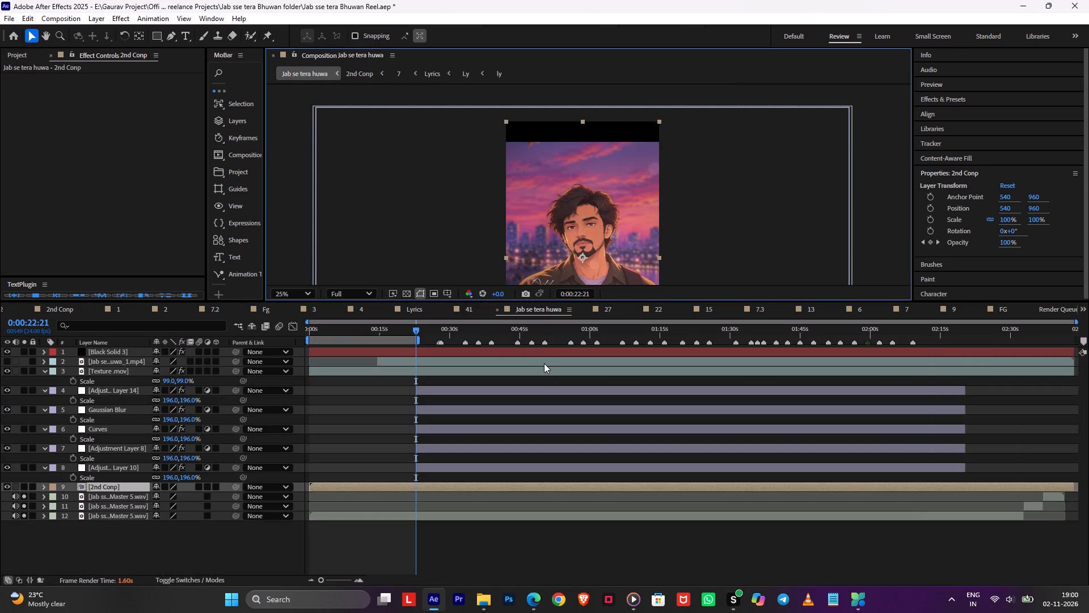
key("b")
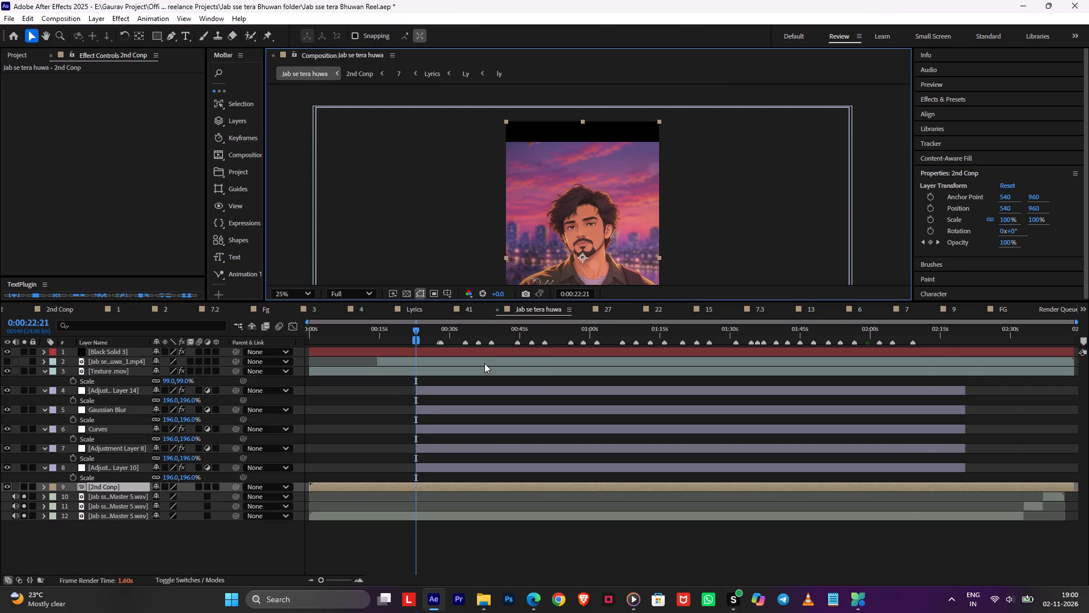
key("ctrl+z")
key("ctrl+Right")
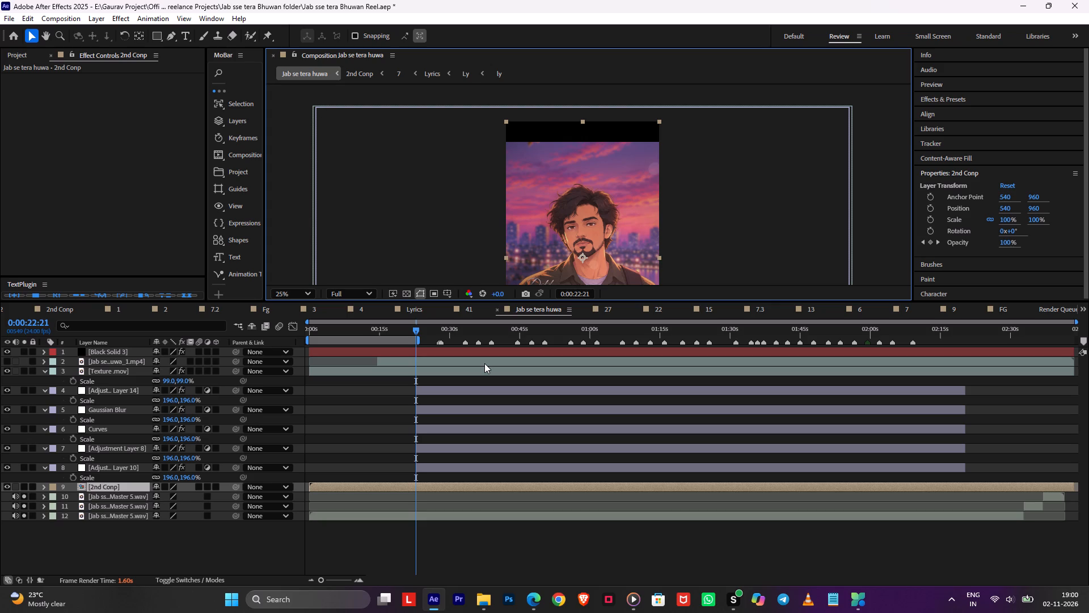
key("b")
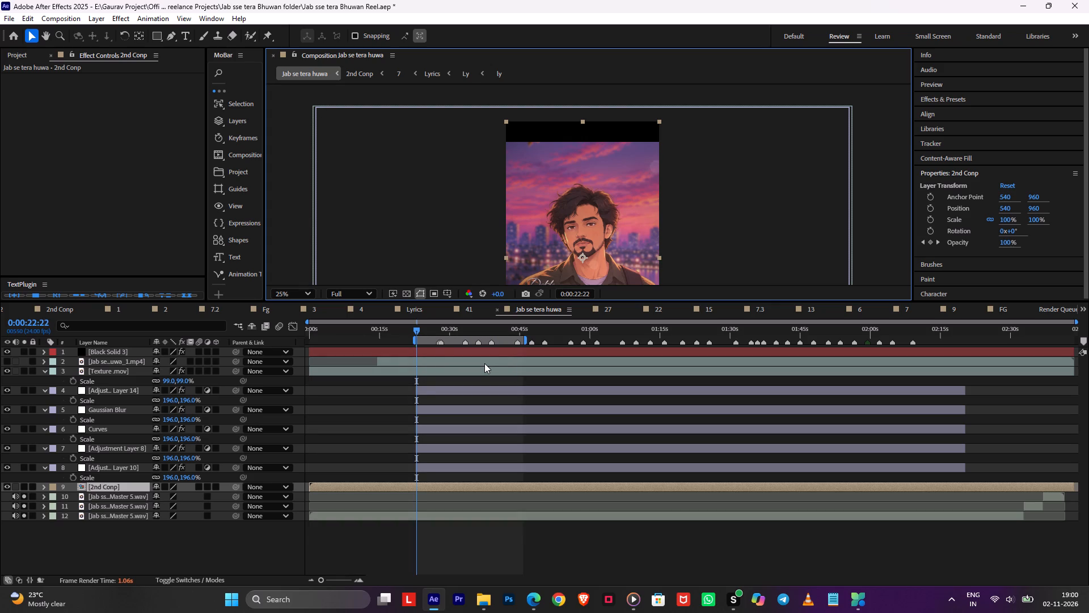
Set the work area of Jab se tera huwa to start at 0:00:22:20, on the man shot's first frame.
key("ctrl+Left")
key("ctrl+Left")
key("ctrl+Left")
key("ctrl+Left")
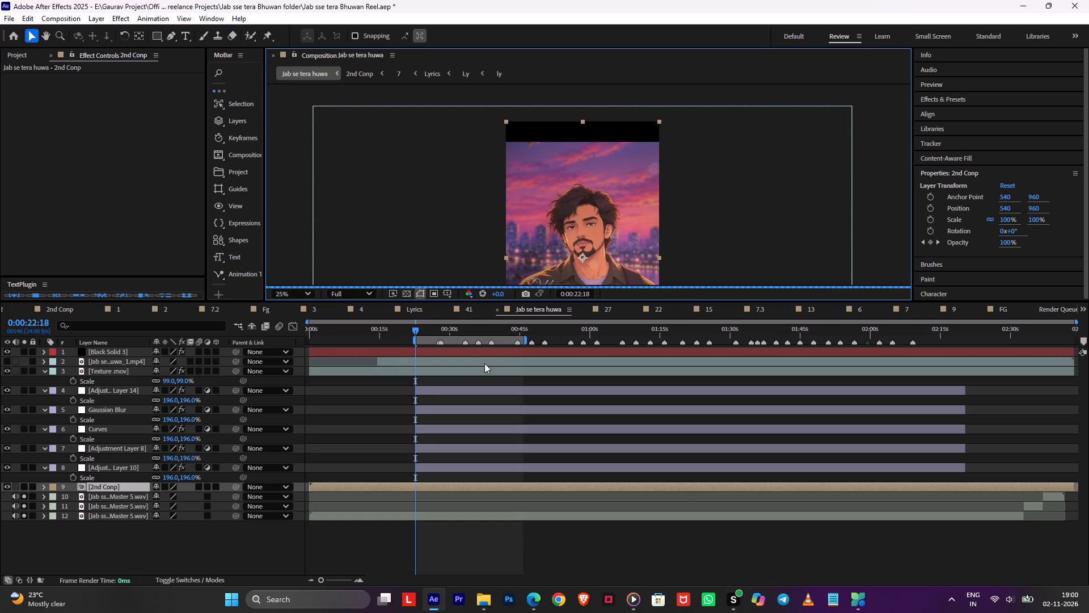
scroll(391, 391, "up", 1, "alt")
scroll(450, 378, "up", 1, "alt")
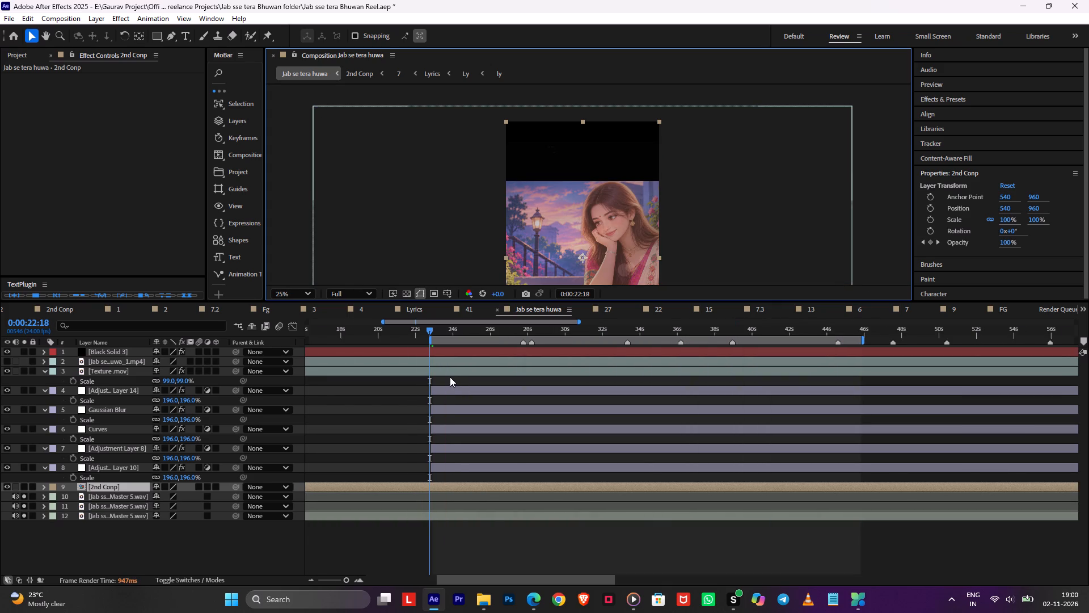
key("ctrl+Right")
key("ctrl+Right")
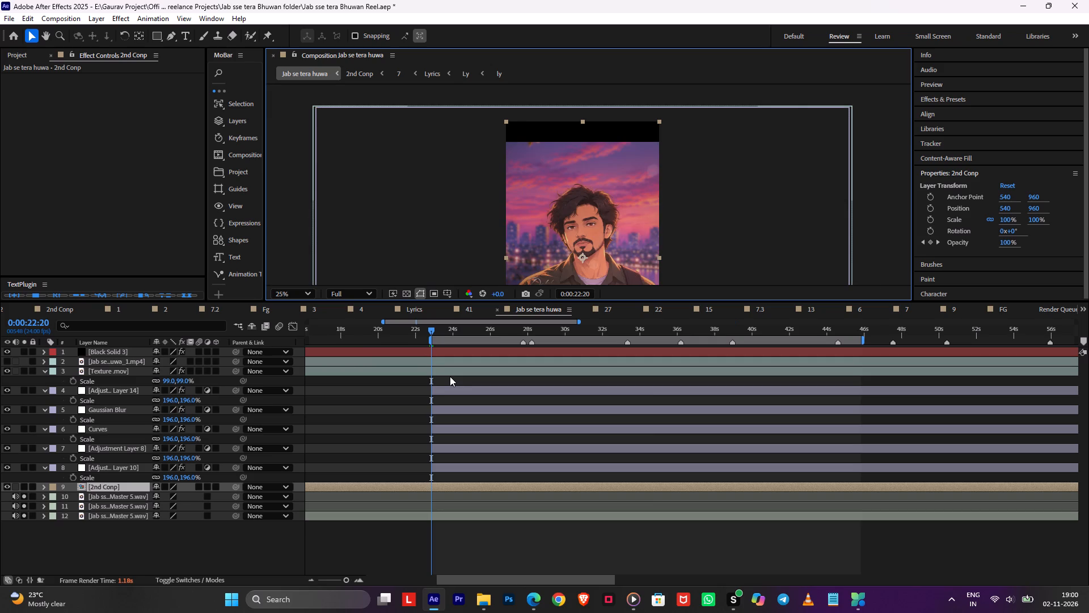
key("b")
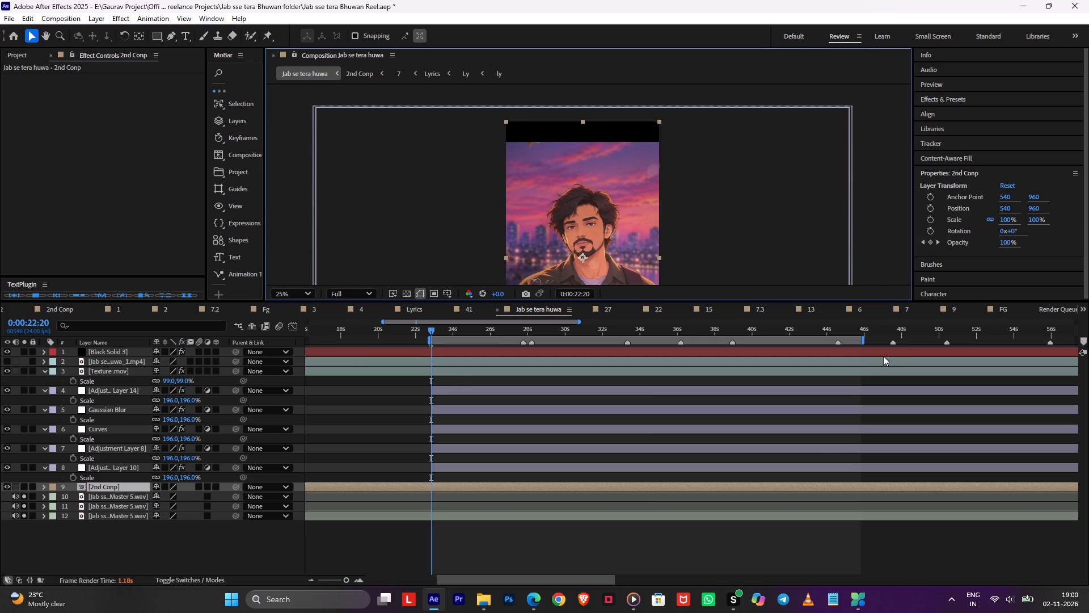
Find the bride shot's last frame in 2nd Conp and end the main comp's work area there, at 0:00:55:19.
double_click(811, 484)
scroll(807, 415, "down", 5, "alt")
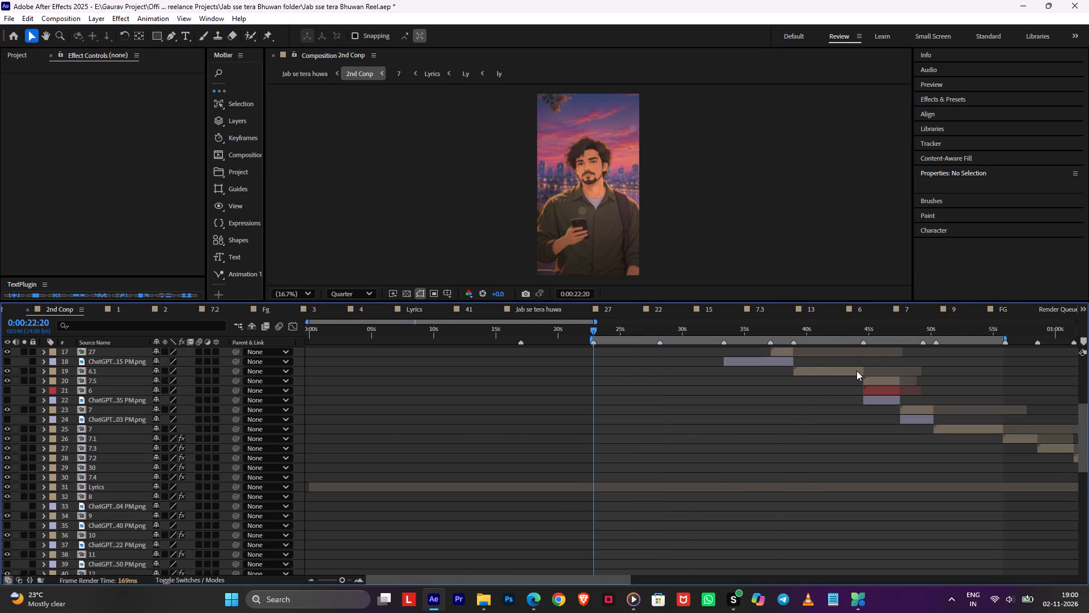
left_click_drag(1001, 329, 1012, 336)
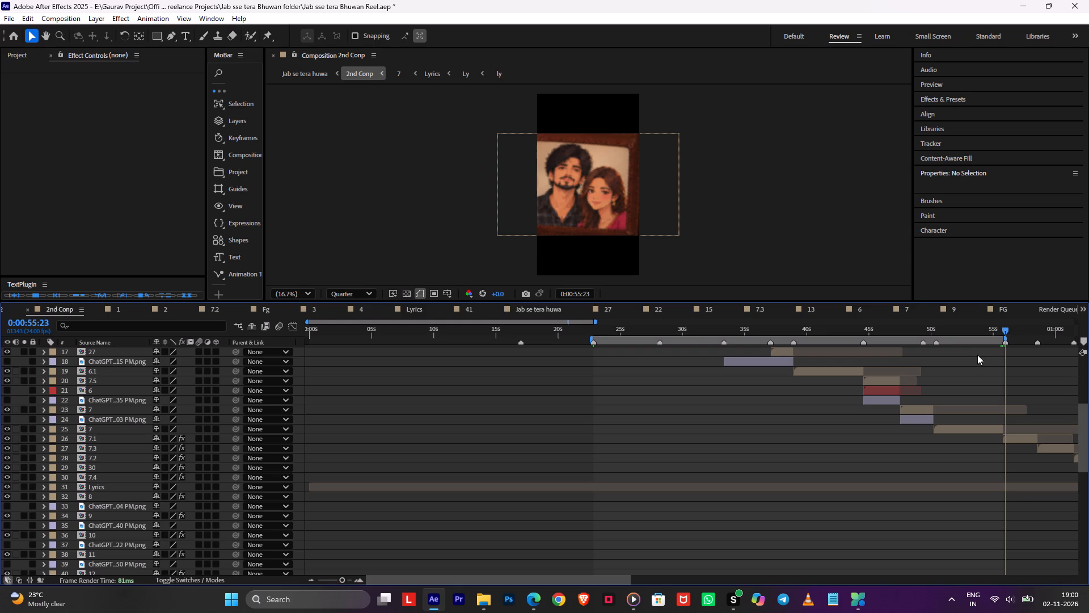
scroll(998, 363, "up", 3, "alt")
left_click_drag(1041, 328, 1035, 331)
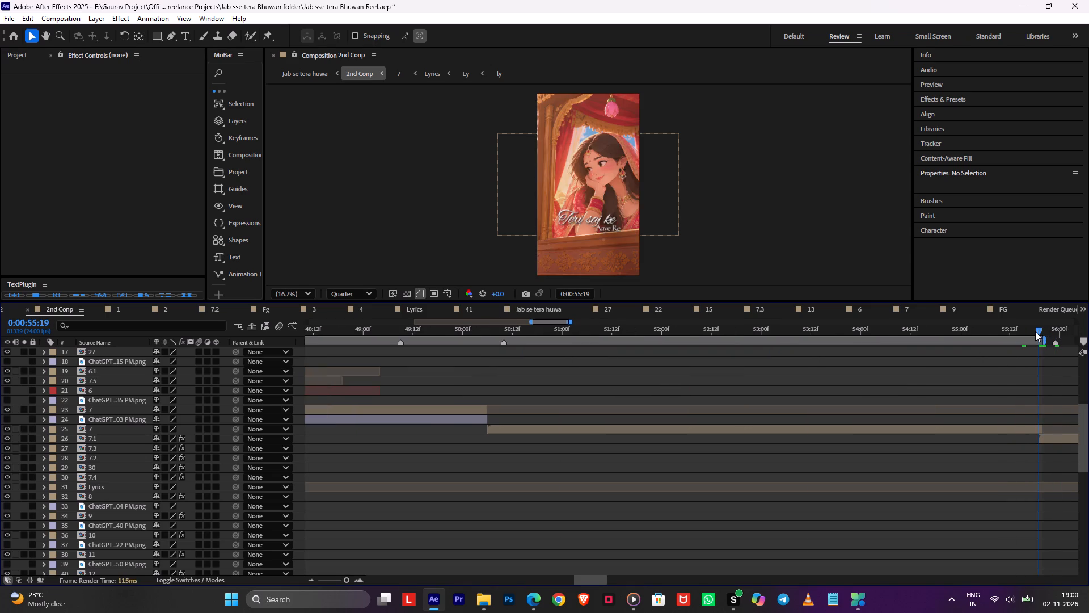
left_click_drag(1035, 331, 1039, 339)
key("Tab")
left_click(866, 347)
key("n")
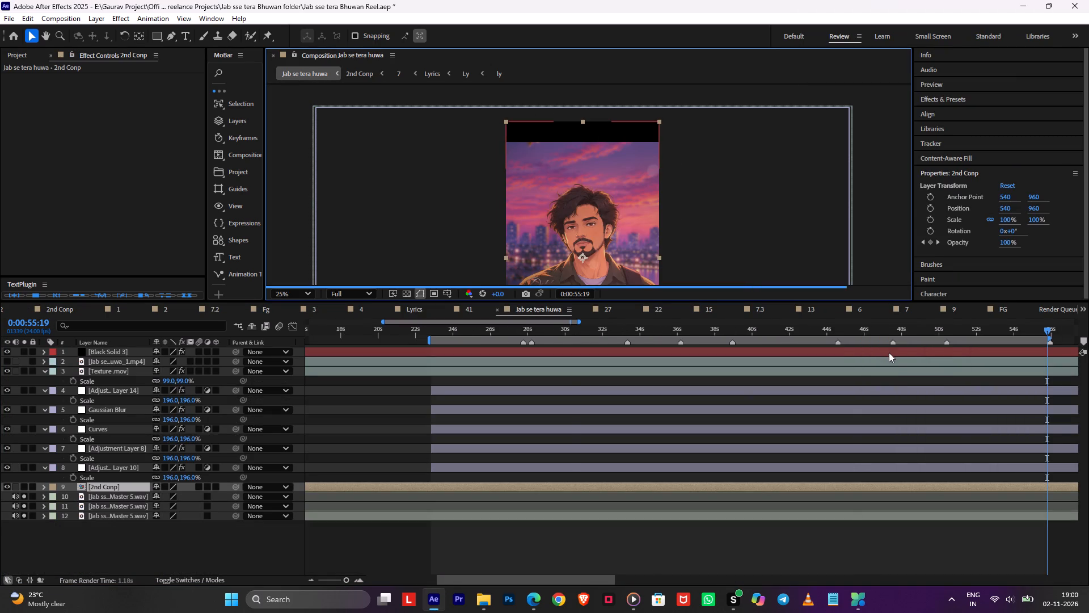
scroll(909, 372, "down", 7, "alt")
scroll(669, 180, "down", 1)
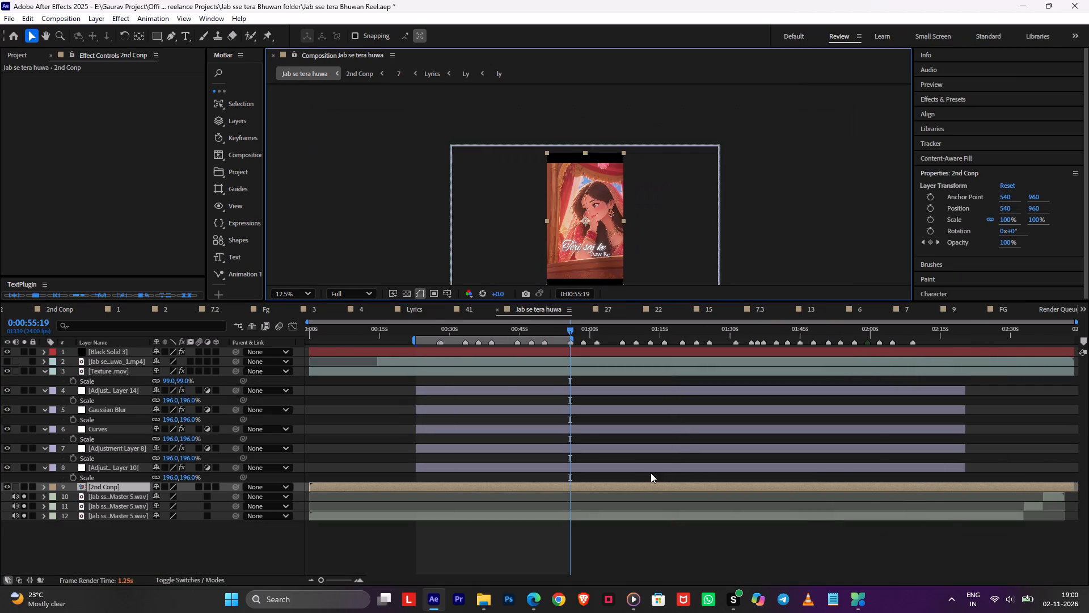
Add Jab se tera huwa to the render queue and name its output file Reel 2.
left_click(546, 528)
left_click_drag(438, 329, 415, 330)
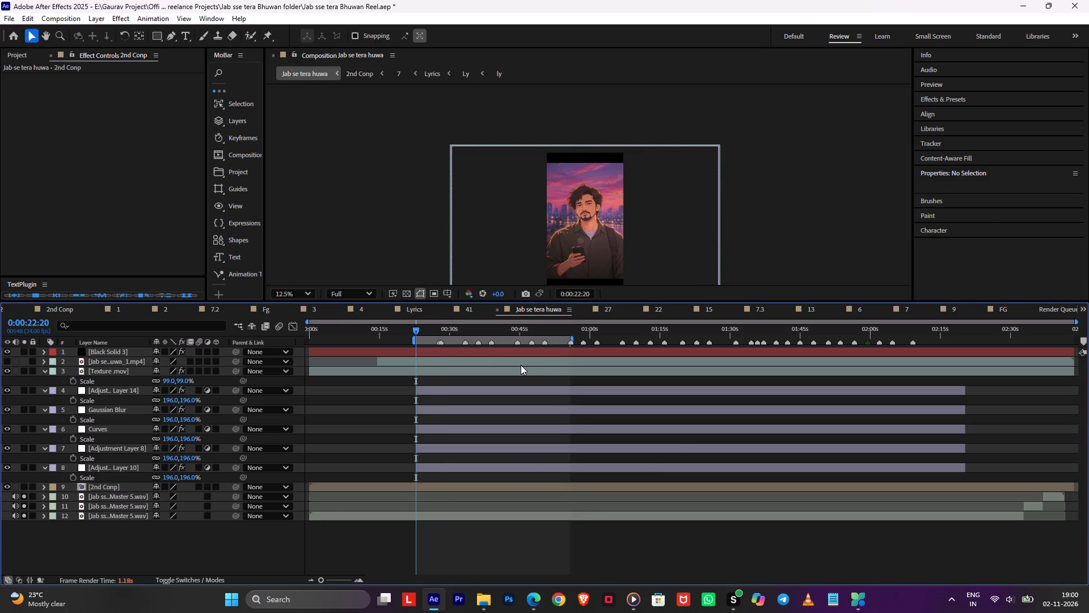
key("ctrl+m")
scroll(192, 506, "down", 2)
scroll(192, 506, "up", 1)
scroll(192, 506, "down", 6)
scroll(192, 506, "up", 1)
scroll(192, 506, "down", 1)
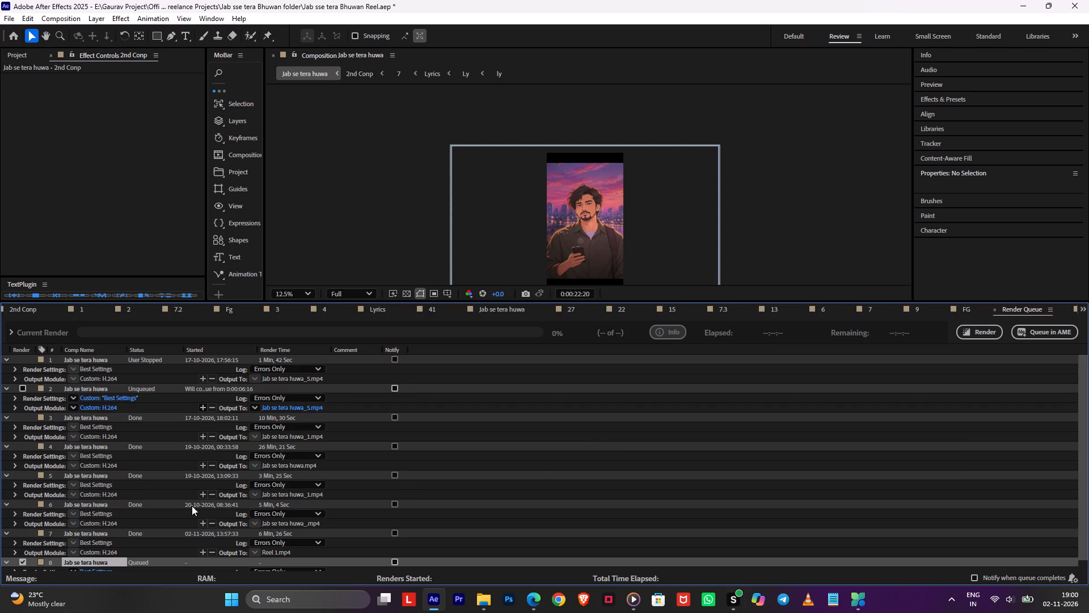
scroll(192, 506, "down", 3)
scroll(192, 506, "up", 1)
scroll(192, 506, "down", 4)
left_click(289, 564)
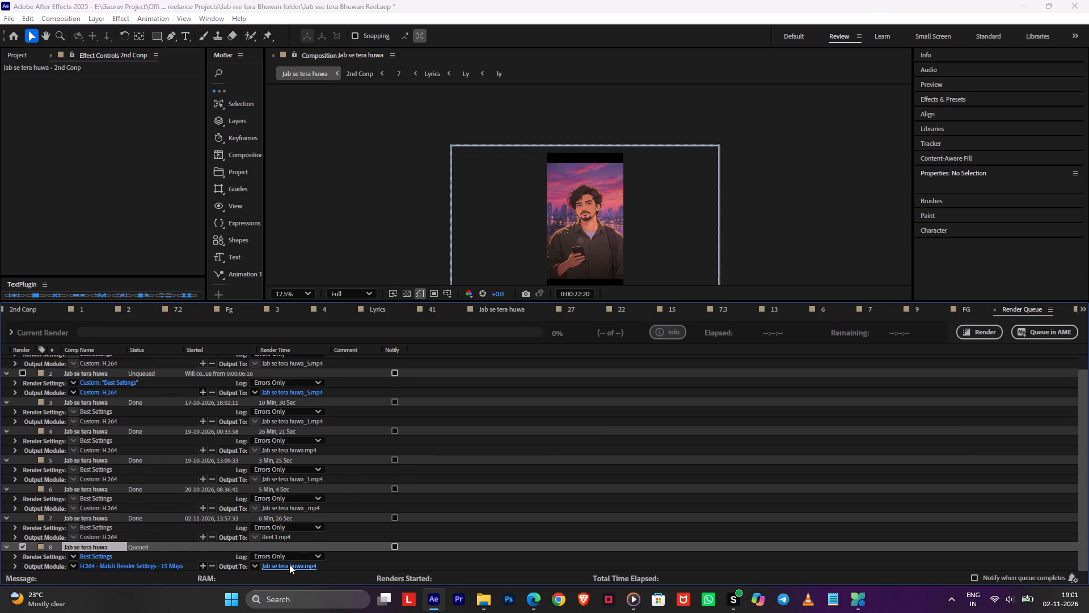
type("Reel 2")
key("Return")
Configure the Reel 2 output's H.264 options with a 50 Mbps target bitrate and 512 kbps AAC audio.
left_click(148, 567)
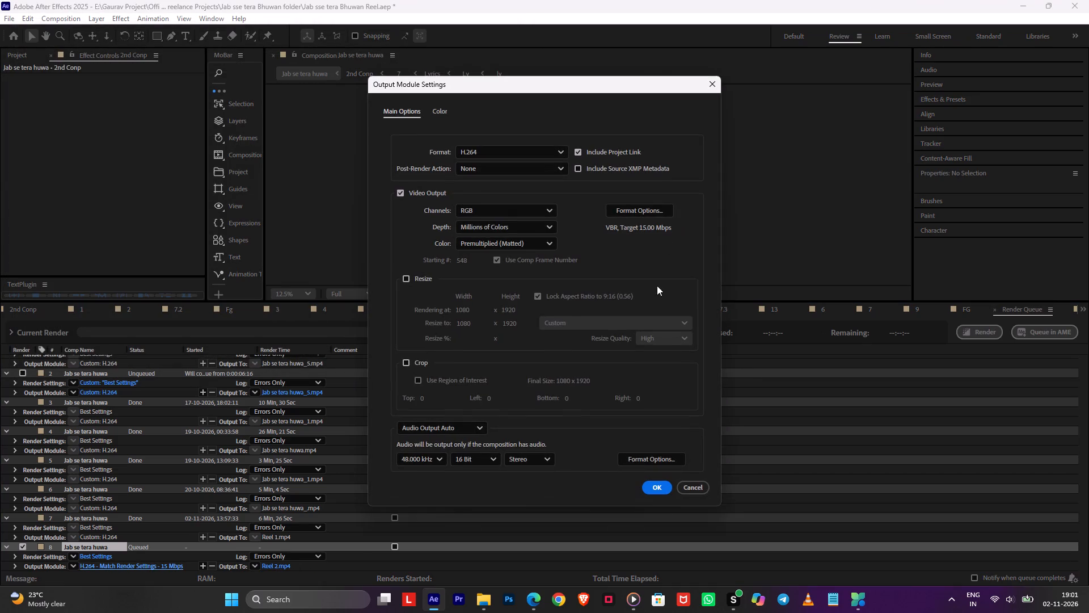
left_click(645, 212)
left_click_drag(569, 358, 783, 359)
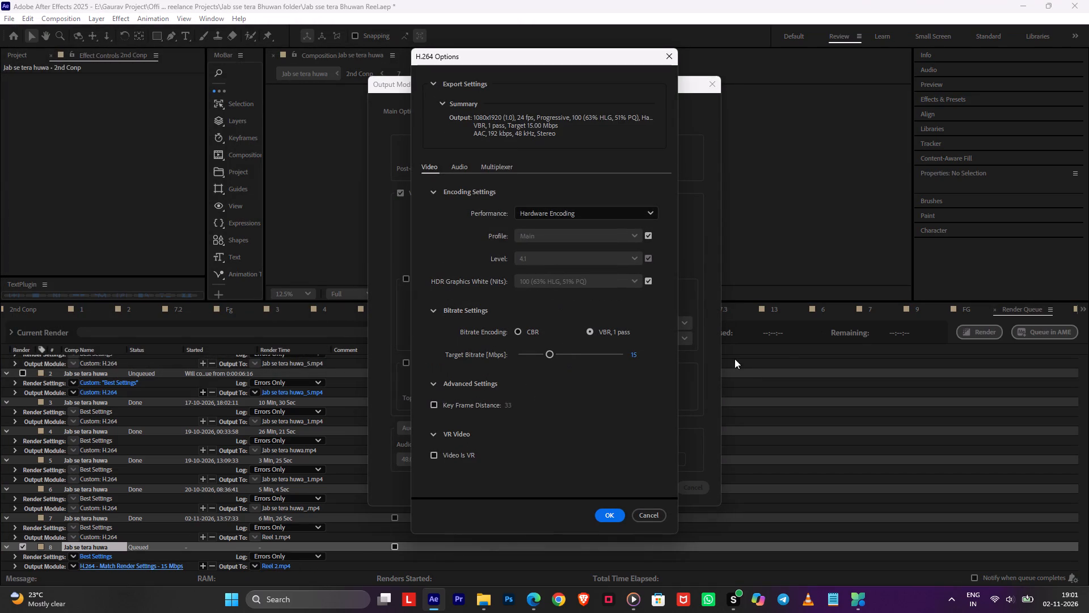
left_click_drag(573, 352, 739, 356)
left_click(466, 170)
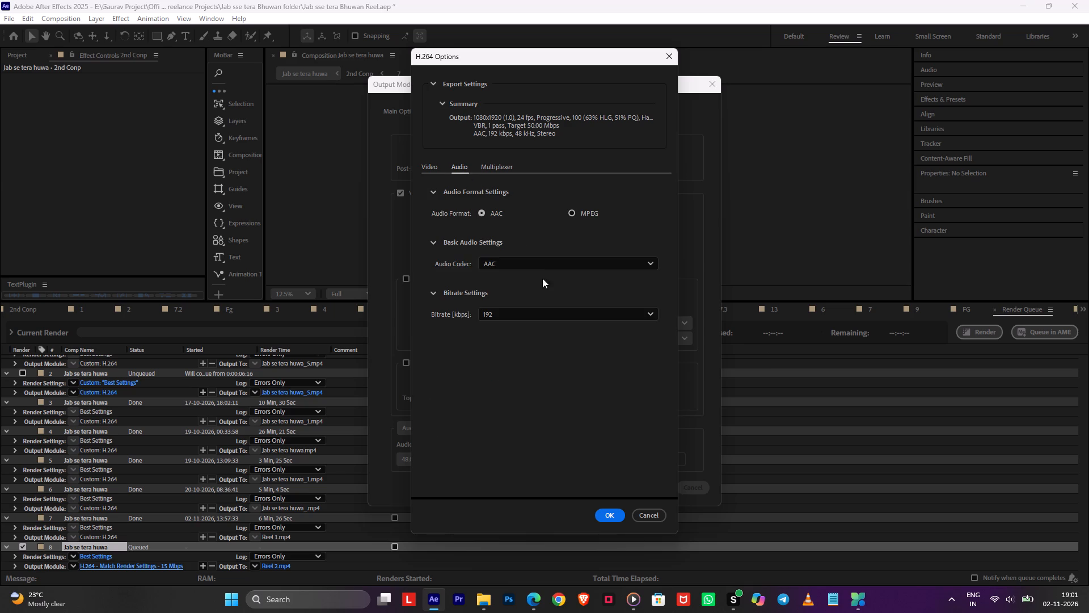
left_click(534, 315)
left_click(534, 294)
left_click(608, 508)
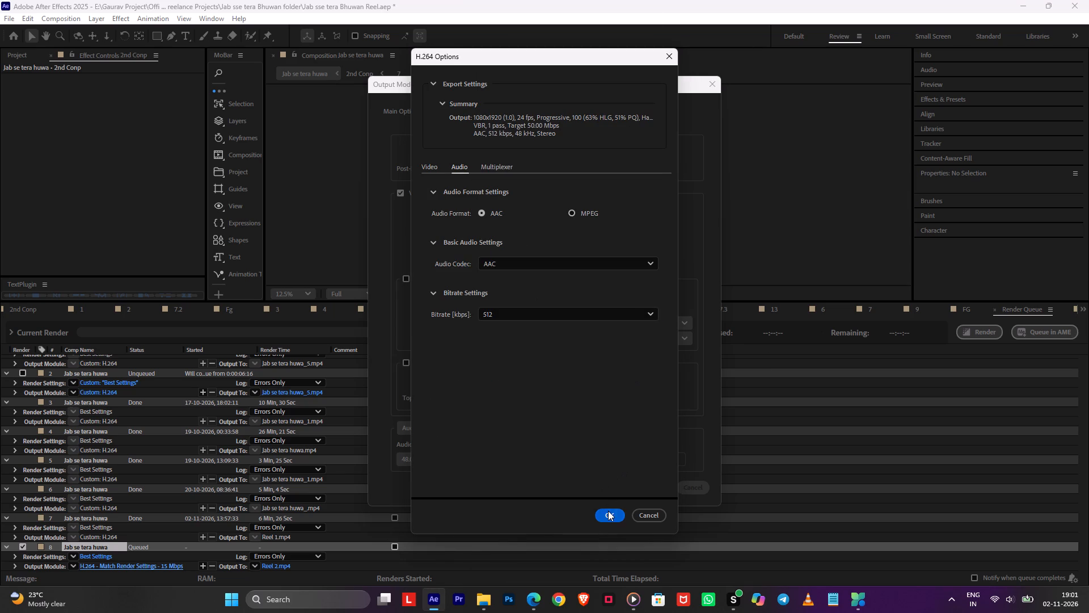
left_click(608, 515)
left_click(665, 481)
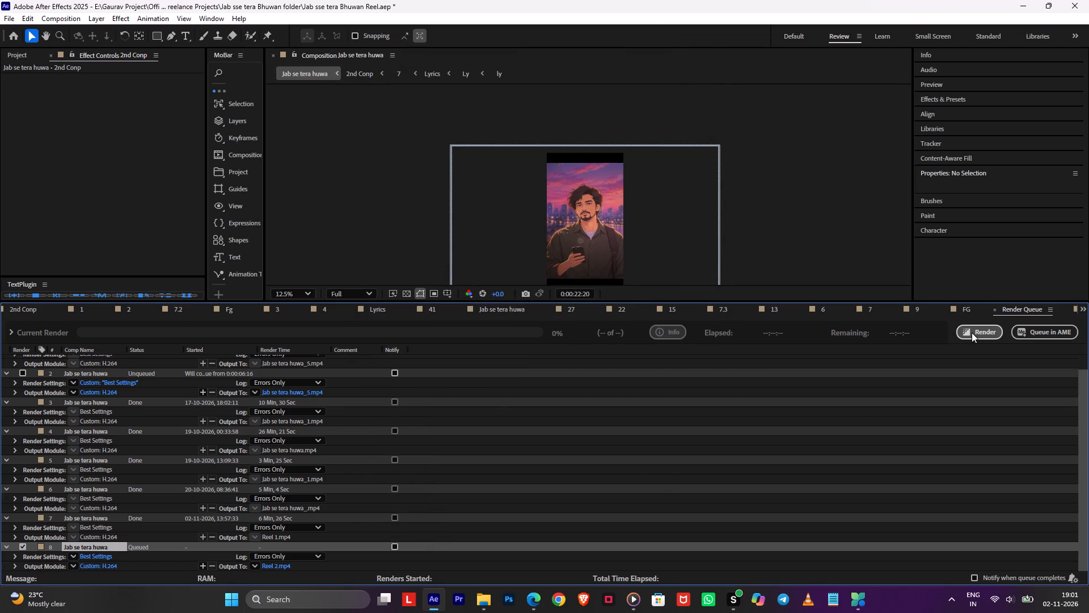
Start rendering the queued Reel 2 output.
left_click(973, 333)
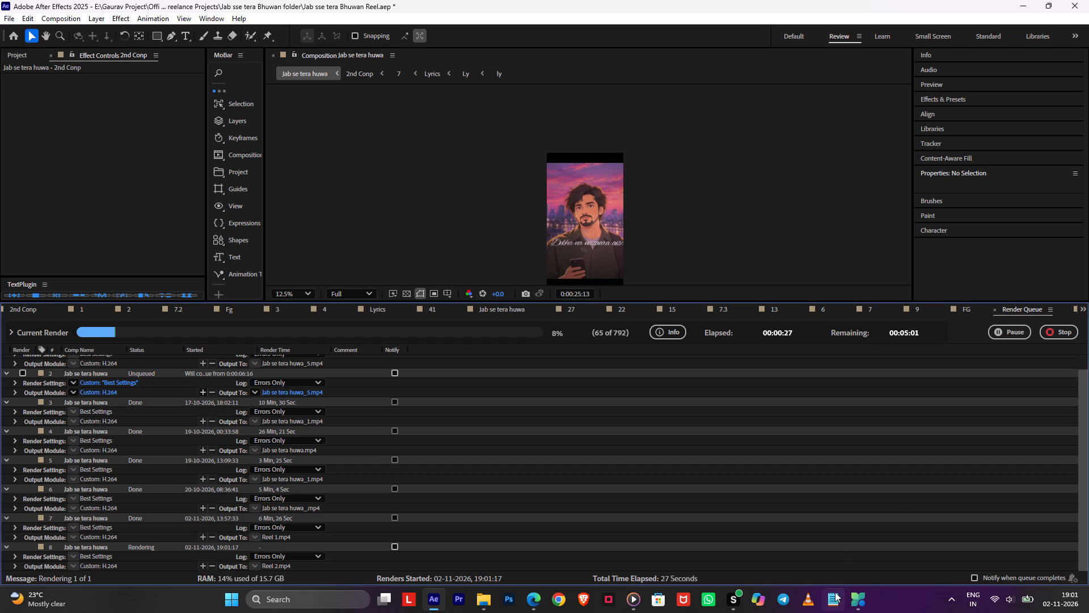
Switch to Microsoft PC Manager and run PC boost to free up memory.
left_click(854, 594)
left_click(913, 379)
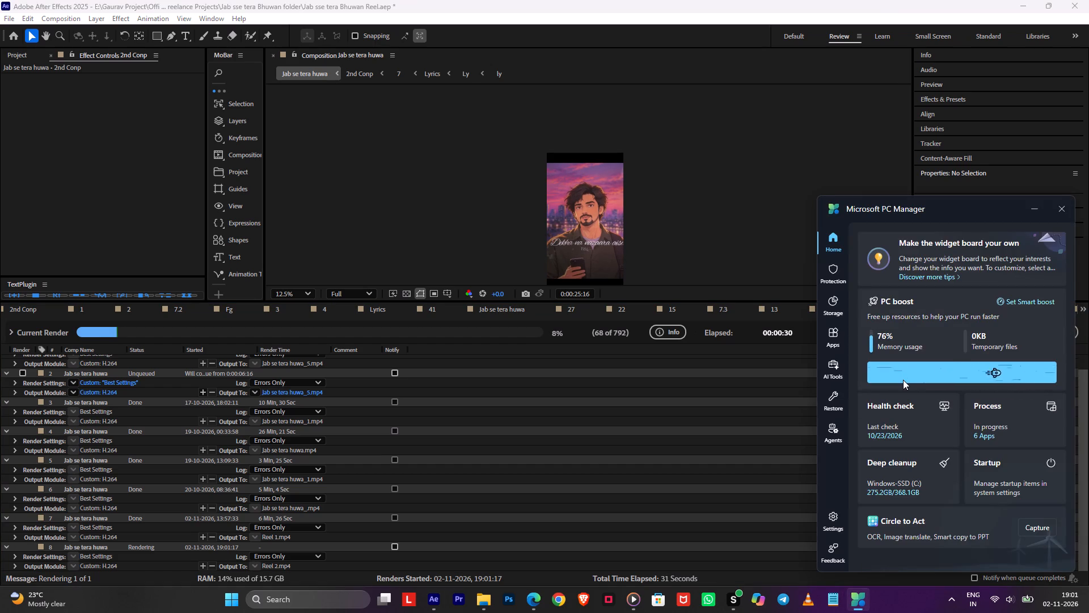
Open process management and end BraveSoftware Update, Google Chrome, Microsoft Media Player, Microsoft Edge and Telegram Desktop.
left_click(1045, 413)
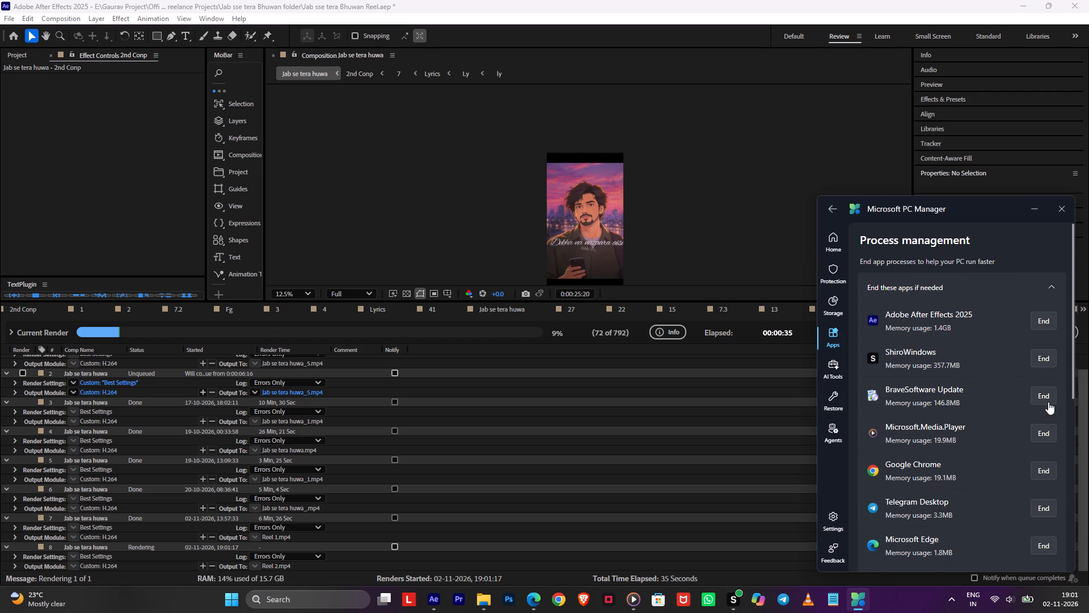
left_click(1048, 398)
key("space")
left_click(1044, 398)
key("space")
left_click(1039, 397)
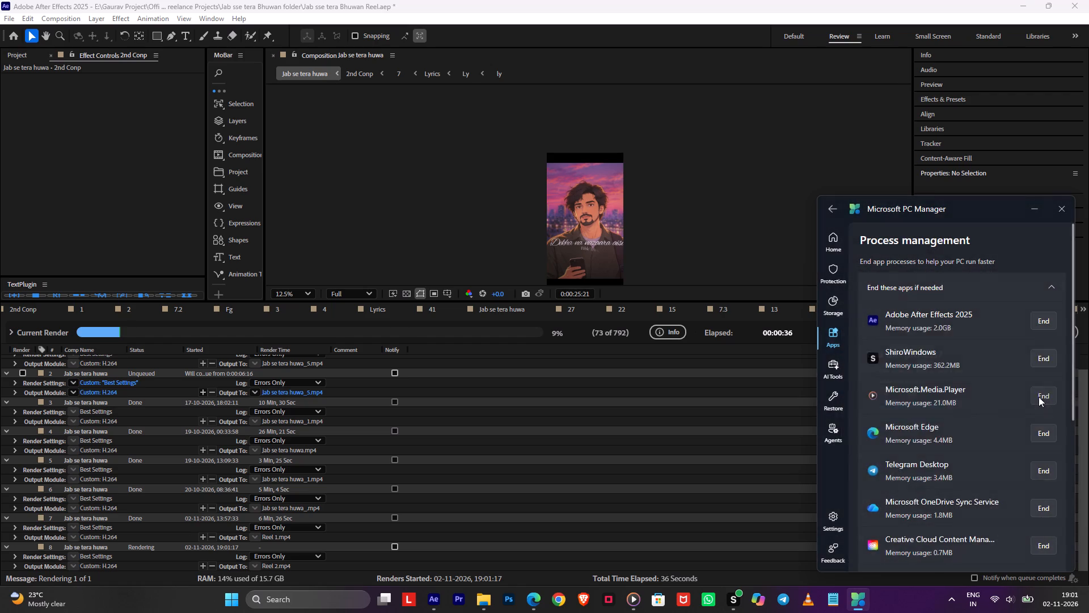
key("space")
left_click(1039, 397)
key("space")
left_click(1039, 397)
key("space")
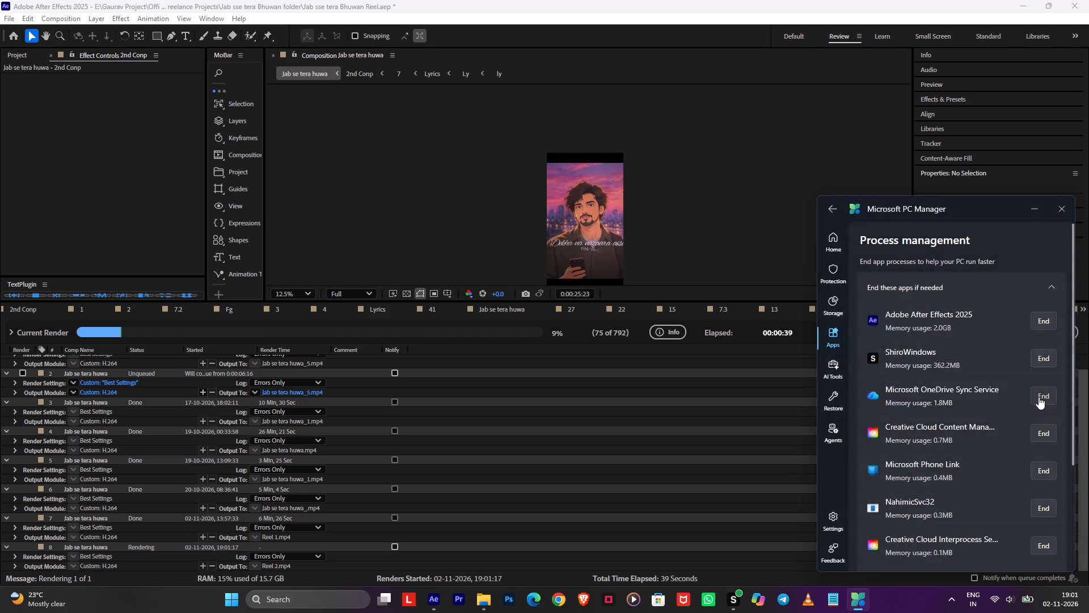
End the Microsoft OneDrive Sync Service, Microsoft Phone Link and WidgetBoard processes.
left_click(1039, 397)
key("space")
left_click(1039, 397)
key("space")
left_click(1039, 397)
key("space")
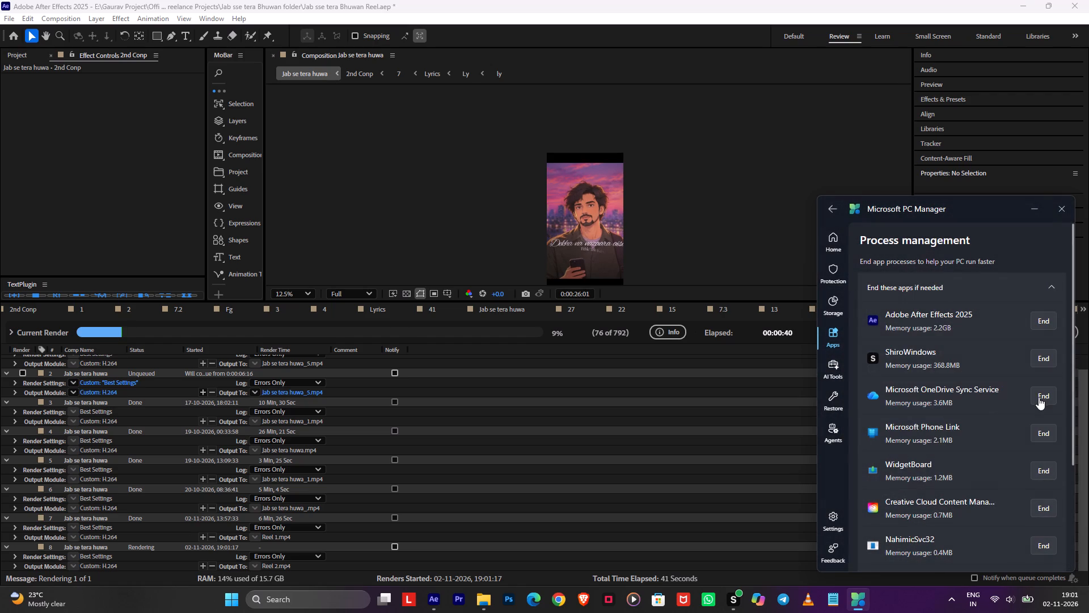
left_click(1039, 415)
left_click(1038, 426)
key("space")
left_click(1042, 438)
key("space")
End the remaining Creative Cloud, NahimicSvc32, BraveSoftware Update, WidgetService.exe and MicrosoftStartFeedProvider processes, keeping Adobe After Effects 2025 and ShiroWindows running.
left_click(1042, 438)
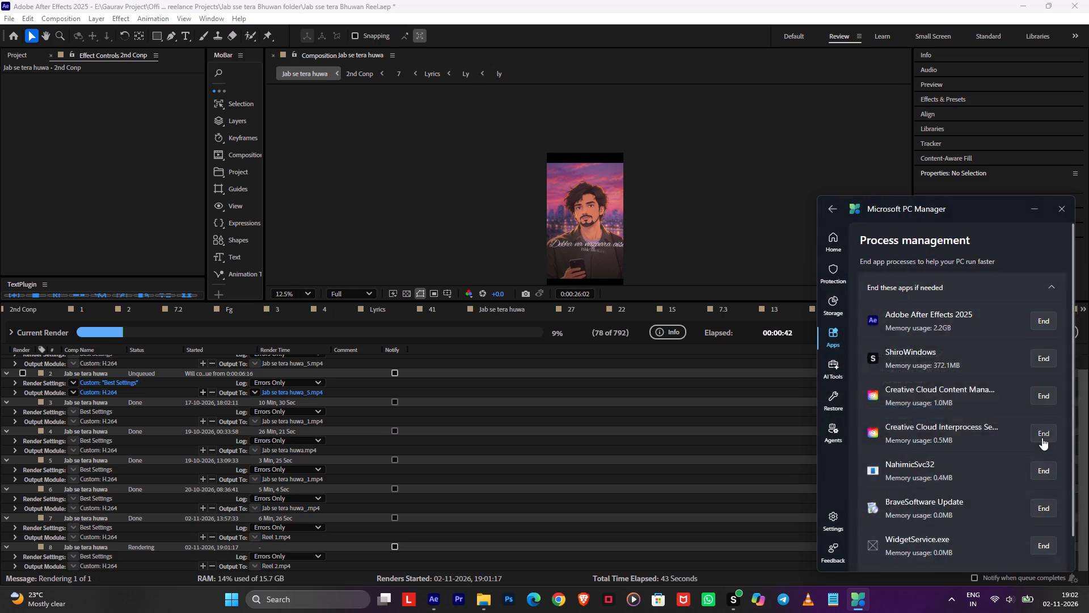
key("space")
left_click(1042, 438)
key("space")
left_click(1042, 438)
key("space")
left_click(1042, 437)
key("space")
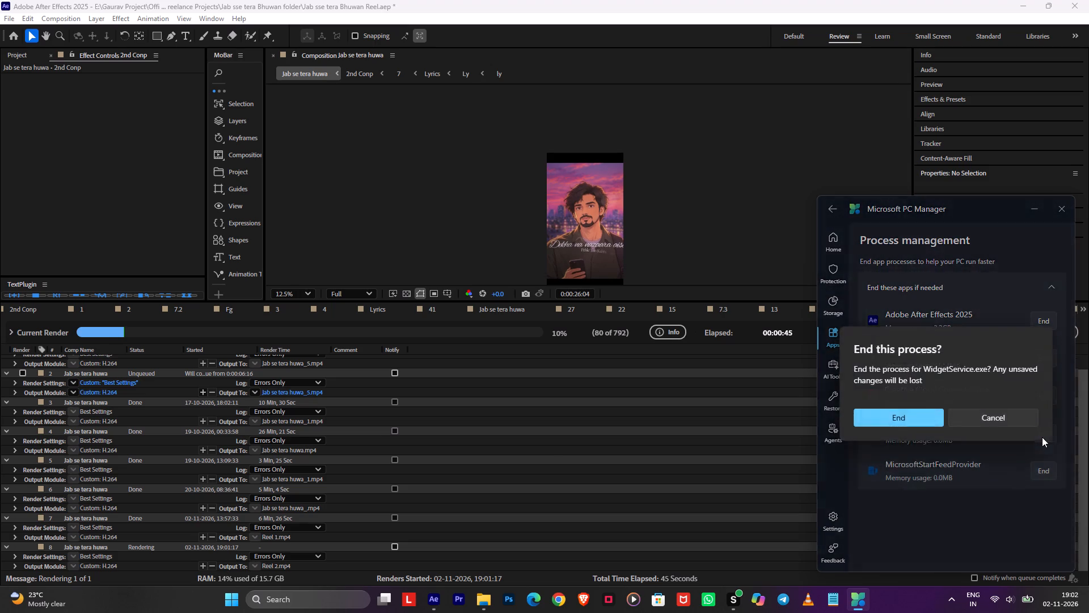
left_click(1042, 437)
key("space")
left_click(1053, 398)
key("space")
left_click(1046, 402)
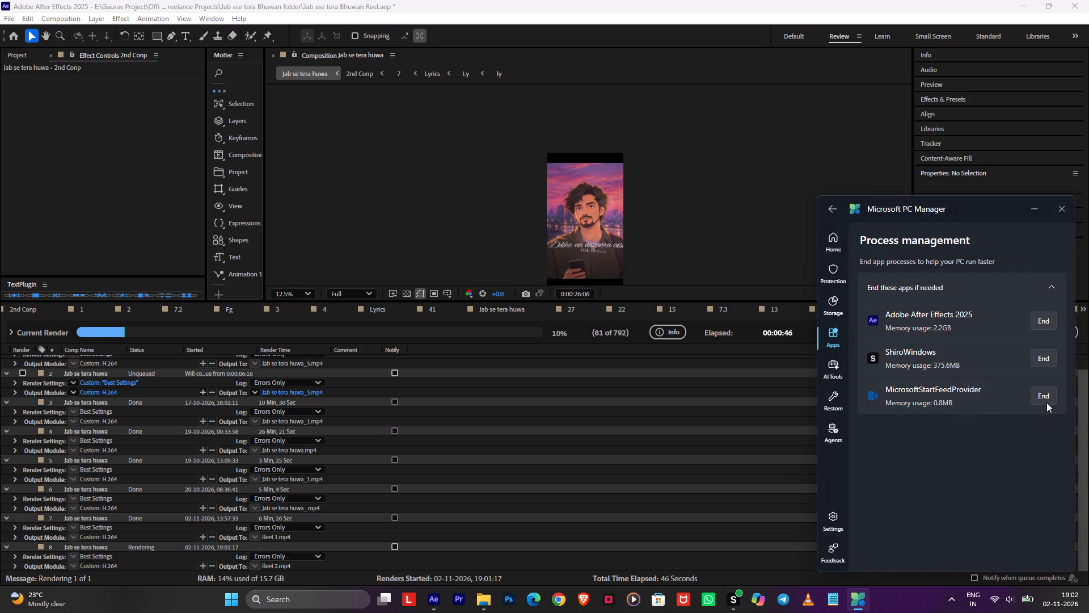
key("space")
Run PC boost again from PC Manager's home view and return to After Effects.
left_click(826, 236)
left_click(915, 364)
left_click(703, 406)
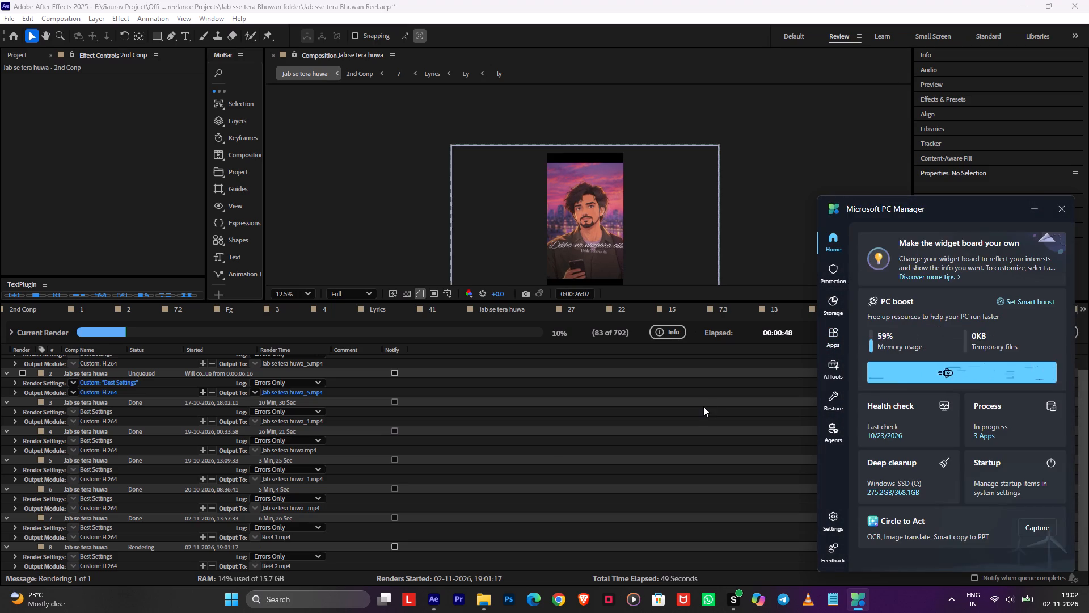
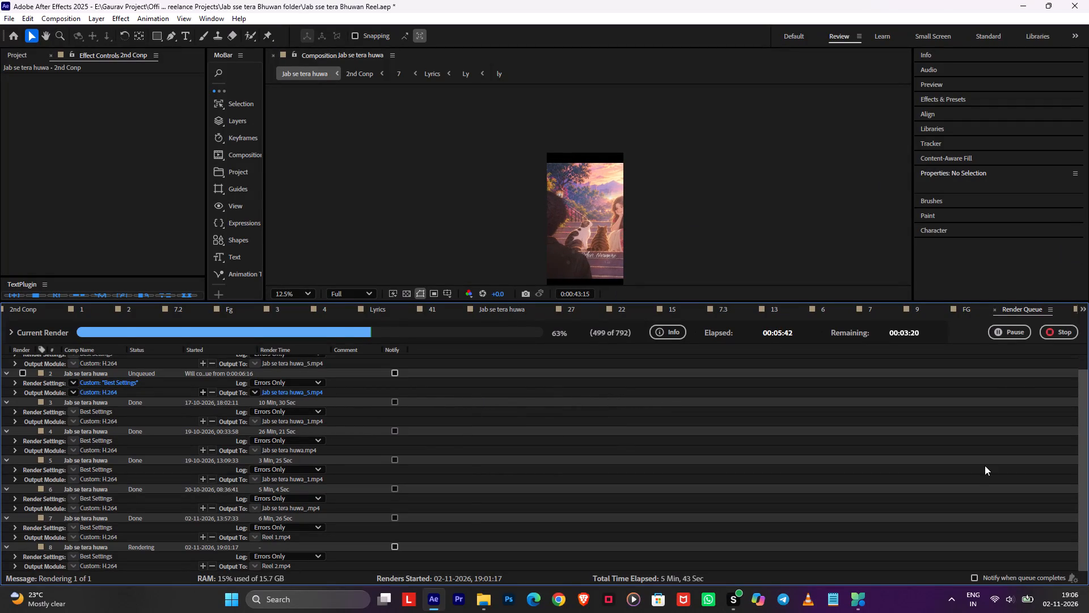
Run PC boost twice in PC Manager, checking process management in between, and return to After Effects.
left_click(860, 601)
left_click(917, 372)
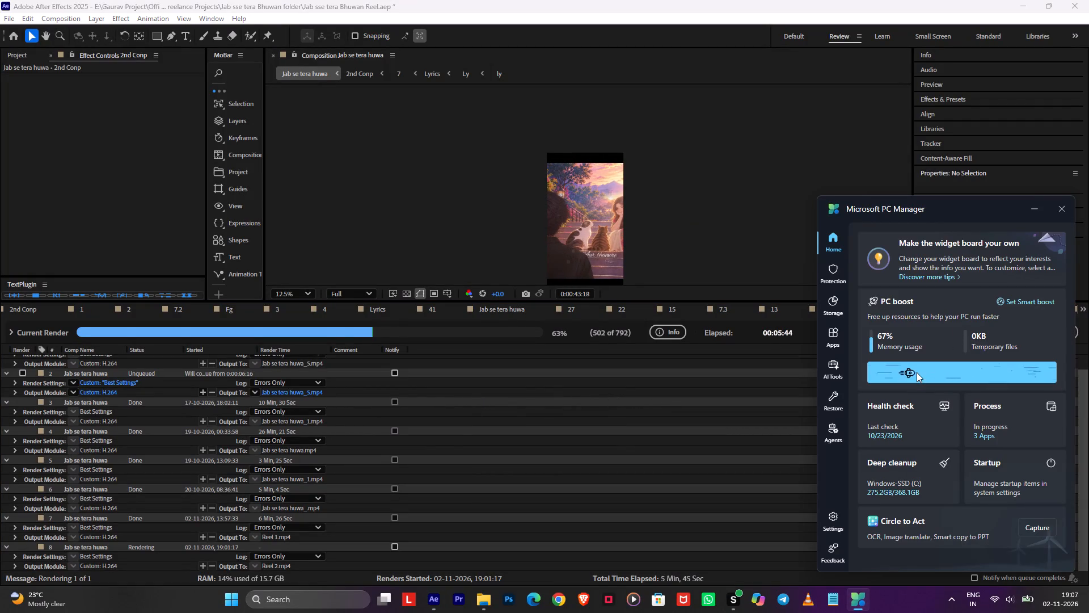
left_click(1020, 412)
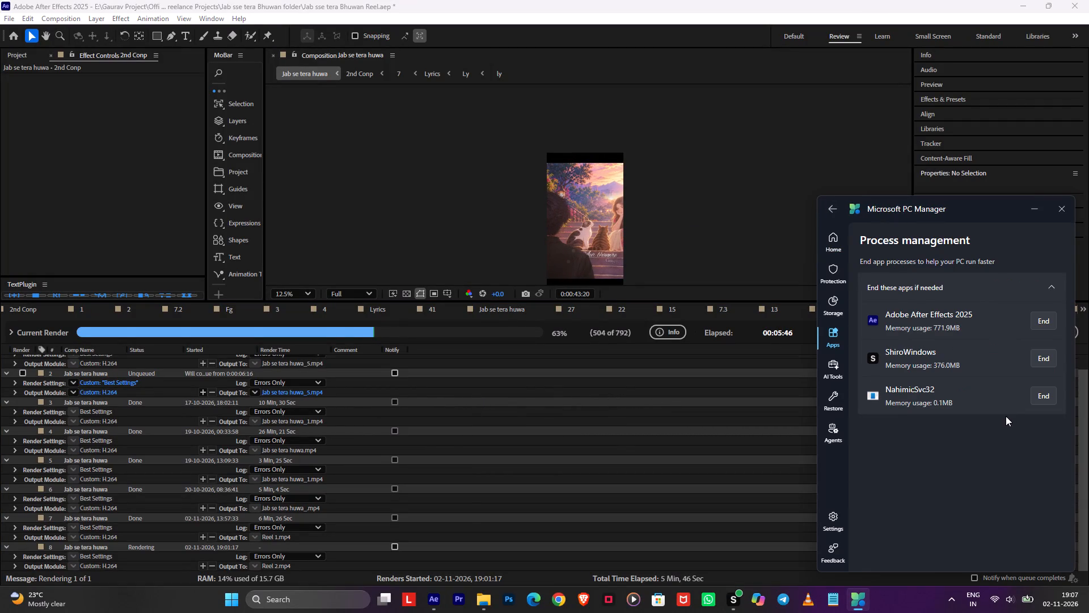
left_click(844, 240)
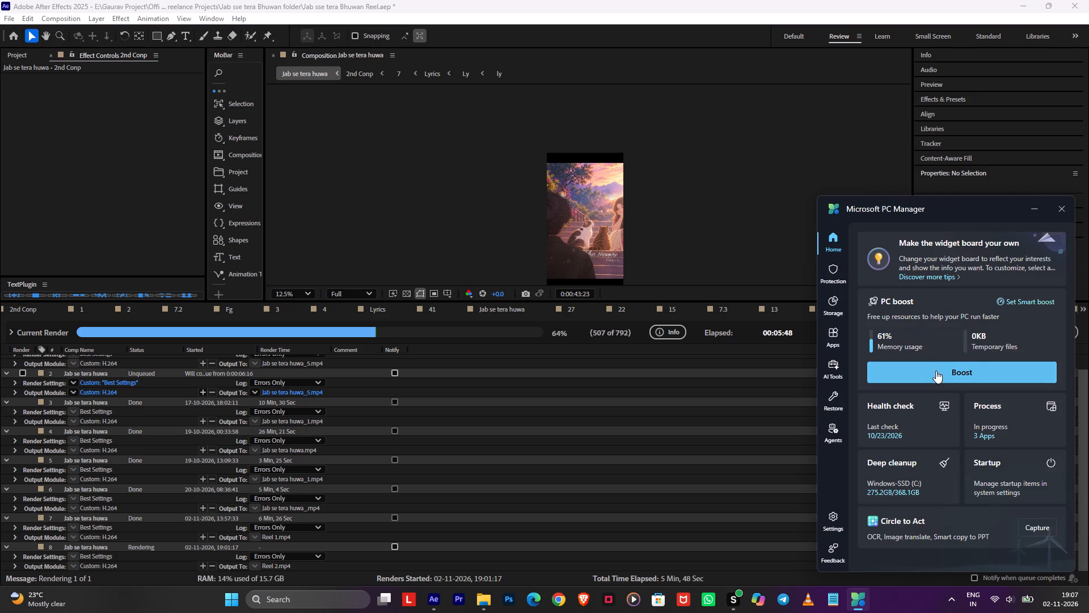
left_click(931, 363)
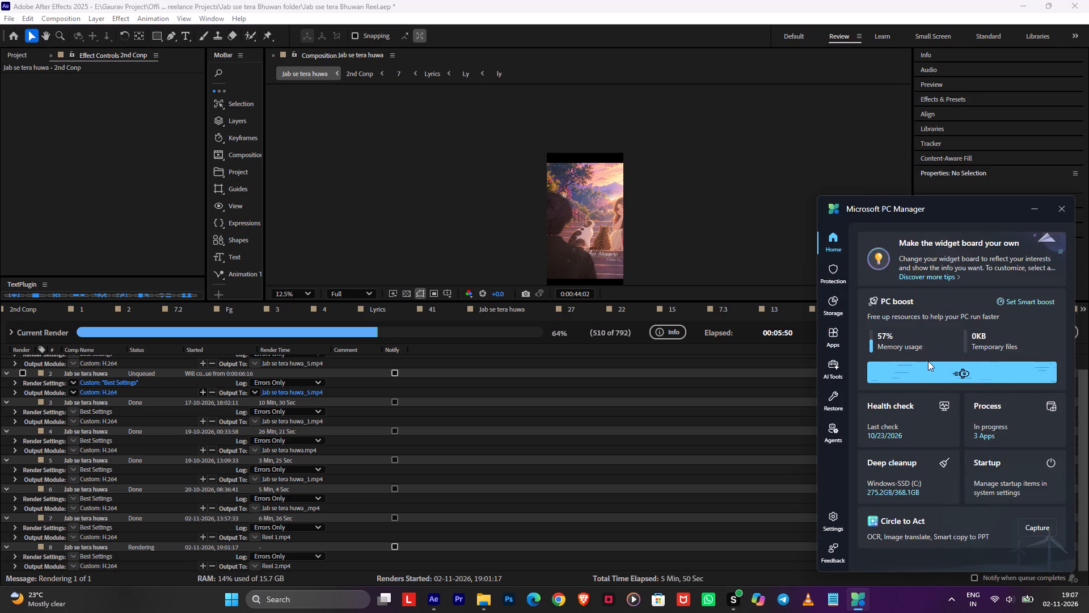
left_click(581, 408)
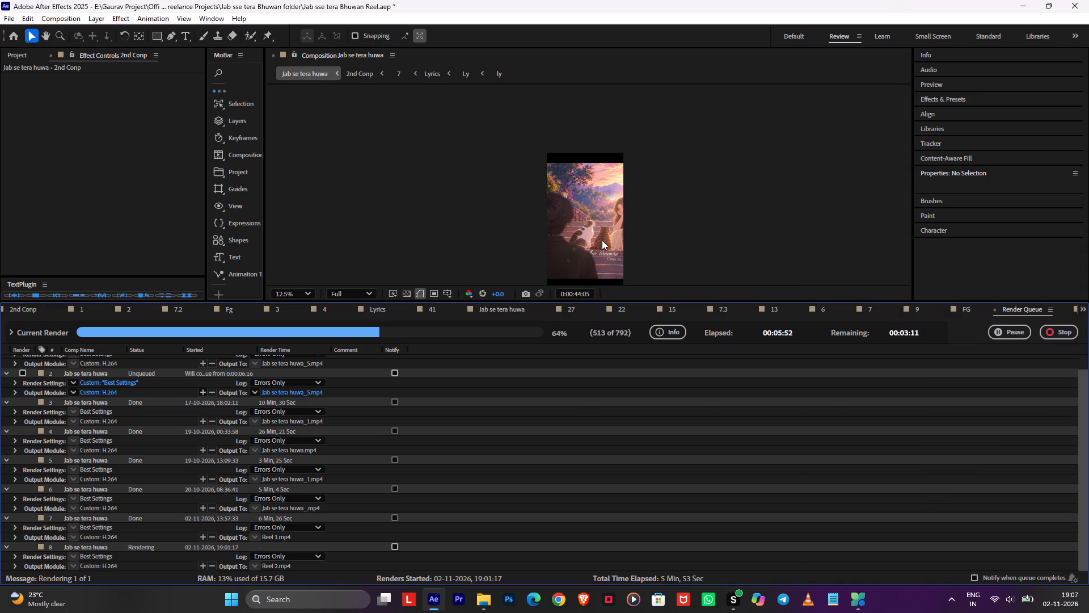
scroll(602, 240, "up", 1)
scroll(602, 240, "down", 1)
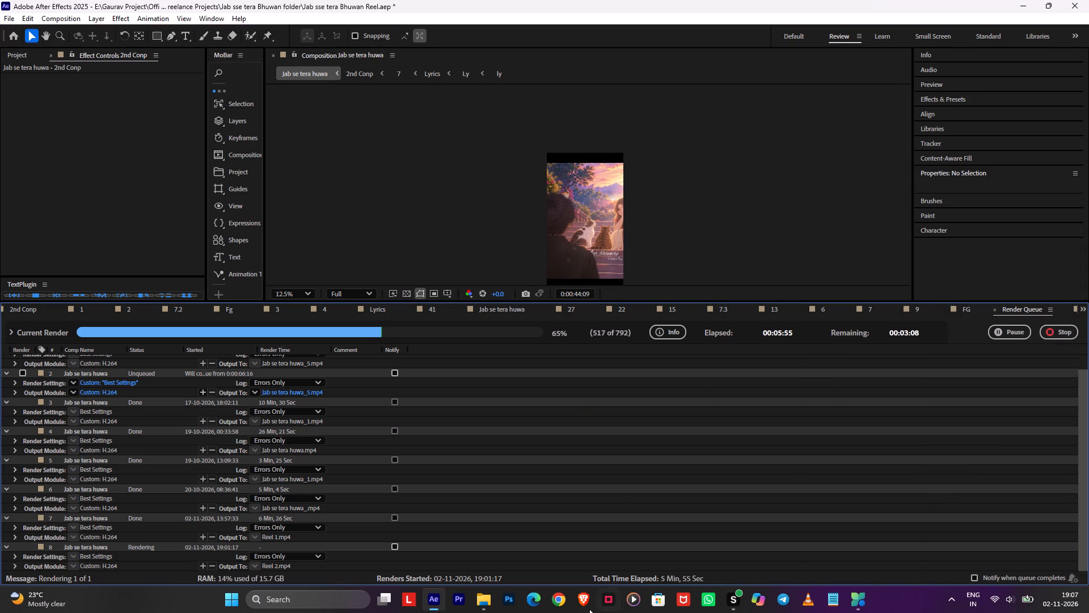
Switch to Chrome with the profile marked H and open Google Drive's Clients > Jab Se Tera Huwa > Reels folder.
left_click(555, 599)
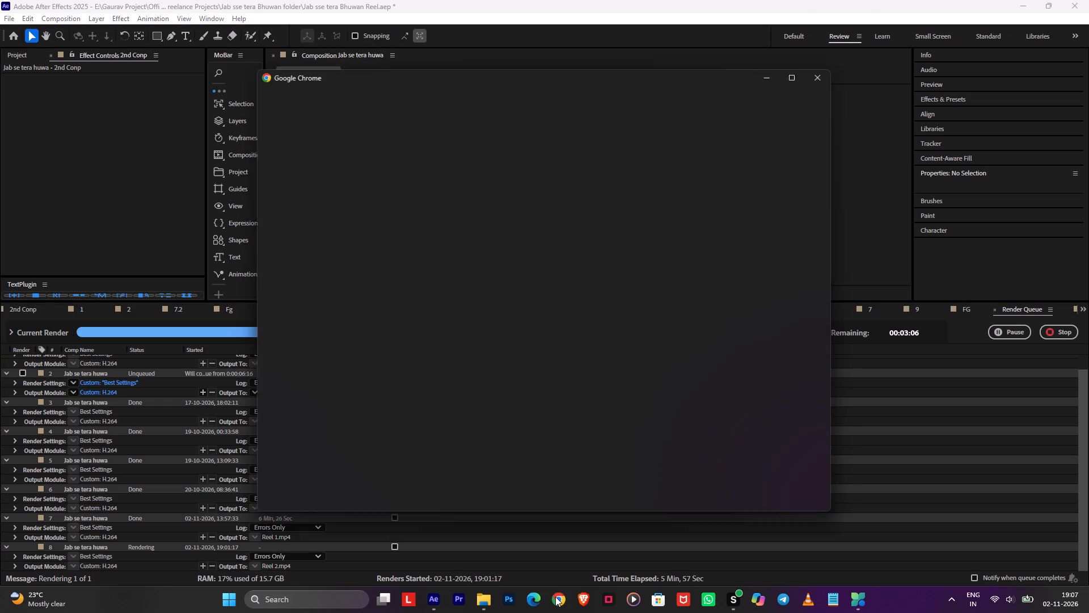
left_click(561, 368)
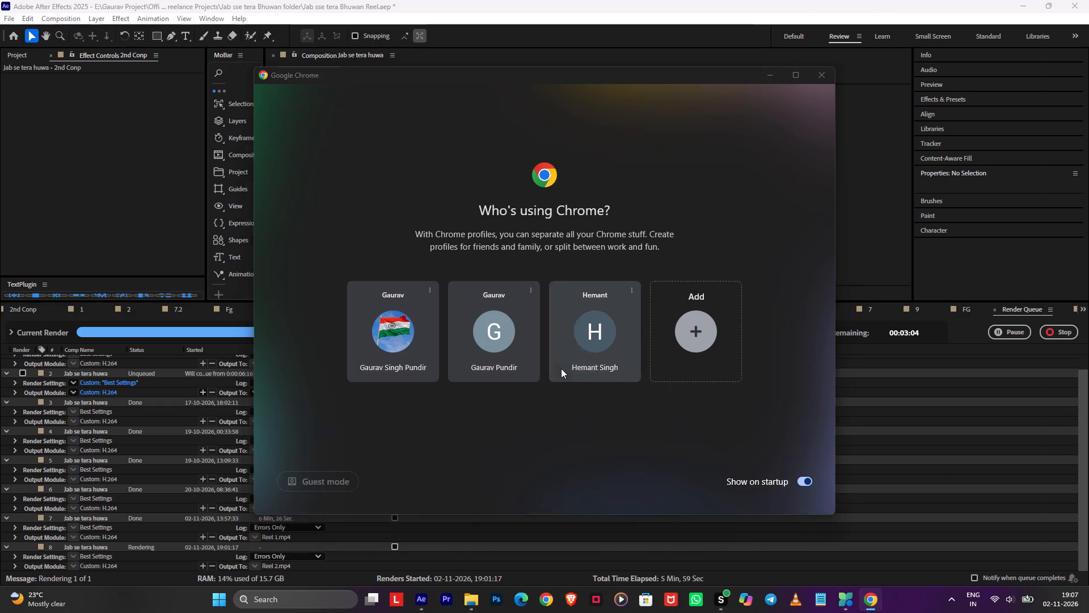
left_click(1033, 89)
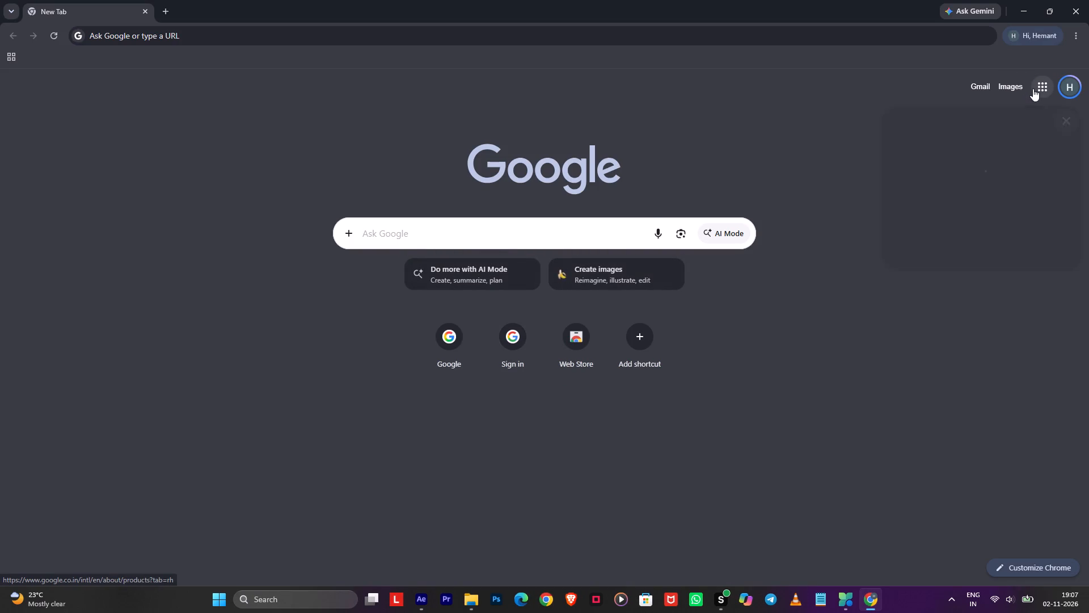
left_click(984, 161)
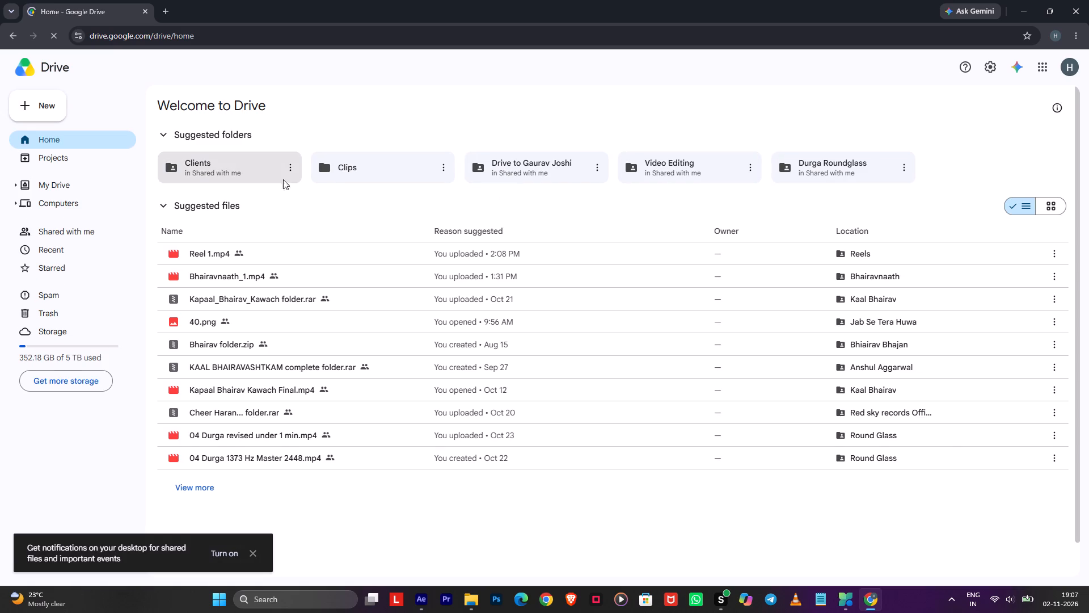
double_click(239, 181)
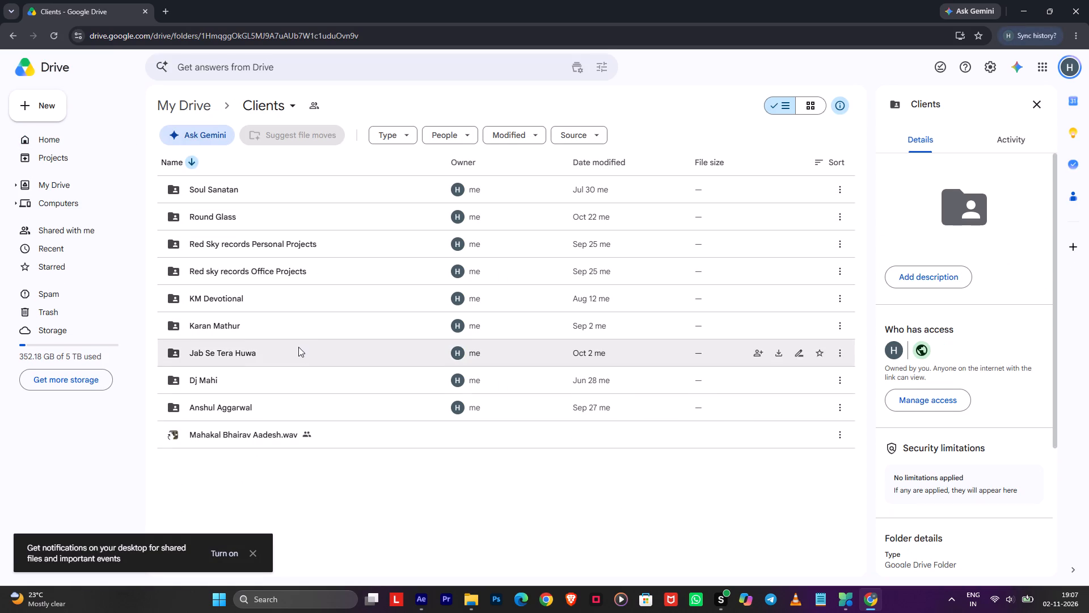
double_click(298, 347)
double_click(298, 177)
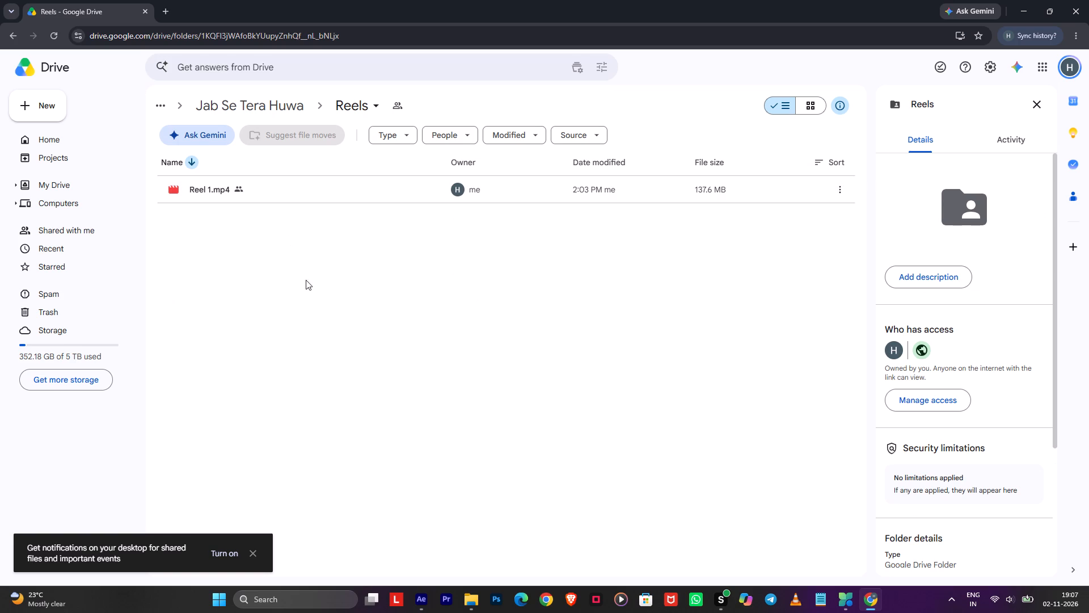
left_click(324, 308)
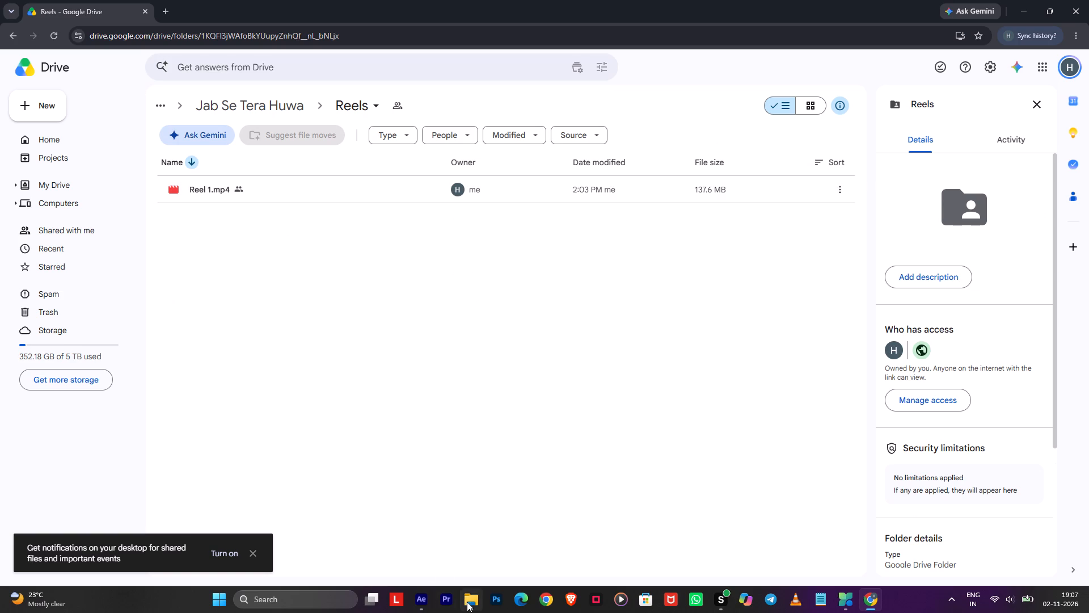
Refresh the Jab sse tera Bhuwan folder in File Explorer to check the Reel 2 render files, and return to After Effects.
left_click(467, 602)
double_click(99, 37)
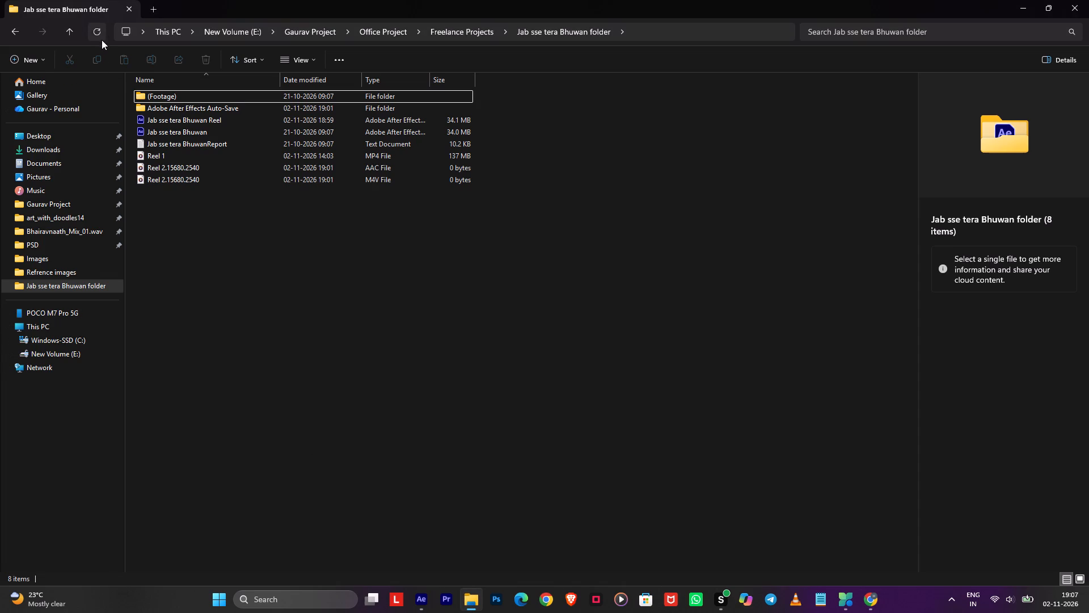
left_click(1016, 0)
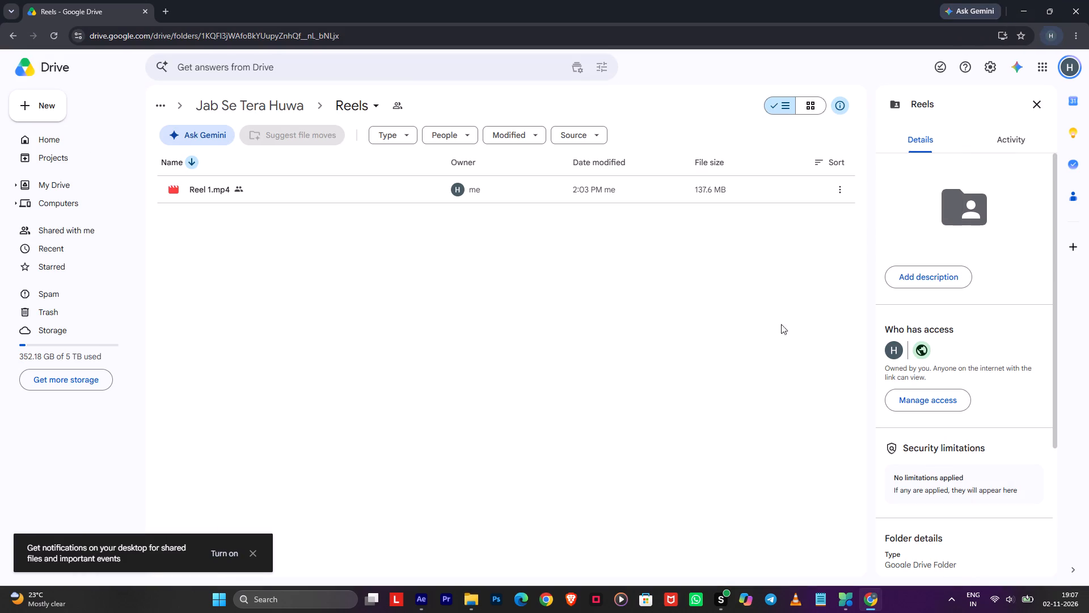
left_click(709, 301)
left_click(1020, 0)
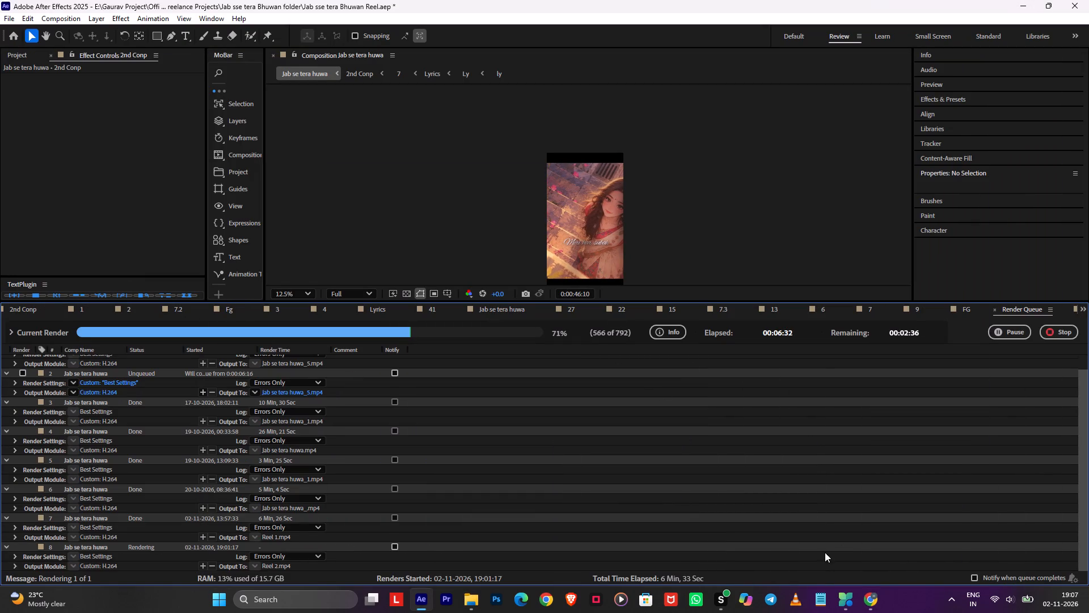
Switch to PC Manager and run PC boost repeatedly while Reel 2 renders.
left_click(843, 593)
left_click(898, 379)
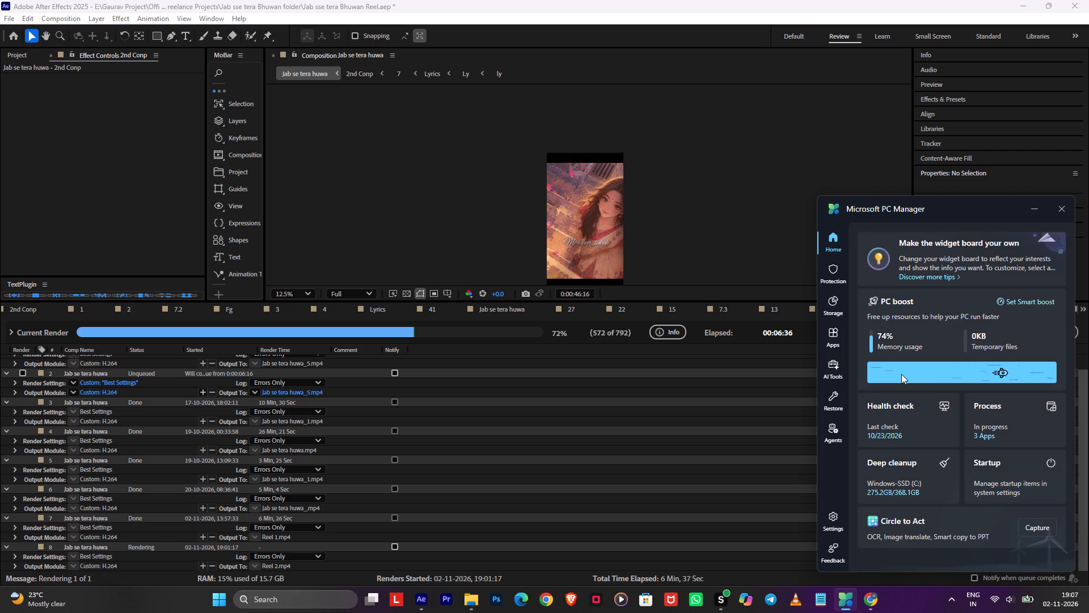
double_click(901, 374)
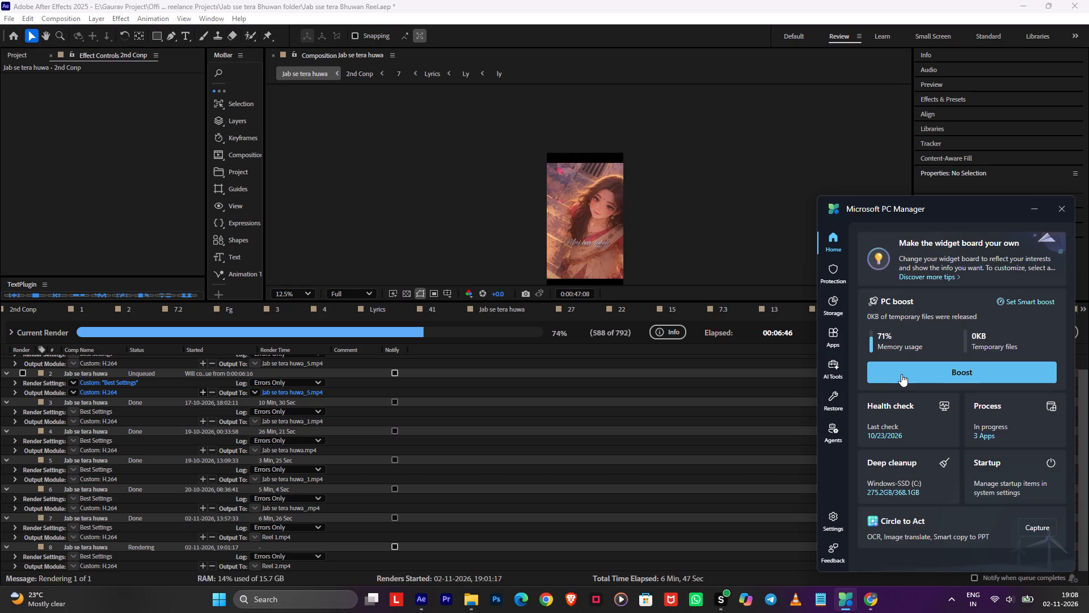
left_click(901, 374)
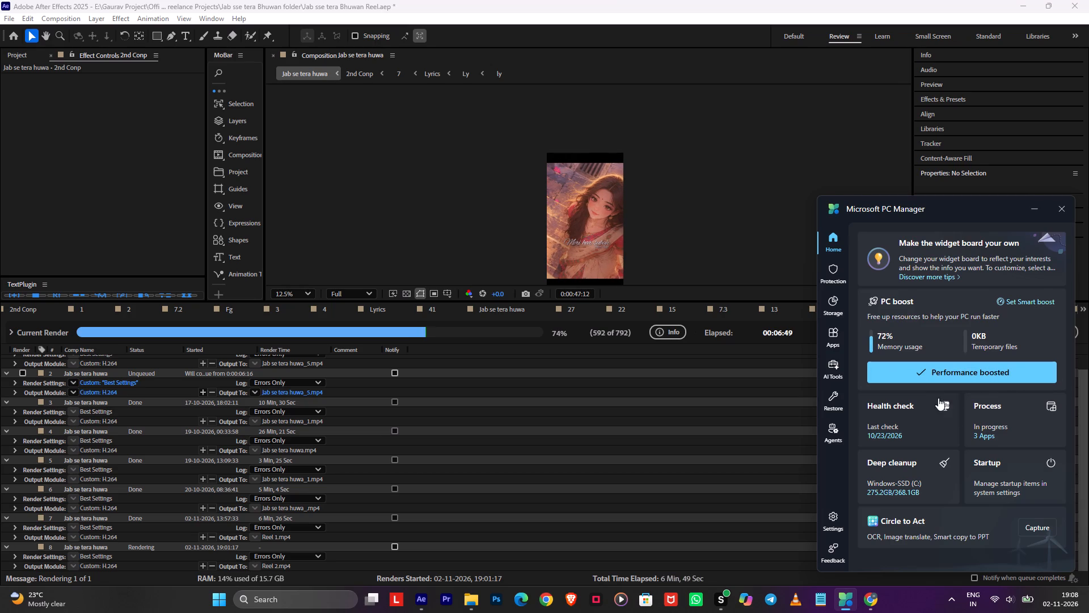
left_click(915, 379)
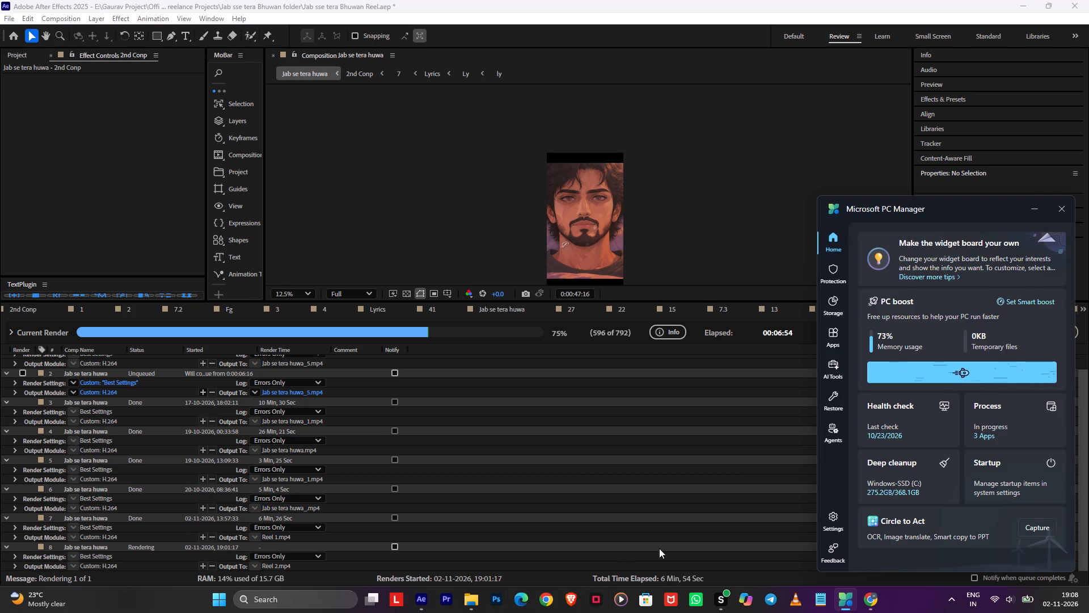
left_click(458, 607)
left_click(463, 597)
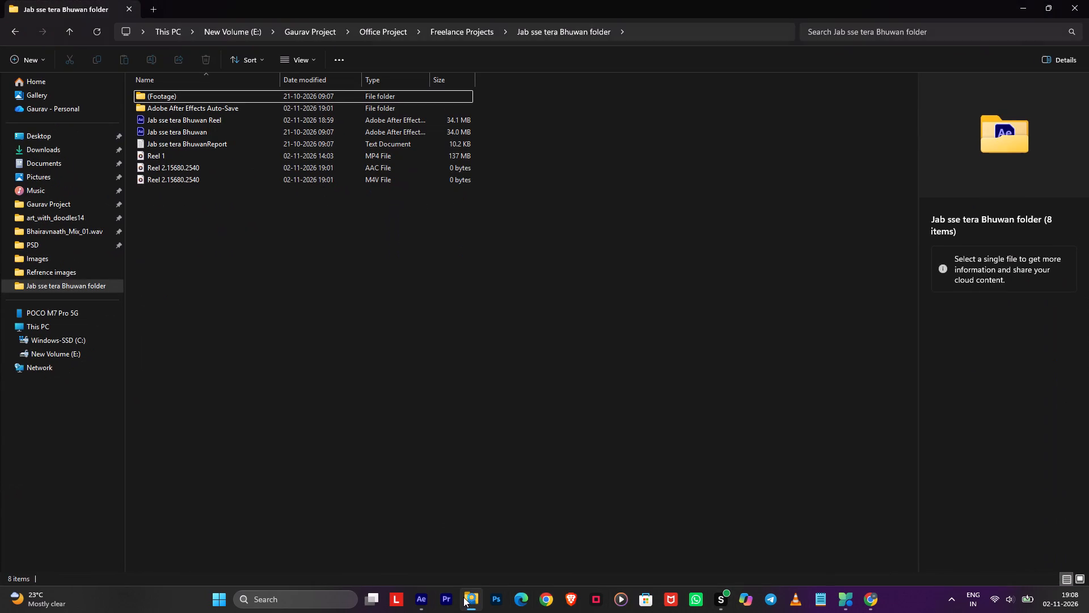
left_click(463, 597)
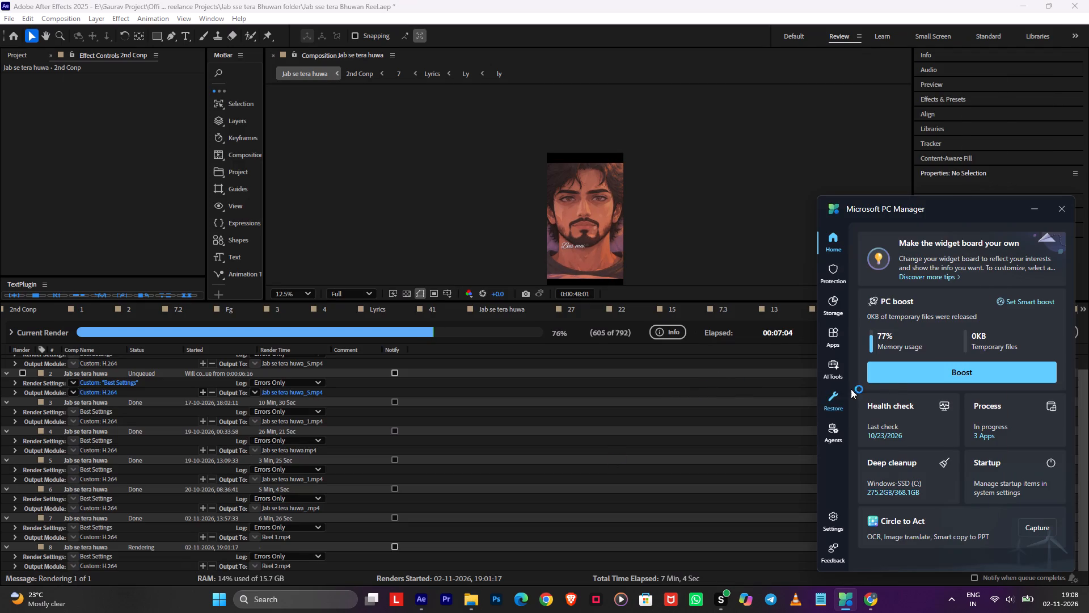
left_click(904, 375)
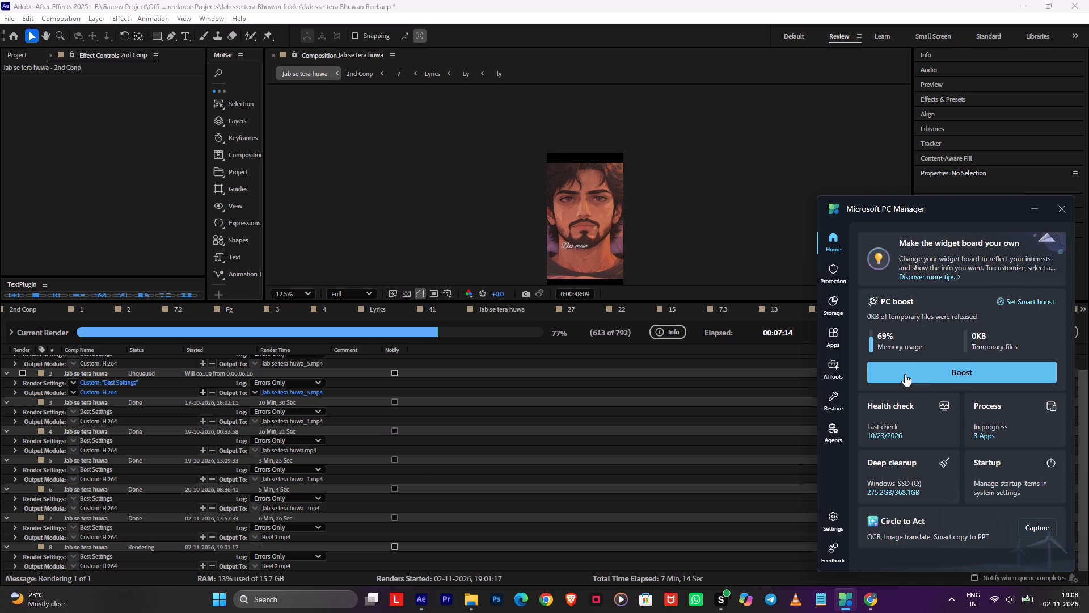
left_click(905, 374)
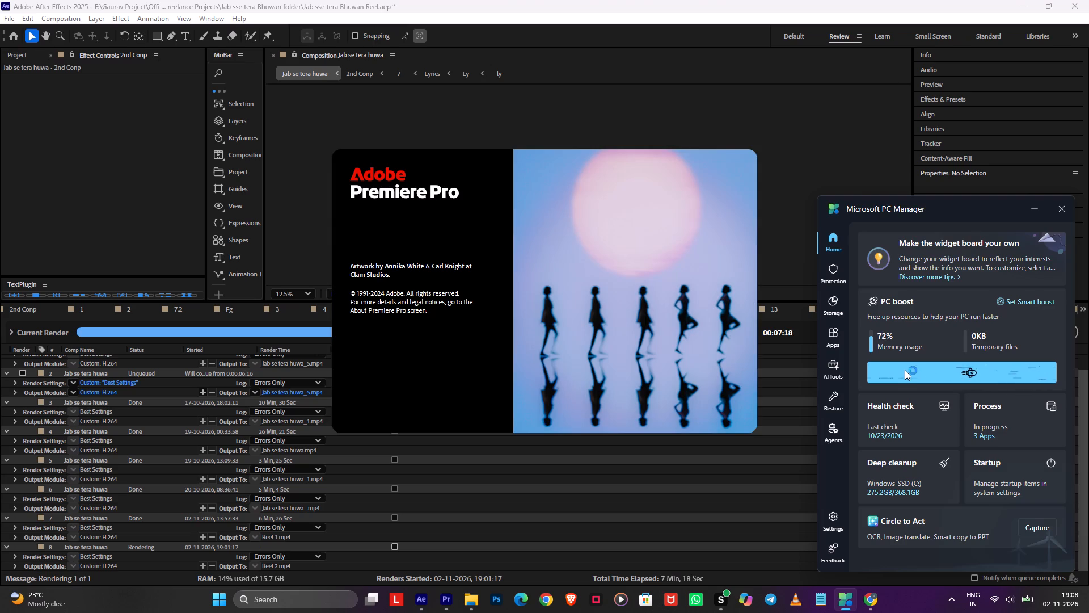
Open process management and end Adobe Premiere Pro 2025.
left_click(1005, 425)
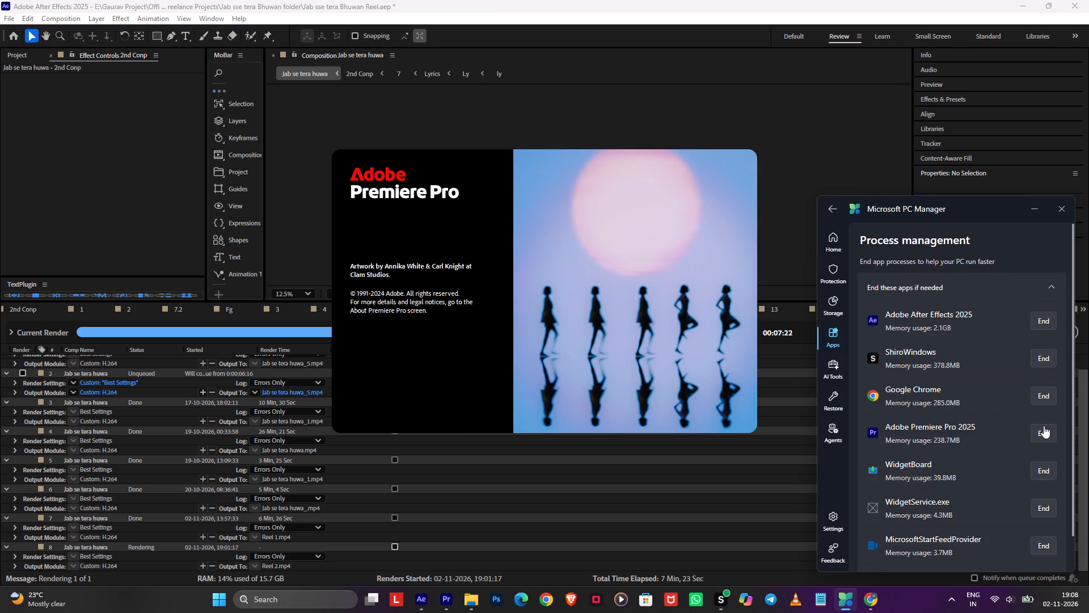
left_click(1044, 426)
left_click(908, 417)
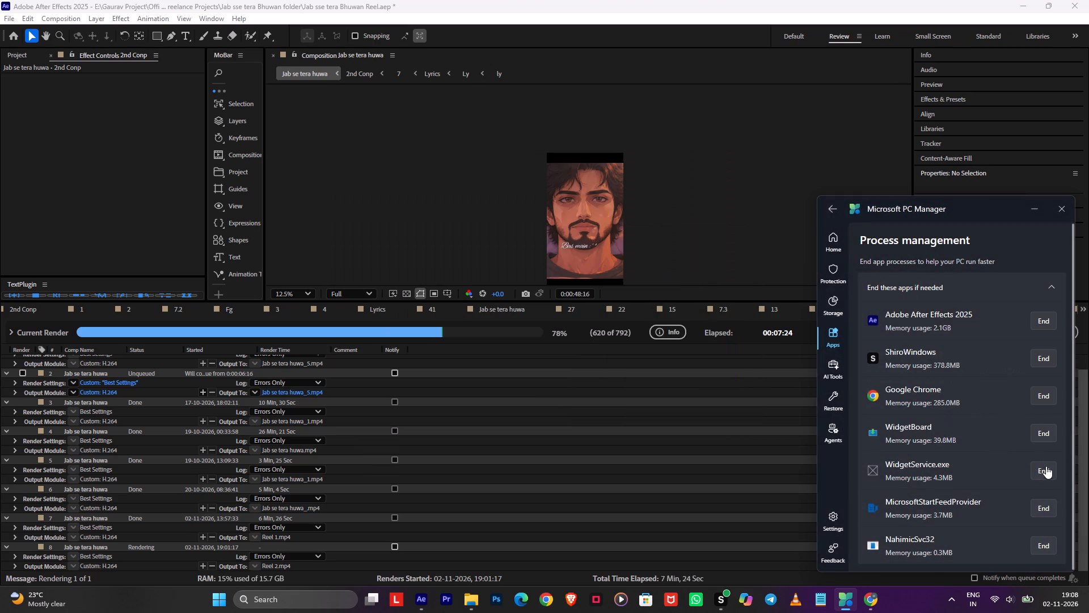
End the MicrosoftStartFeedProvider, NahimicSvc32, WidgetService.exe and WidgetBoard processes, keeping After Effects, ShiroWindows and Google Chrome running.
scroll(1045, 469, "down", 10)
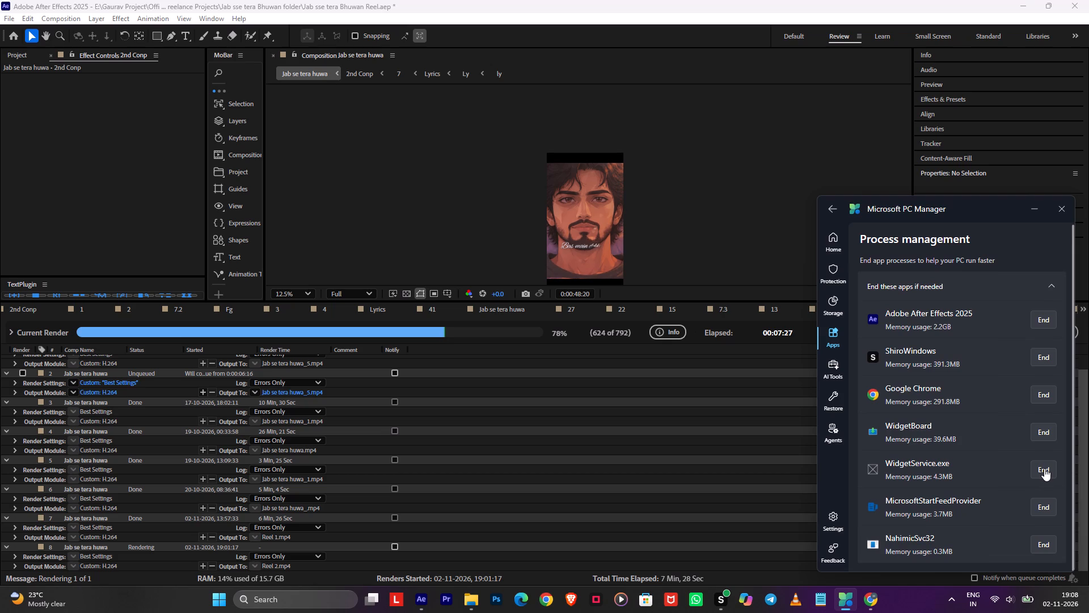
left_click(1047, 505)
left_click(906, 413)
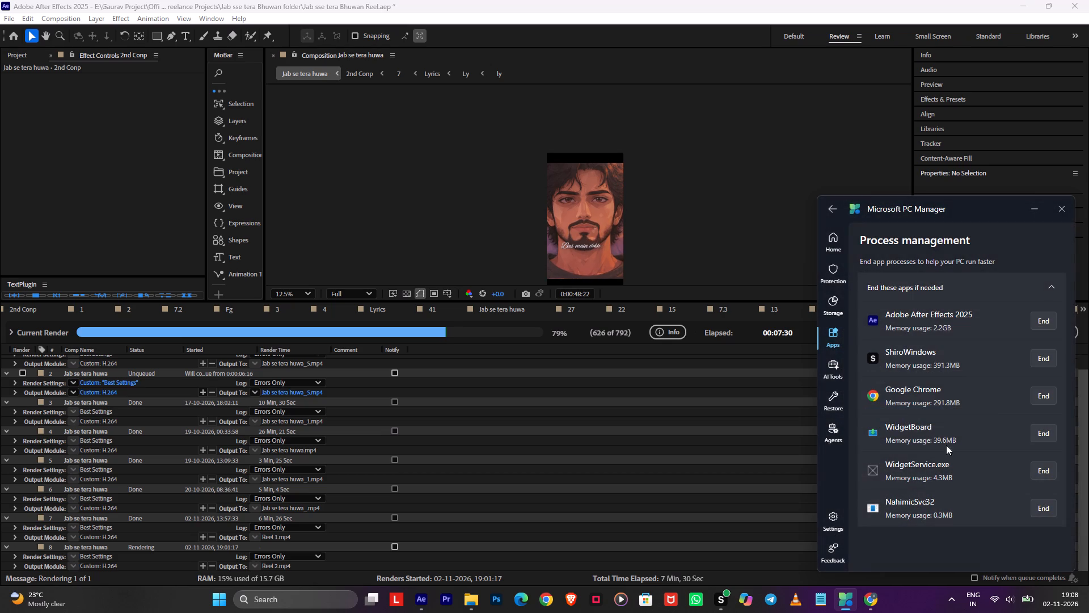
left_click(1046, 505)
left_click(907, 414)
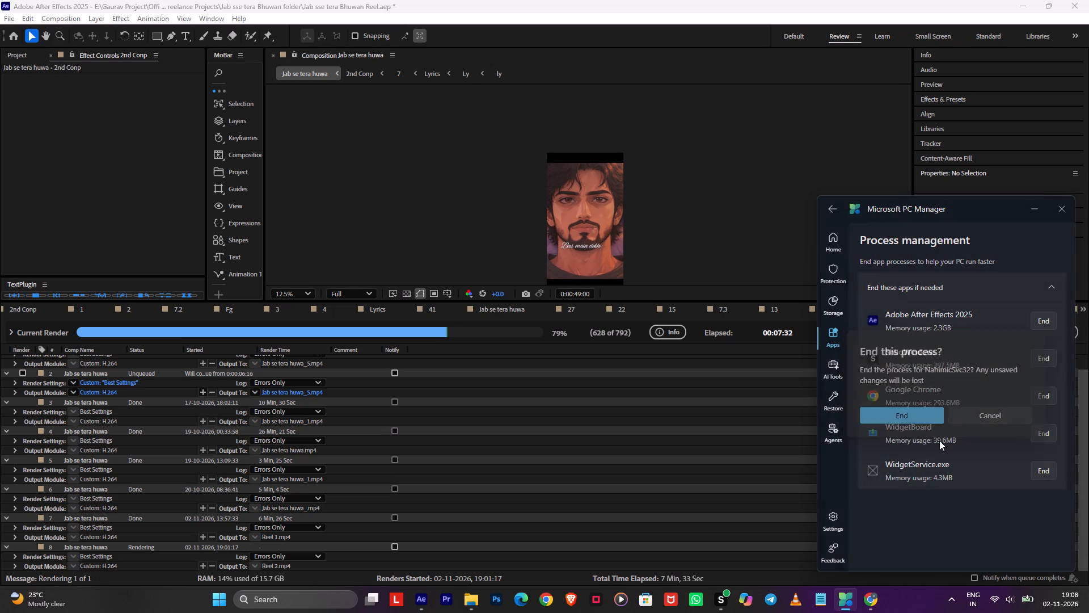
left_click(1041, 468)
left_click_drag(903, 411, 901, 417)
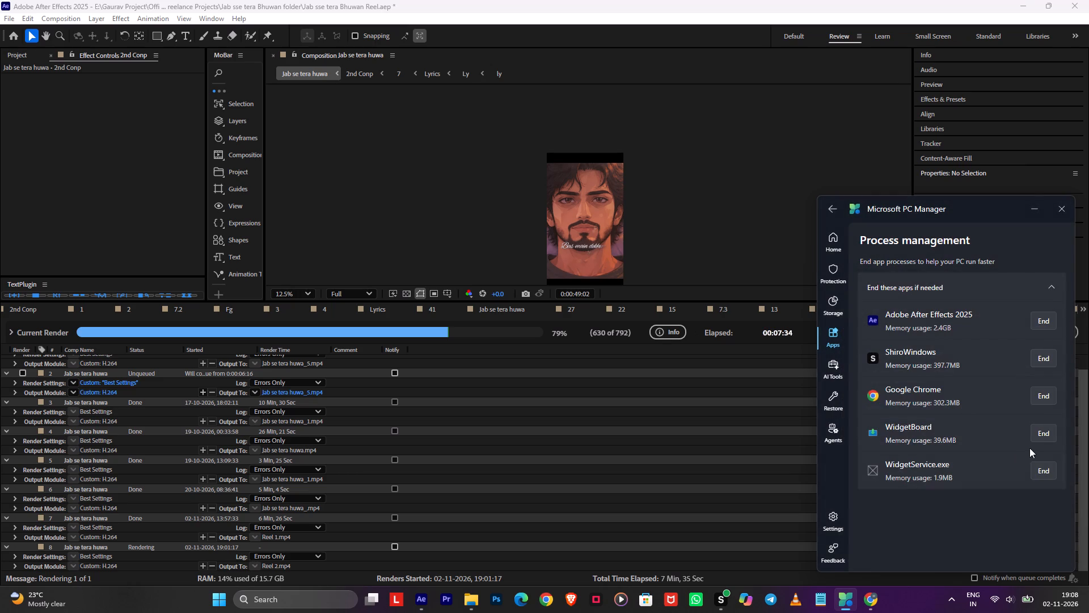
left_click(1044, 467)
left_click(900, 415)
left_click(1042, 425)
left_click(915, 404)
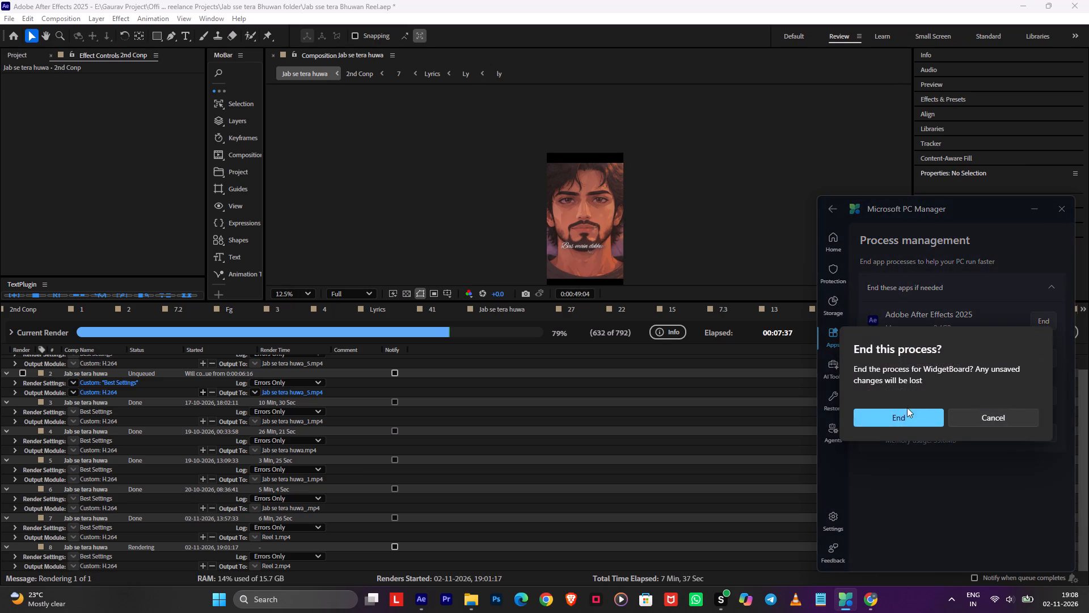
left_click(897, 417)
Return to PC Manager's home view and run PC boost three times.
left_click(830, 234)
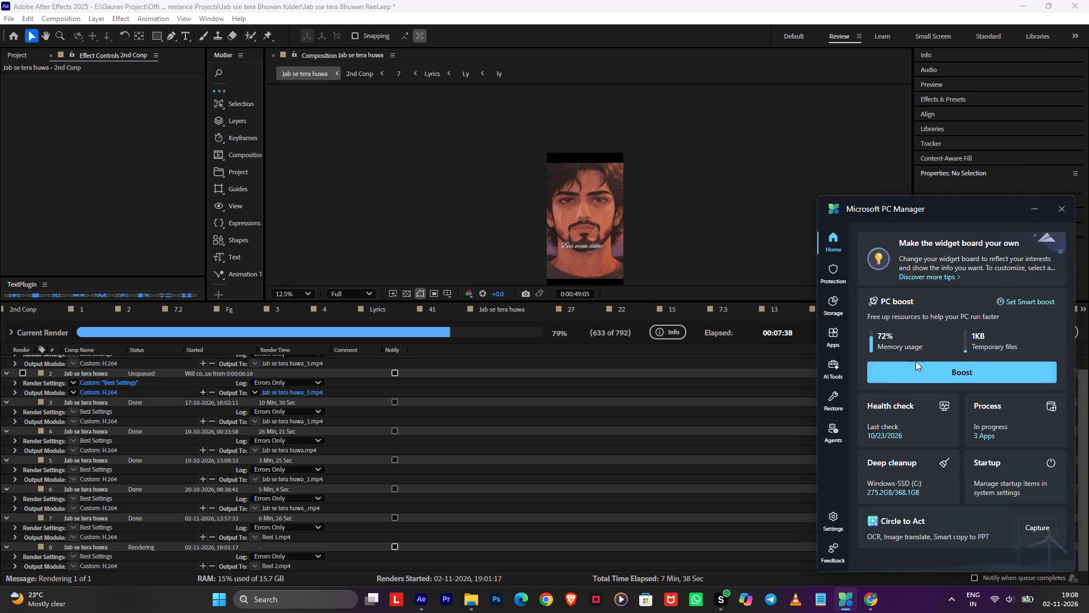
left_click(914, 366)
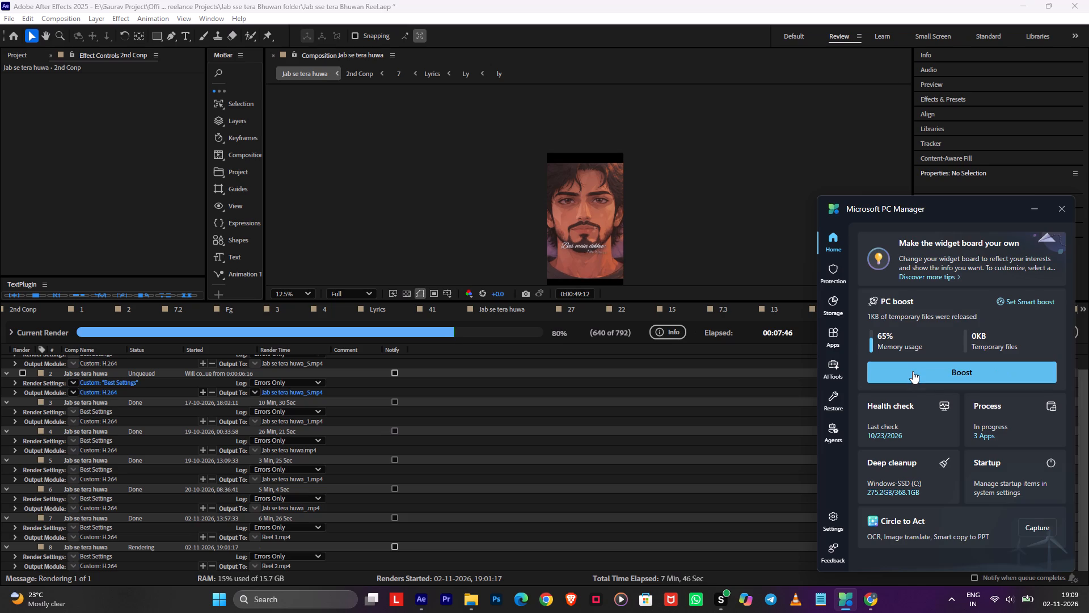
left_click(913, 371)
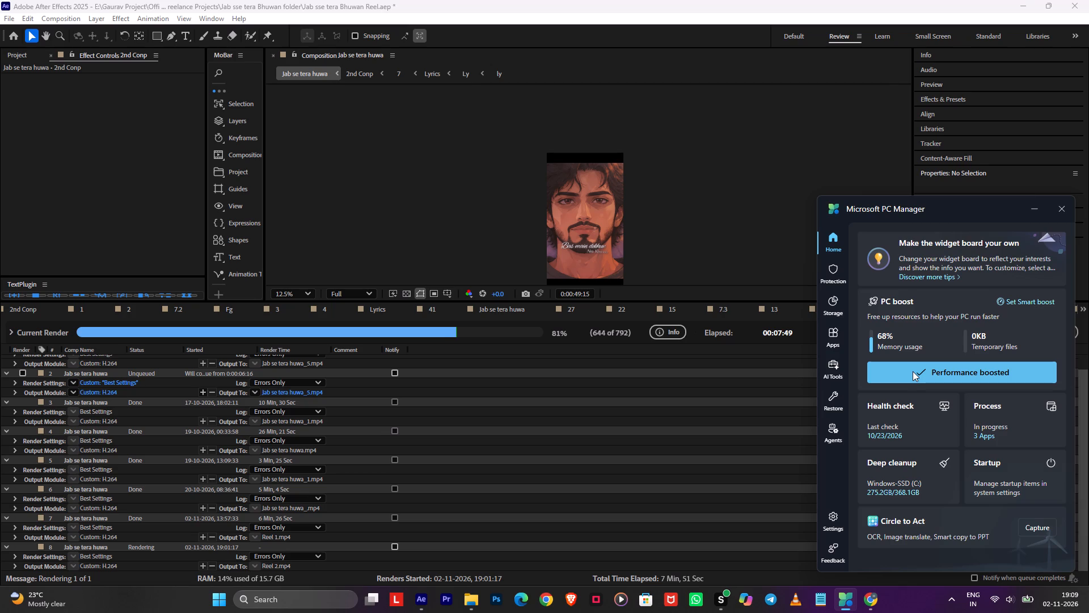
left_click(913, 371)
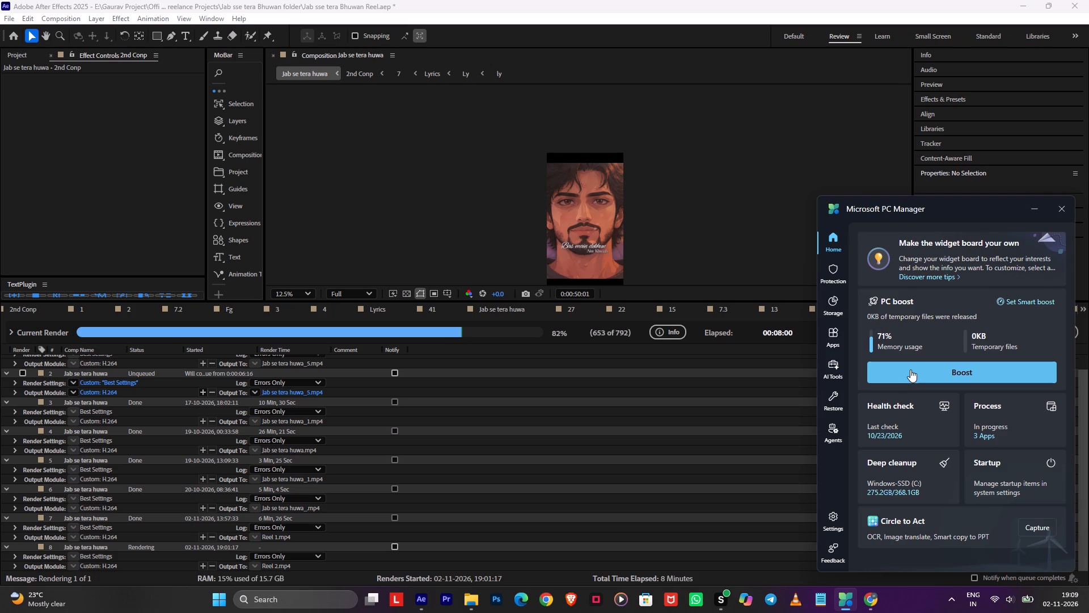
Run PC boost repeatedly in PC Manager until the Reel 2 render finishes.
left_click(910, 370)
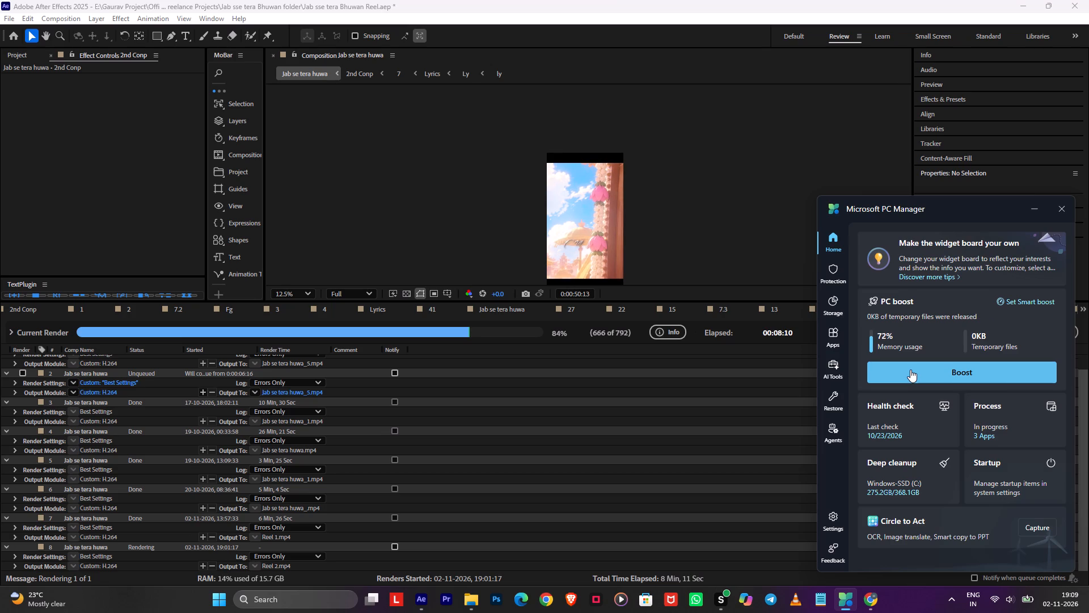
left_click(910, 370)
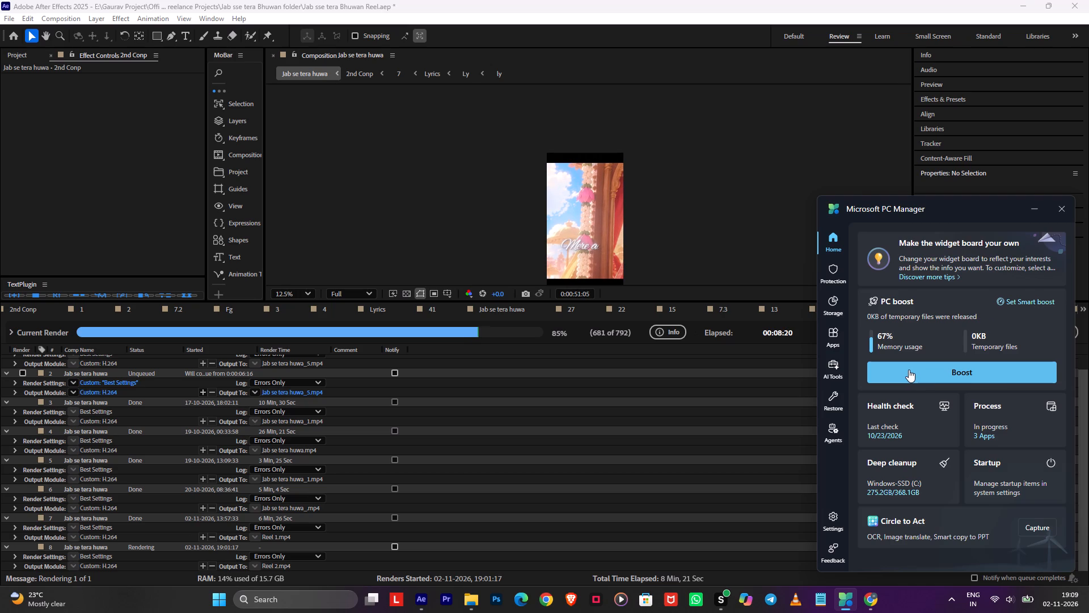
left_click(909, 370)
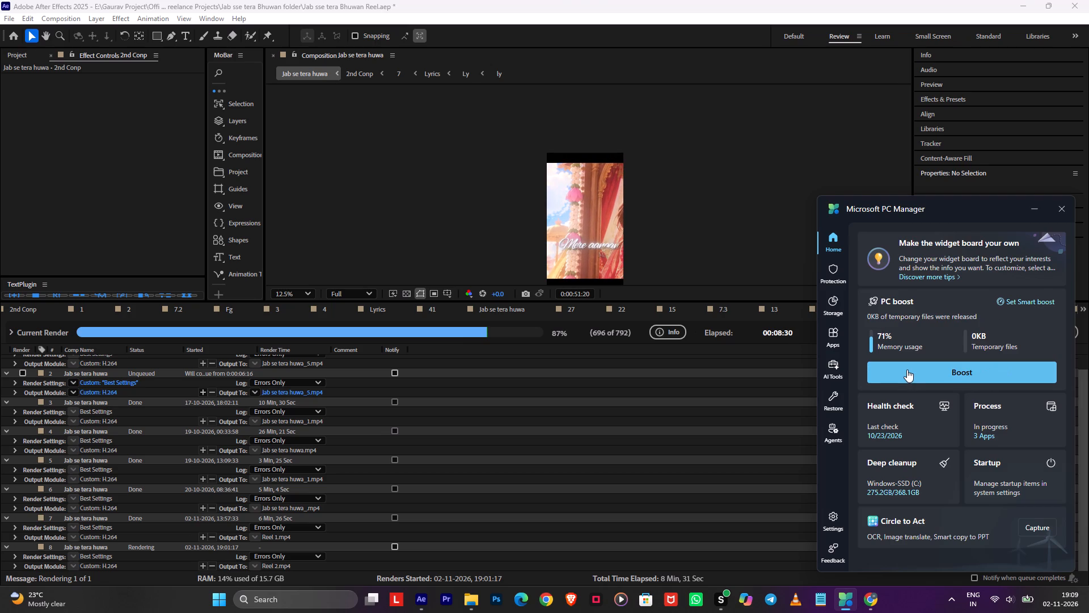
left_click(907, 370)
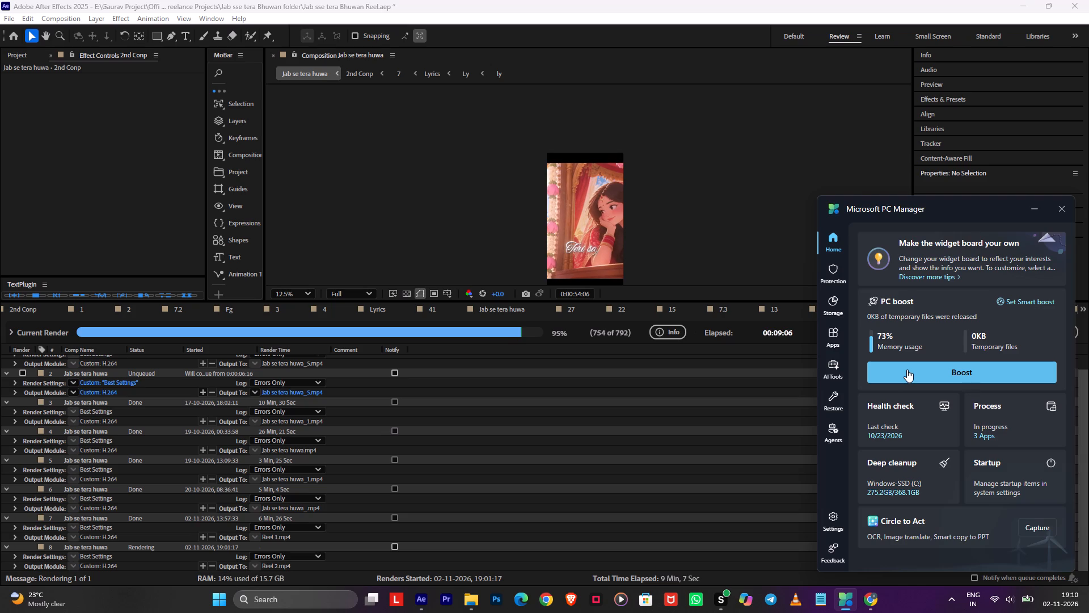
left_click(907, 369)
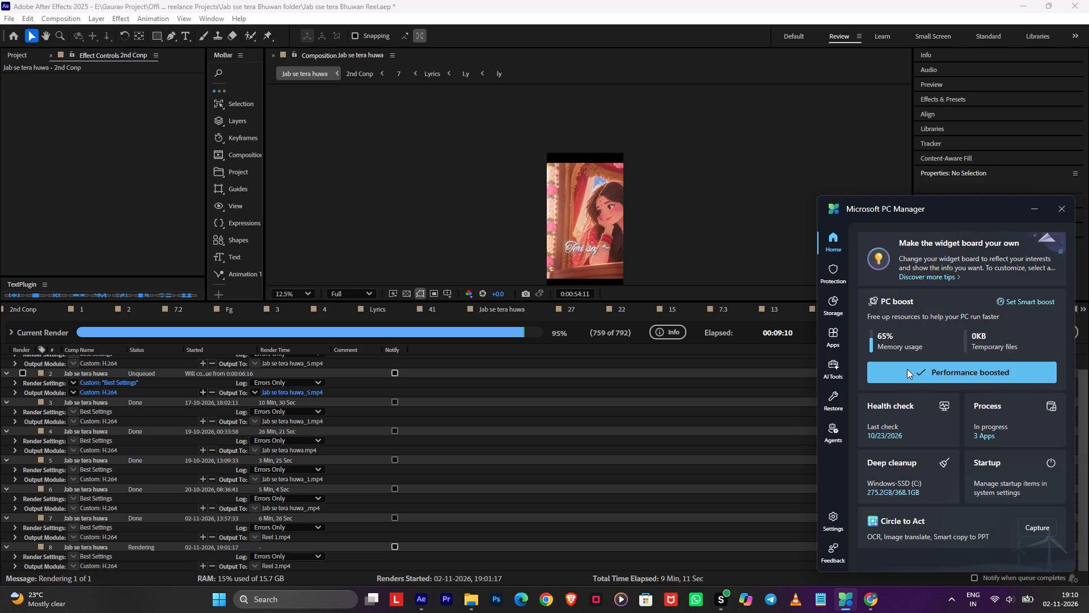
left_click(907, 369)
left_click(907, 369)
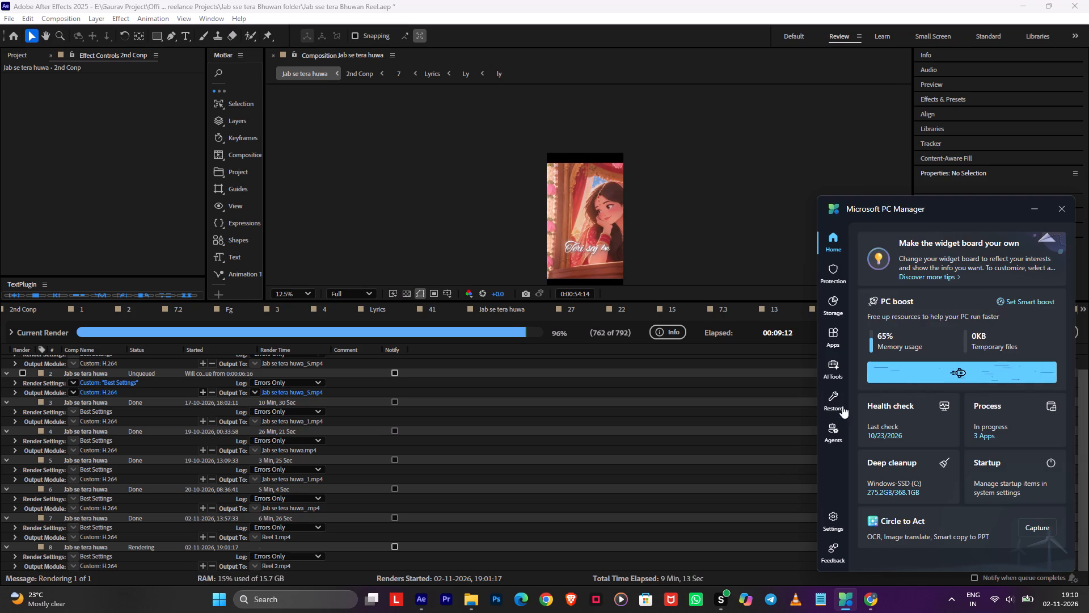
left_click(780, 410)
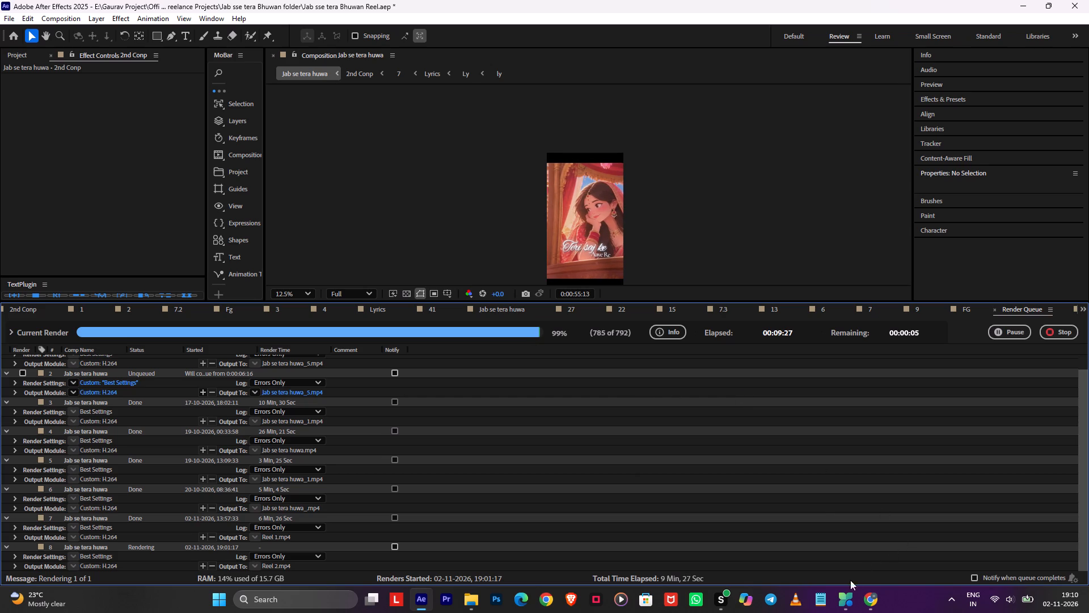
left_click(839, 590)
left_click(886, 372)
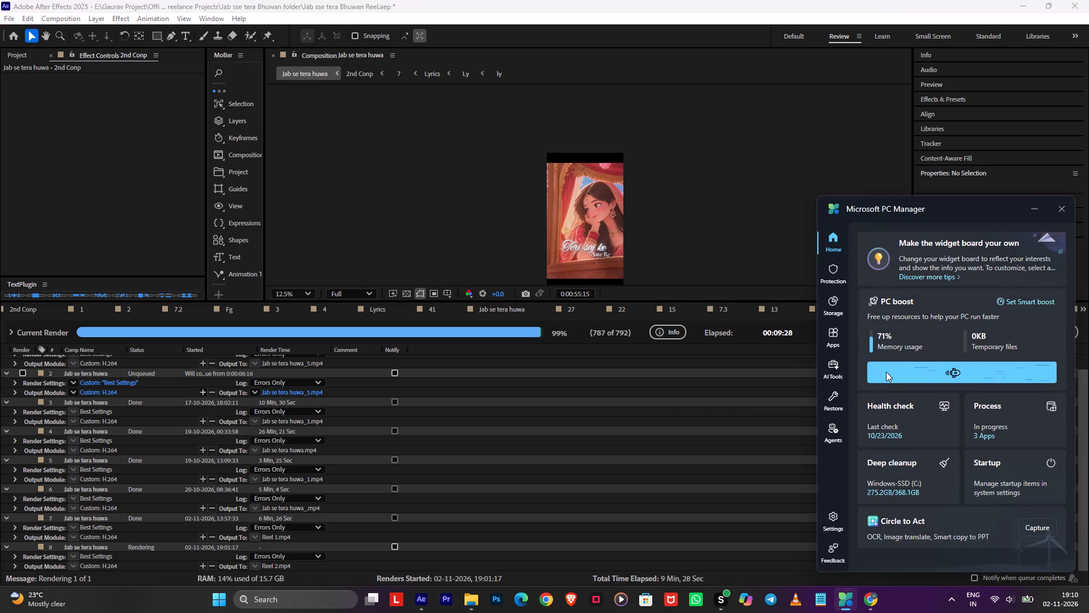
left_click(886, 372)
triple_click(886, 372)
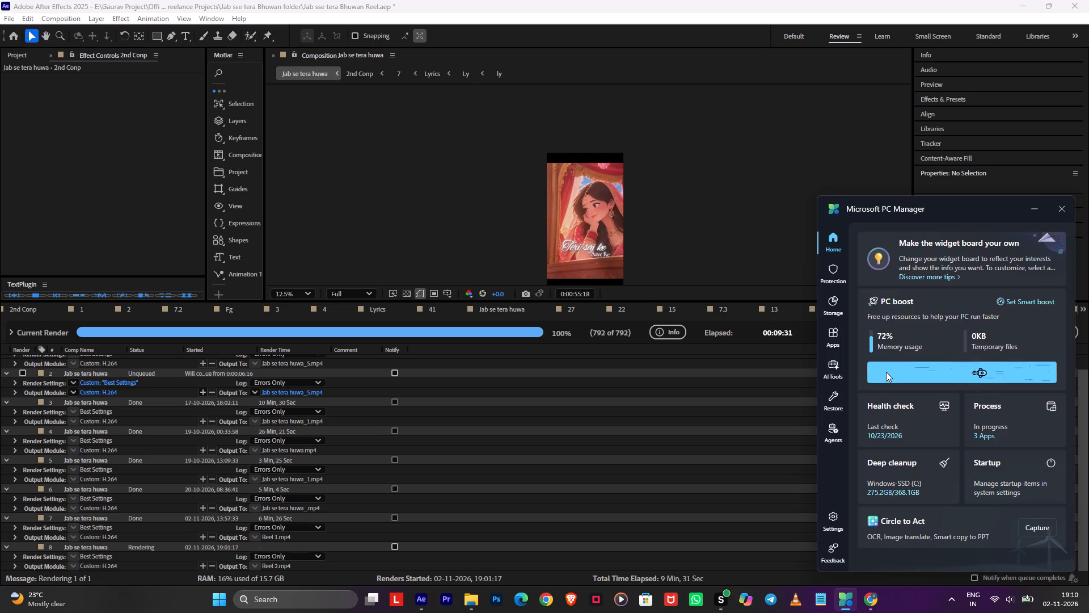
triple_click(886, 372)
left_click(885, 373)
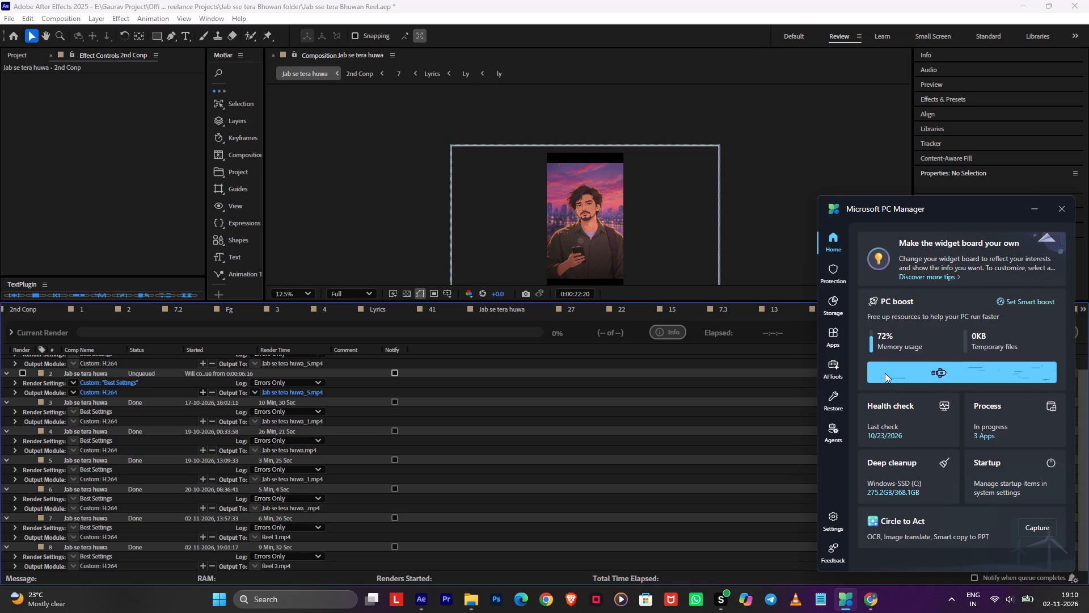
Close After Effects, saving the changes to Jab sse tera Bhuwan Reel.aep.
left_click(738, 390)
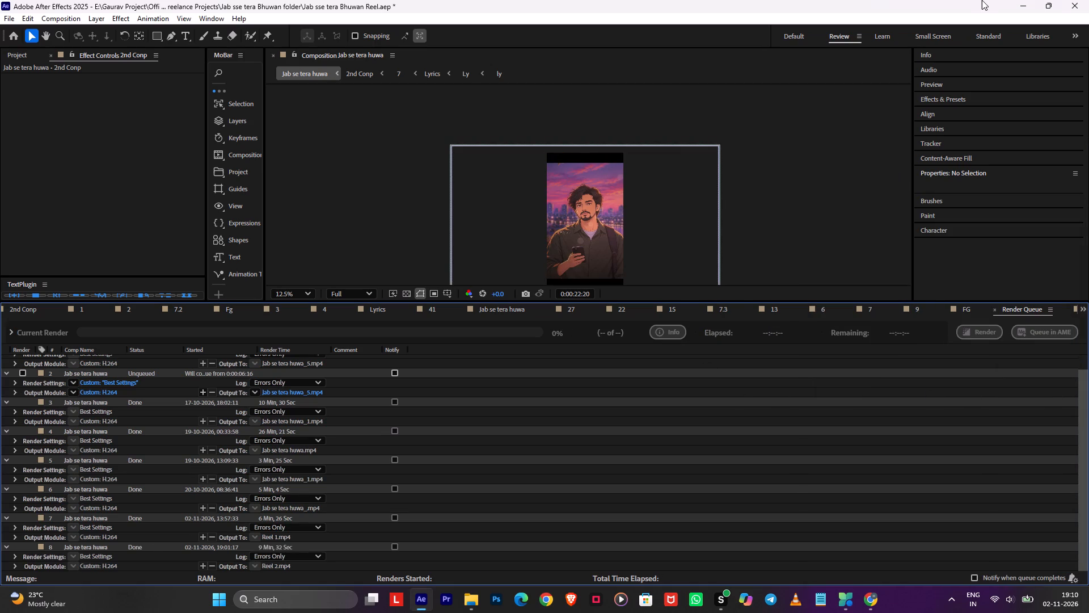
left_click(1088, 0)
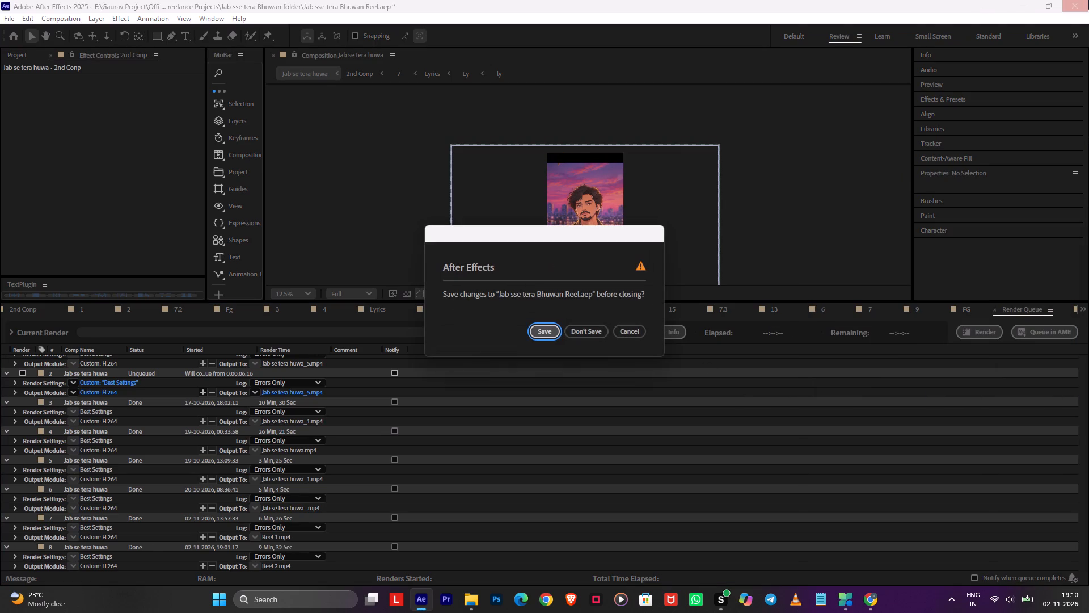
left_click(537, 328)
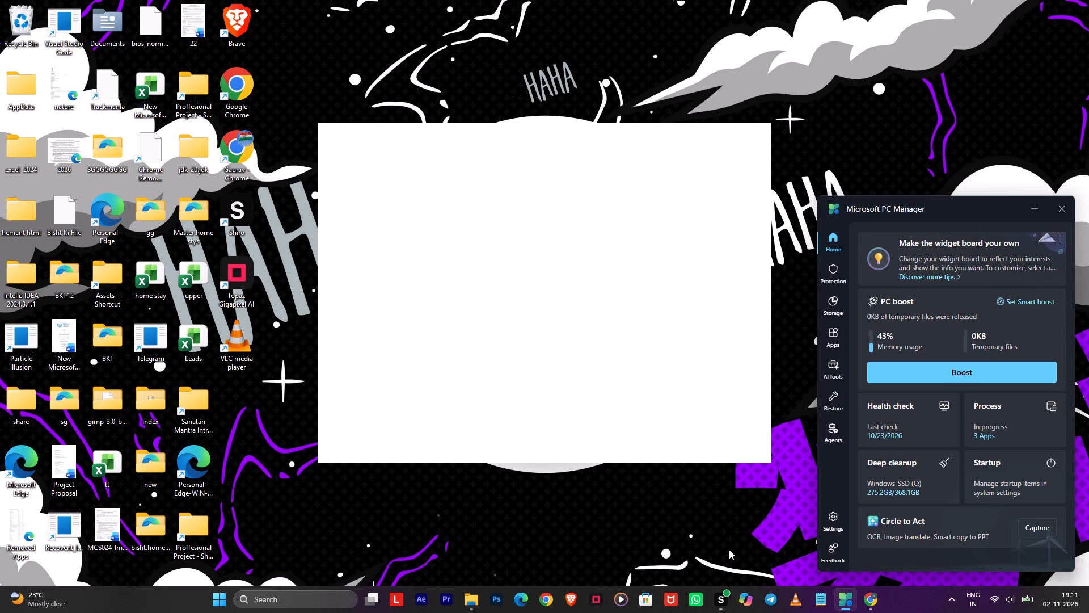
Upload the Reel 2 video from the Jab sse tera Bhuwan folder into Google Drive's Reels folder under Jab Se Tera Huwa.
left_click(876, 603)
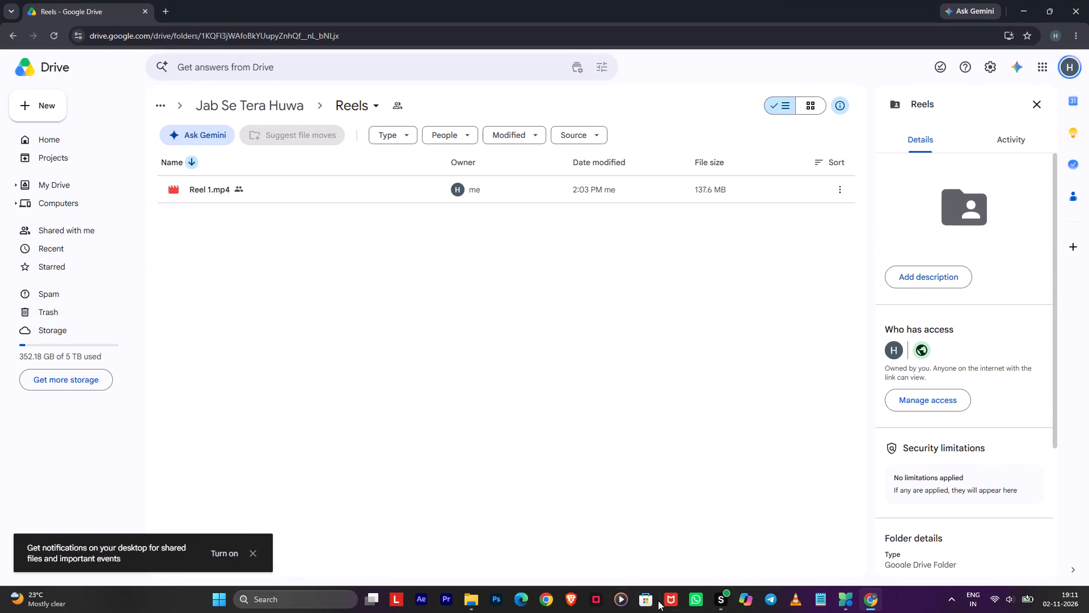
left_click(477, 602)
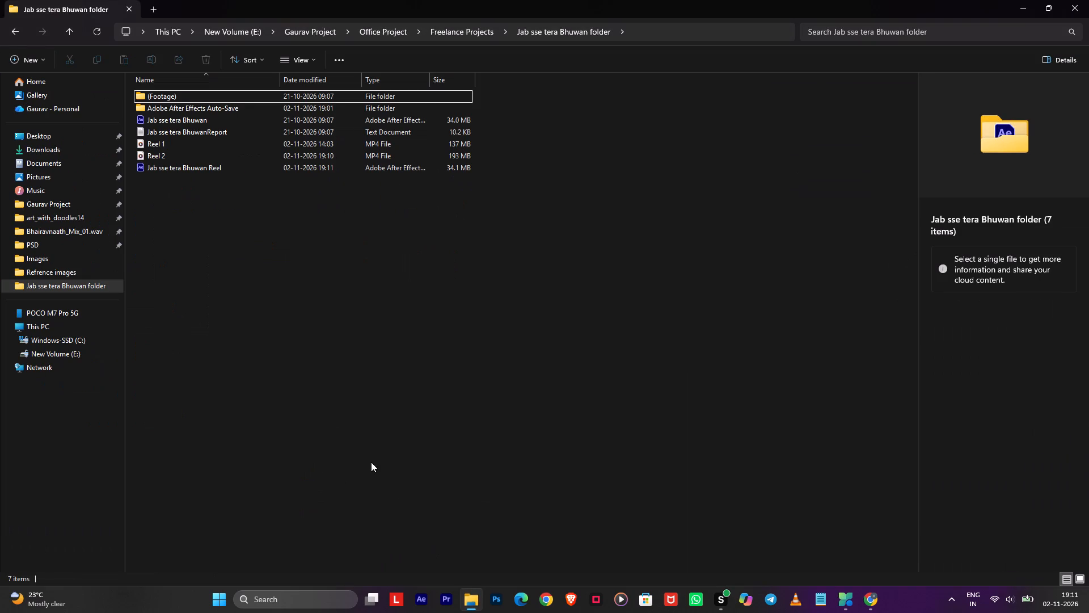
left_click(164, 154)
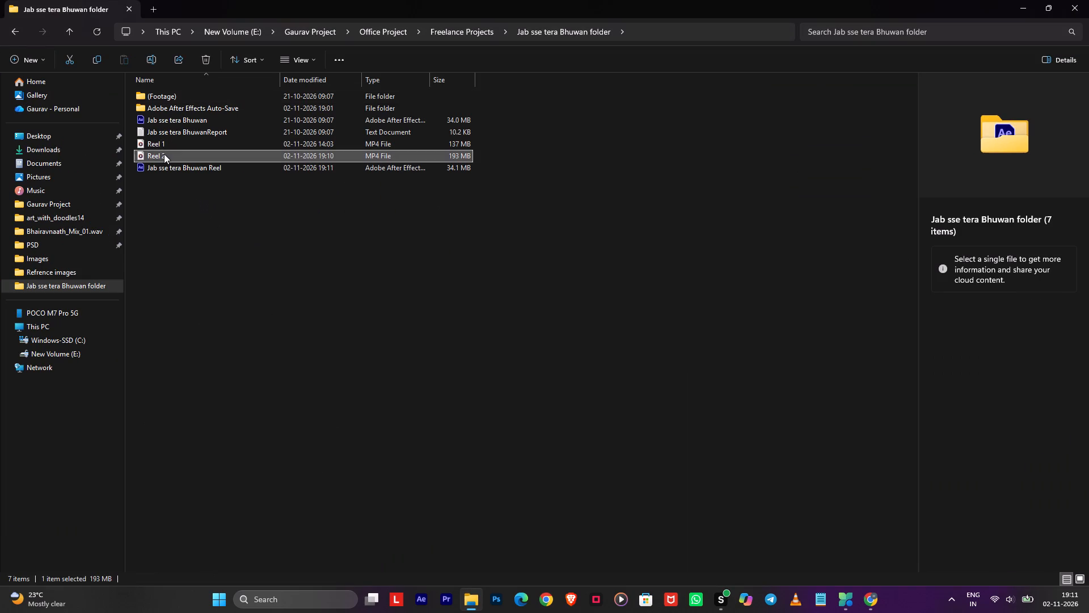
left_click_drag(161, 154, 410, 238)
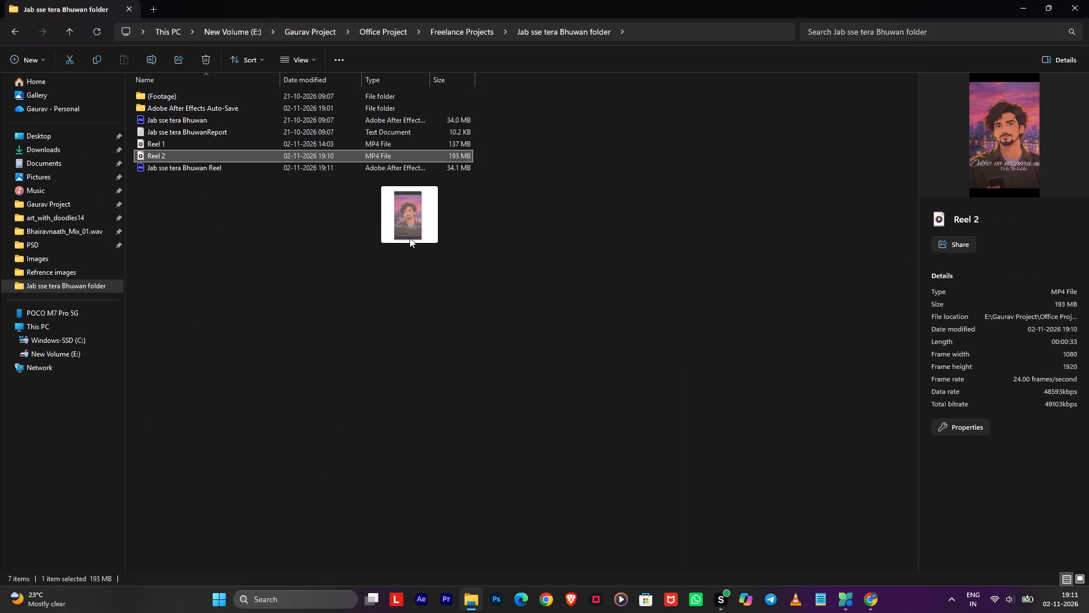
left_click_drag(410, 238, 411, 255)
key("alt+Tab")
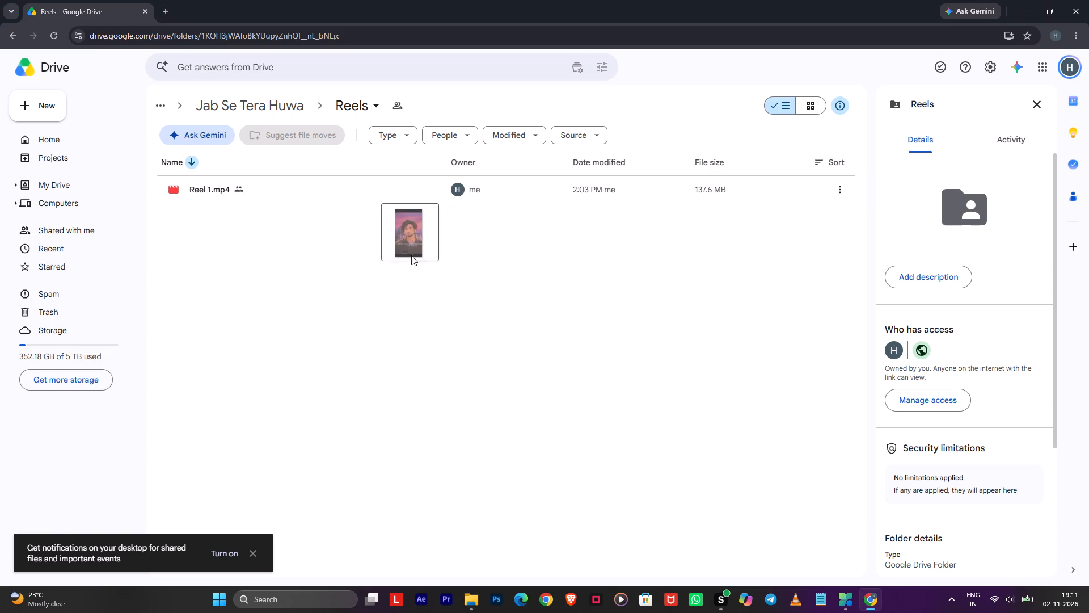
left_click_drag(411, 255, 482, 312)
Return to File Explorer and open the Bhairavnaath After Effects project from the Bhairavnaath_Mix_01.wav folder.
key("alt+Tab")
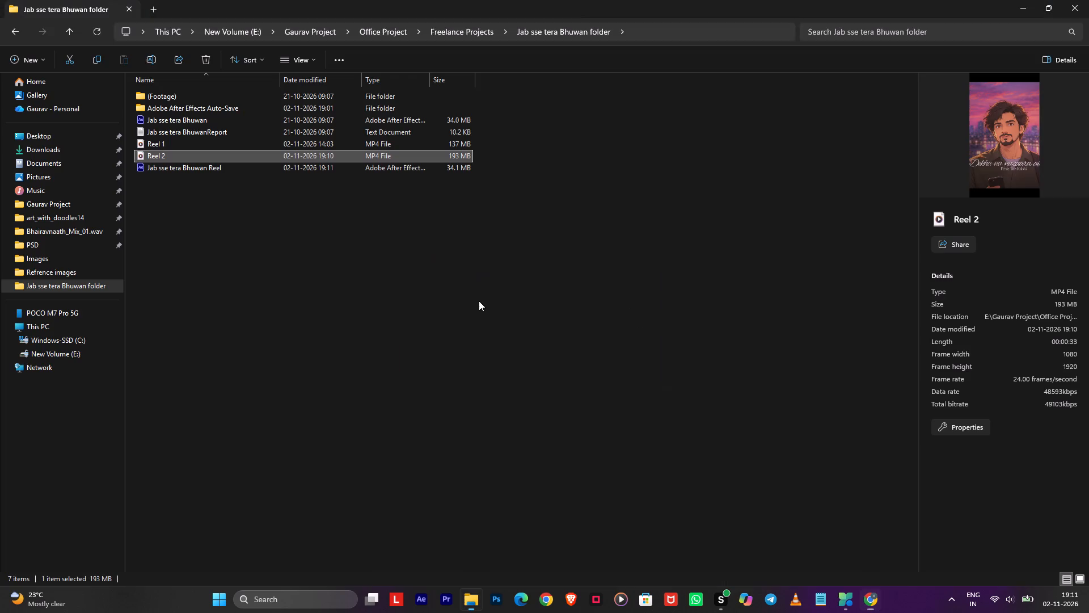
left_click(71, 245)
left_click(70, 234)
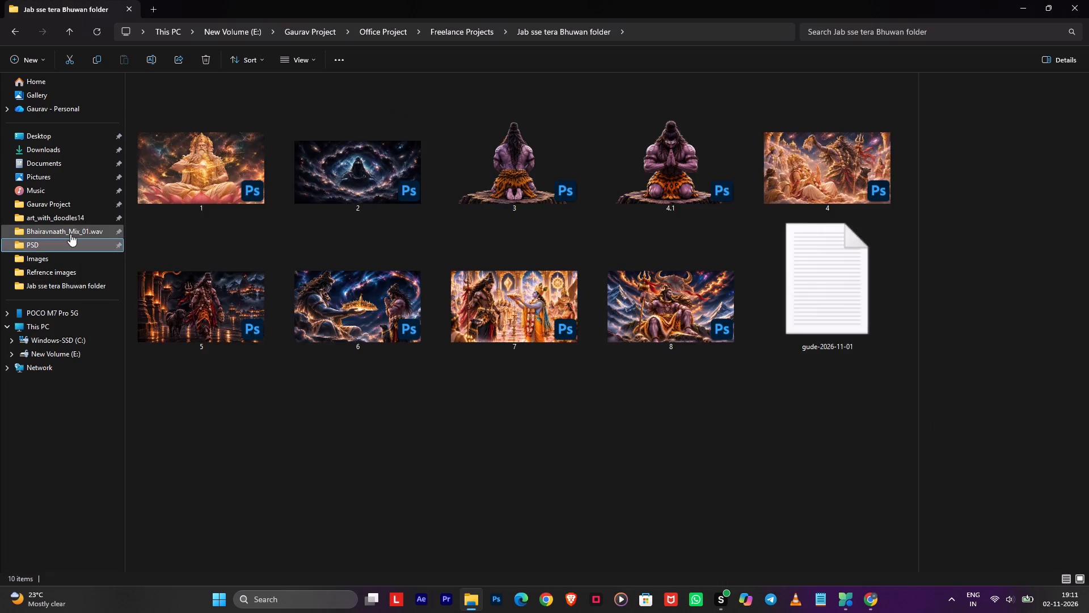
left_click(441, 297)
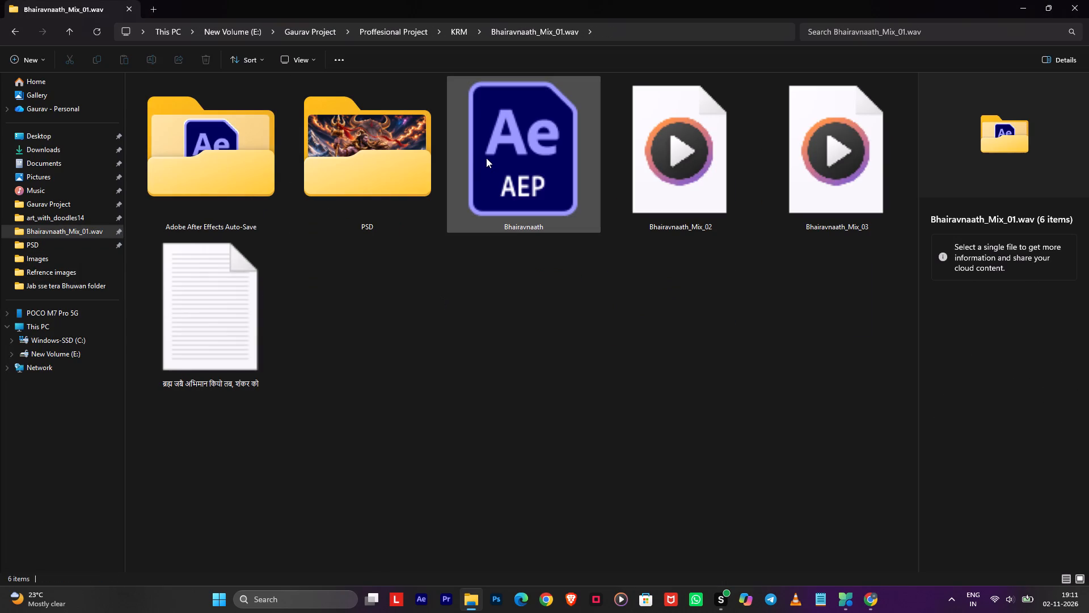
double_click(486, 158)
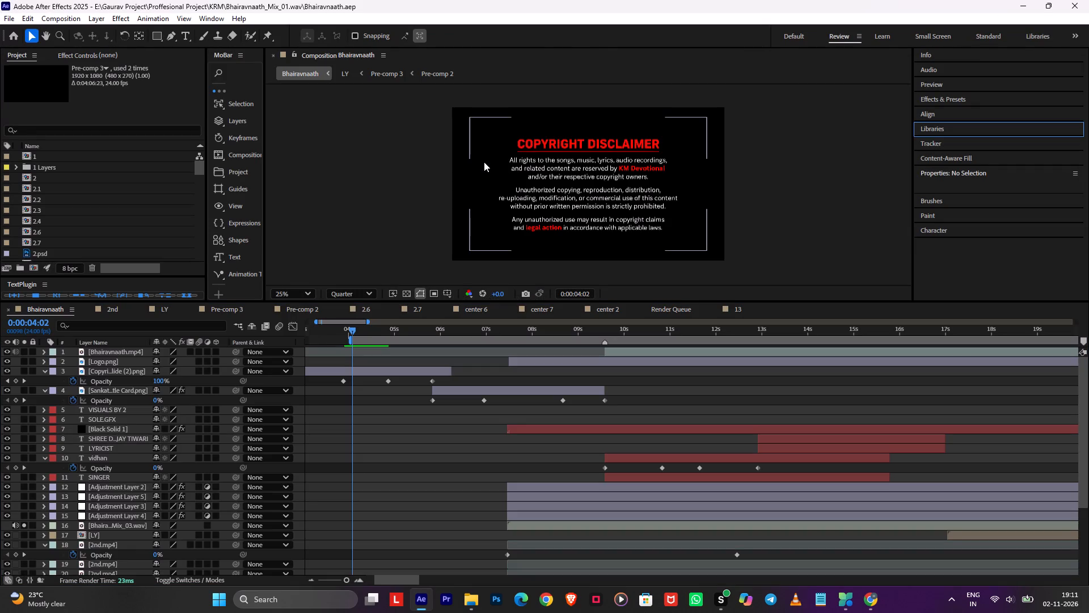
Save a copy of the project in the Bhairavnaath_Mix_01.wav folder, extending the file name after "Bhairavnaath ".
key("ctrl+shift+s")
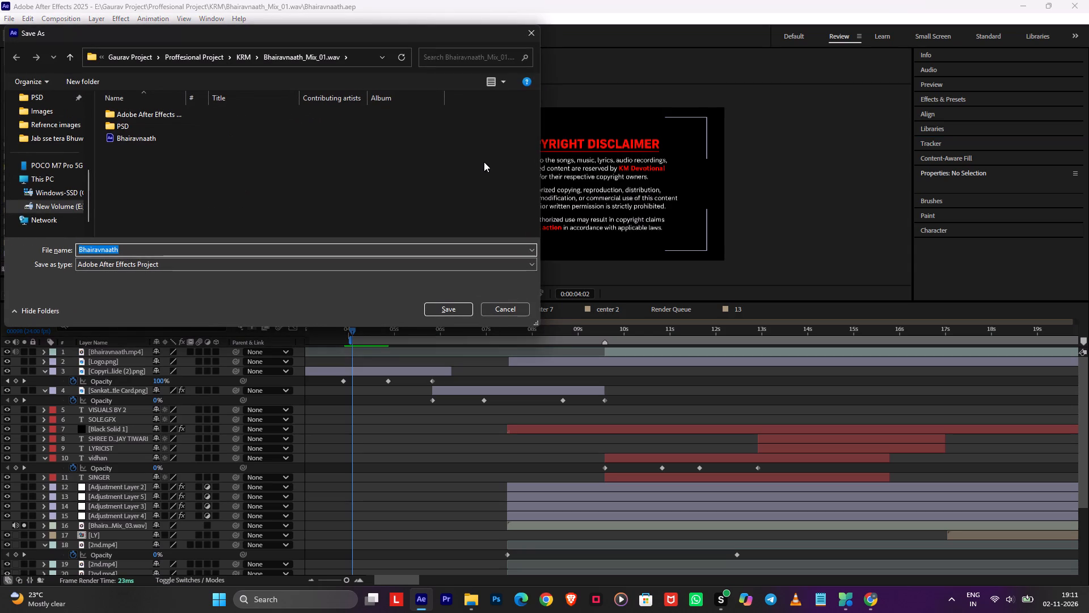
key("Right")
key("space")
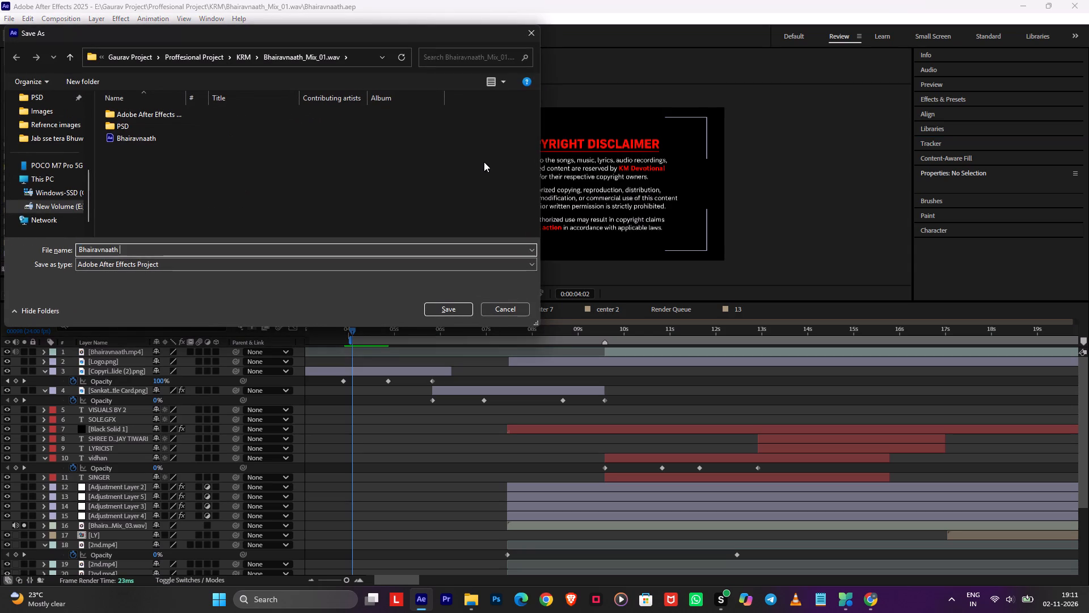